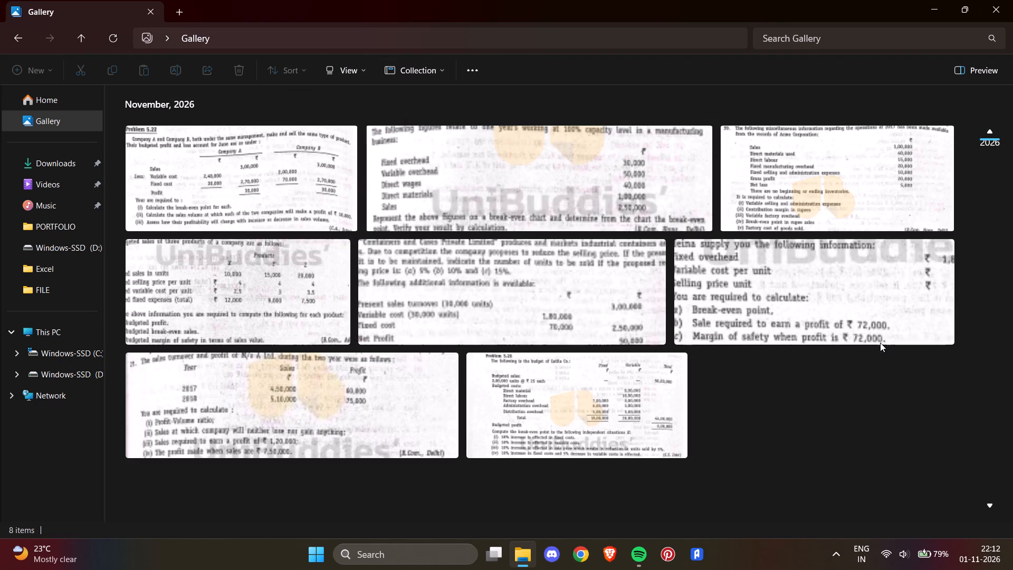
# Cut all the question screenshots in the Gallery for moving to another folder.
pyautogui.hotkey('ctrl', 'a')
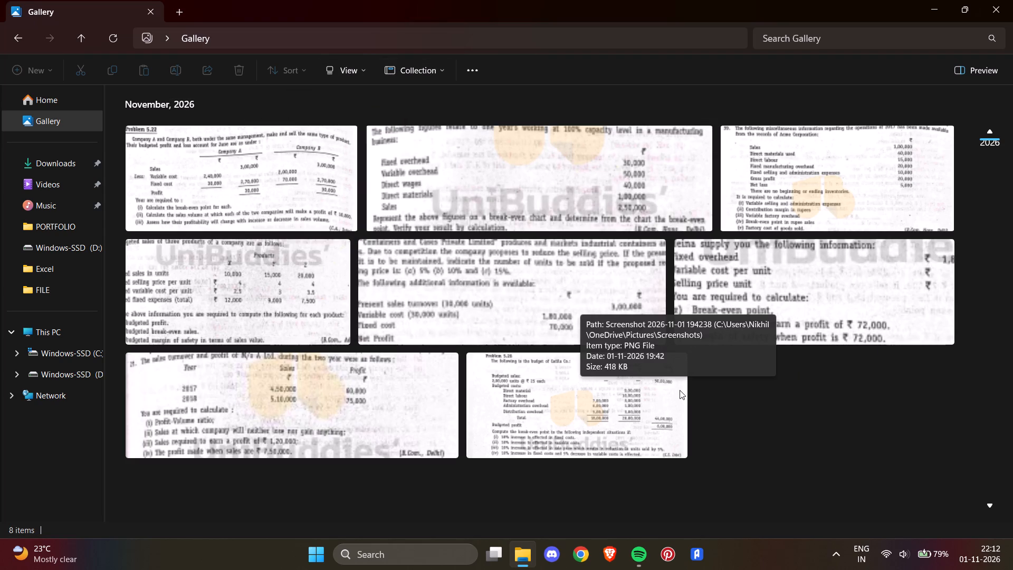
pyautogui.keyDown('ctrl'); pyautogui.click(763, 474); pyautogui.keyUp('ctrl')
pyautogui.hotkey('ctrl', 'a')
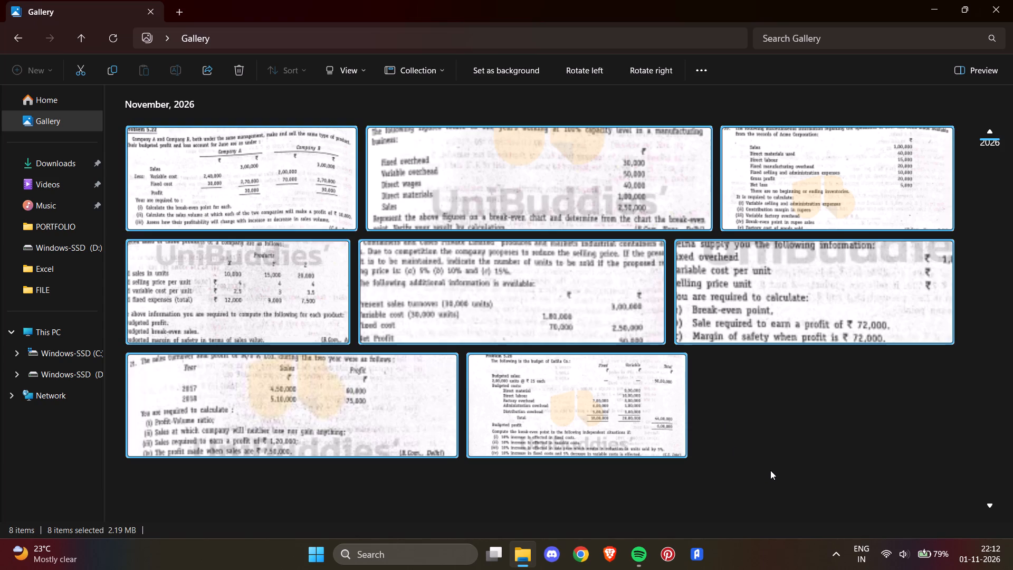
pyautogui.hotkey('ctrl', 'x')
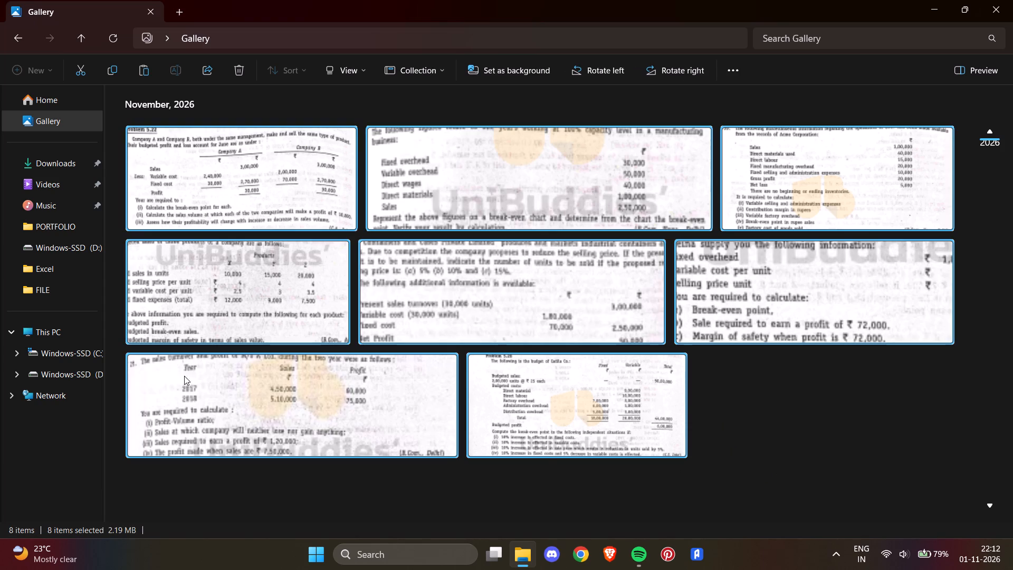
# Delete the two existing IMG_20261101 images from the Excel folder on the Windows-SSD (D:) drive.
pyautogui.click(79, 366)
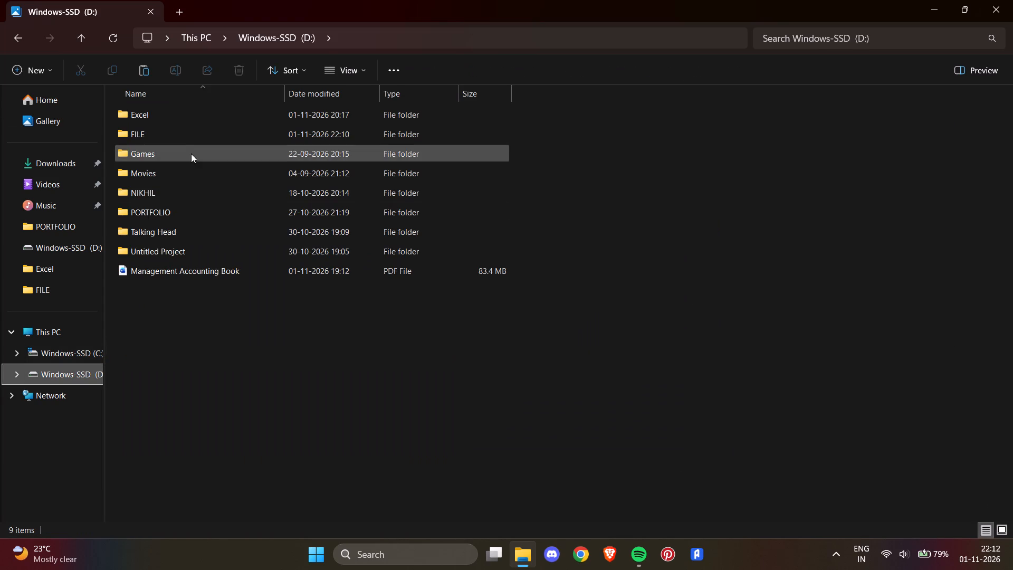
pyautogui.doubleClick(195, 118)
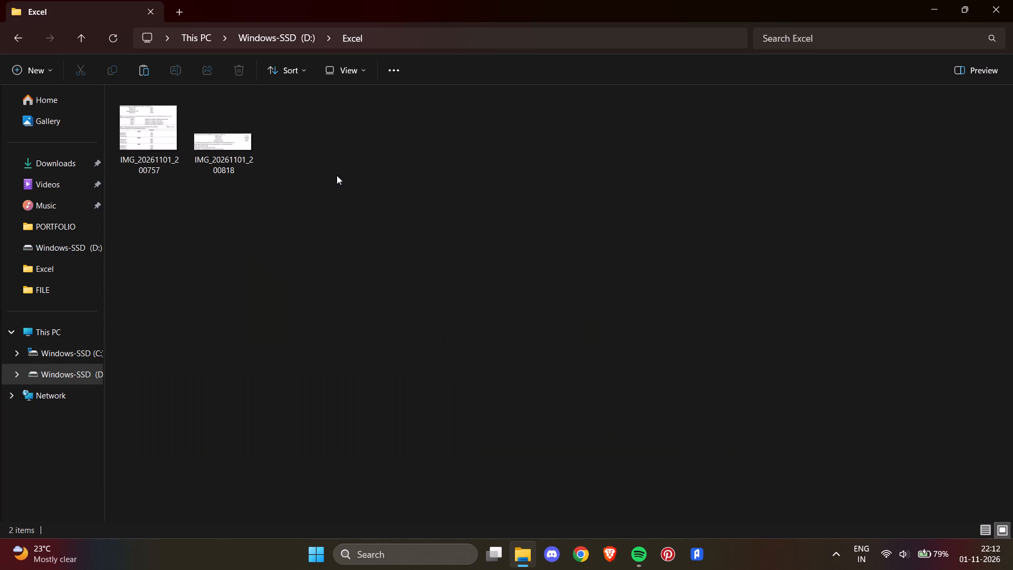
pyautogui.moveTo(309, 204); pyautogui.dragTo(187, 127)
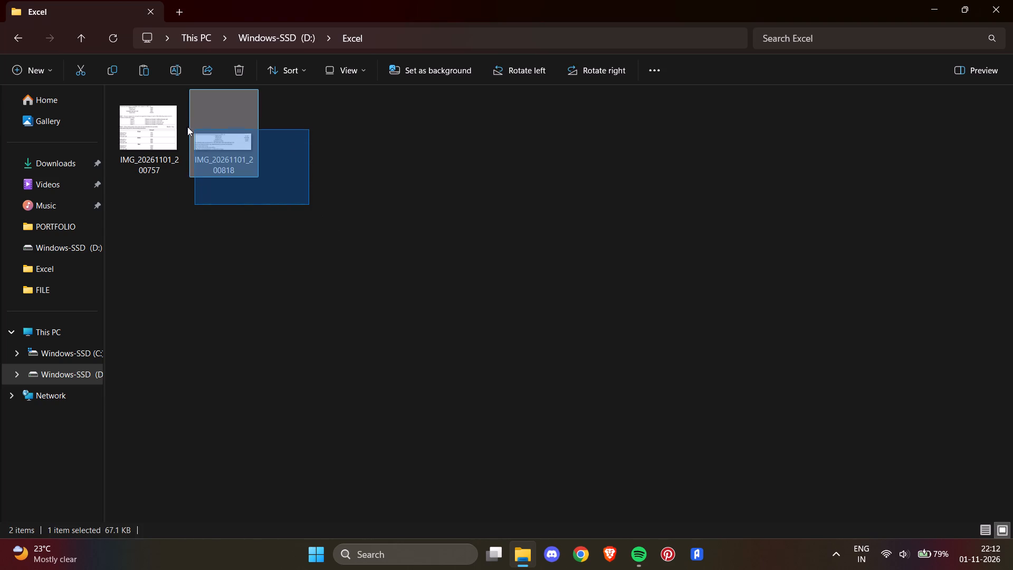
pyautogui.moveTo(187, 127); pyautogui.dragTo(166, 121)
pyautogui.click(236, 71)
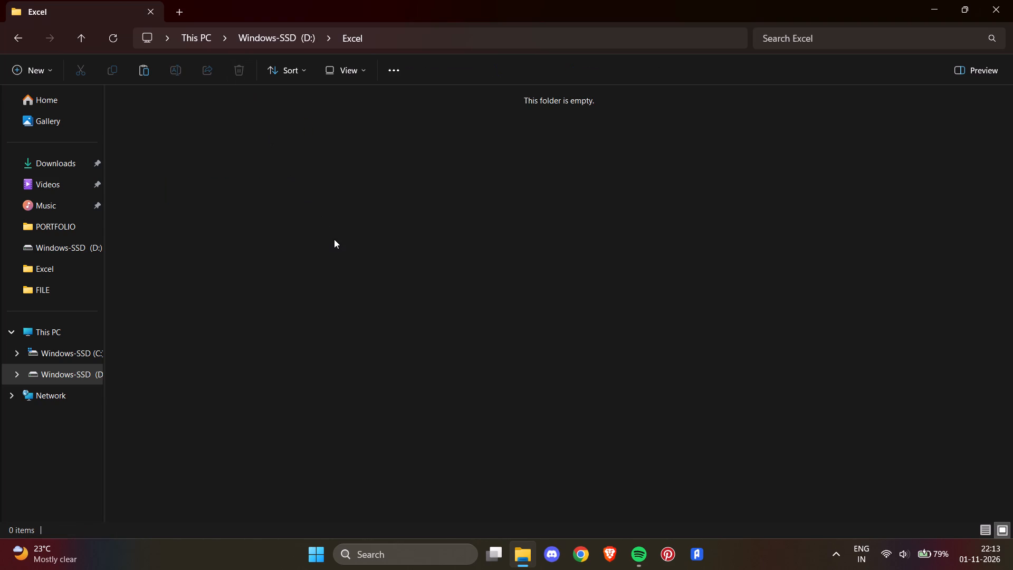
# Paste the cut screenshots into the Excel folder and clear the selection.
pyautogui.hotkey('ctrl', 'v')
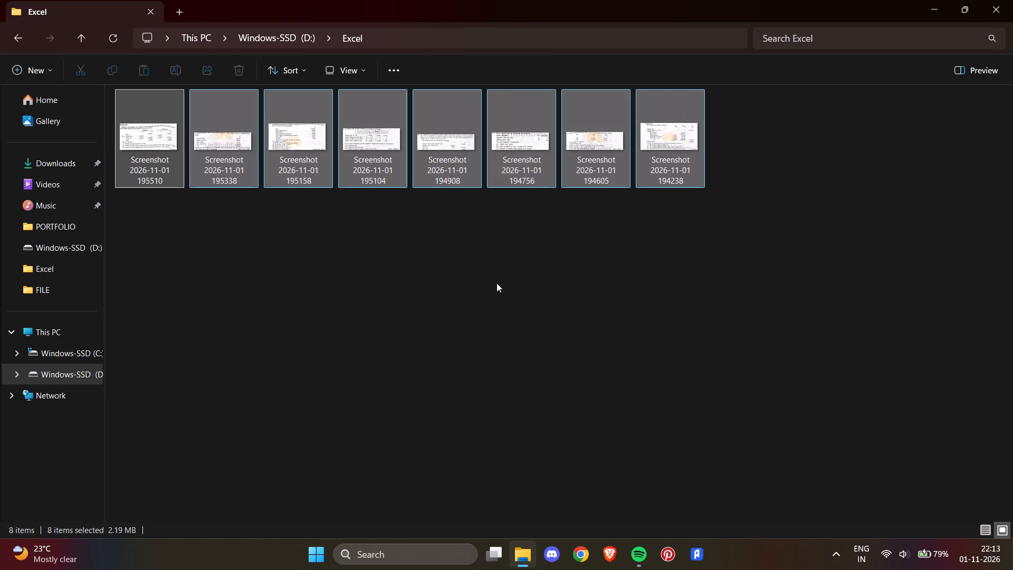
pyautogui.click(497, 282)
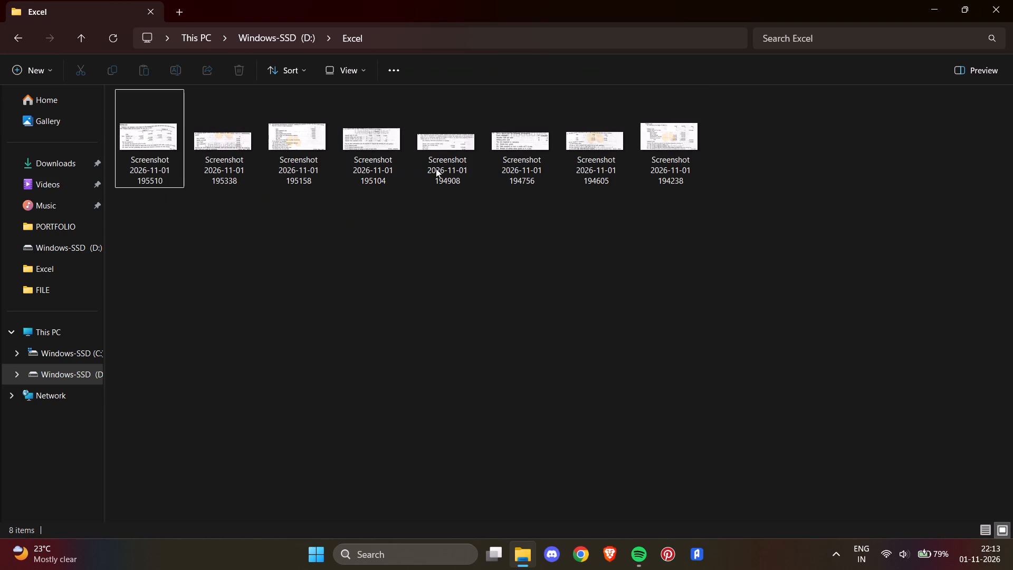
pyautogui.click(160, 140)
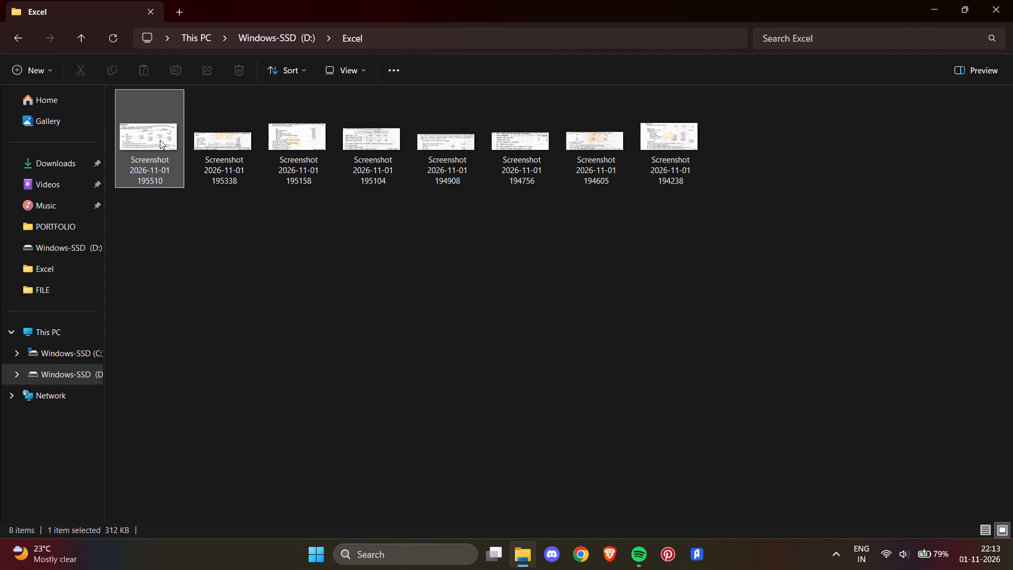
pyautogui.press('F2')
pyautogui.press('BackSpace')
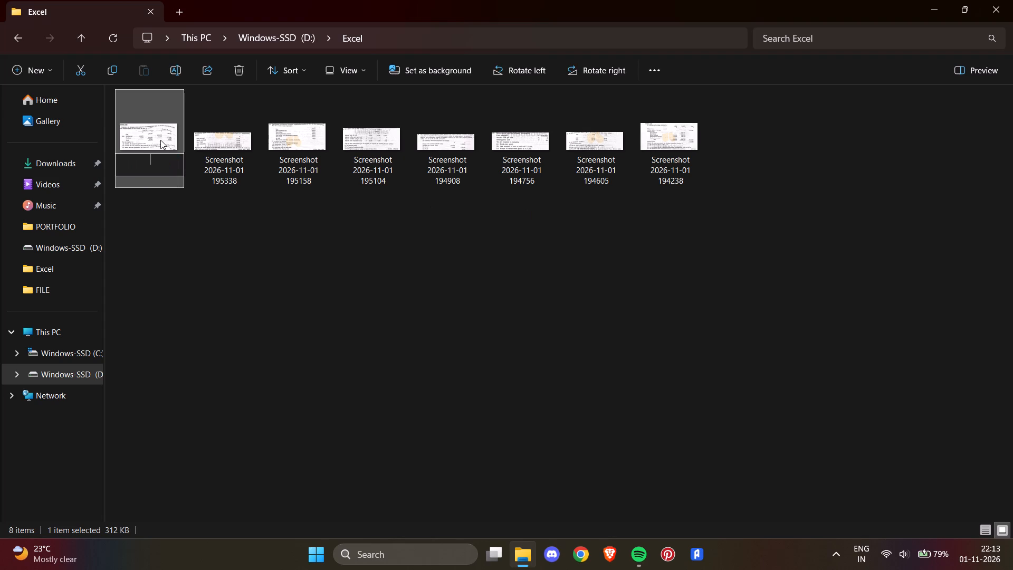
pyautogui.write('QUE-3')
pyautogui.press('Return')
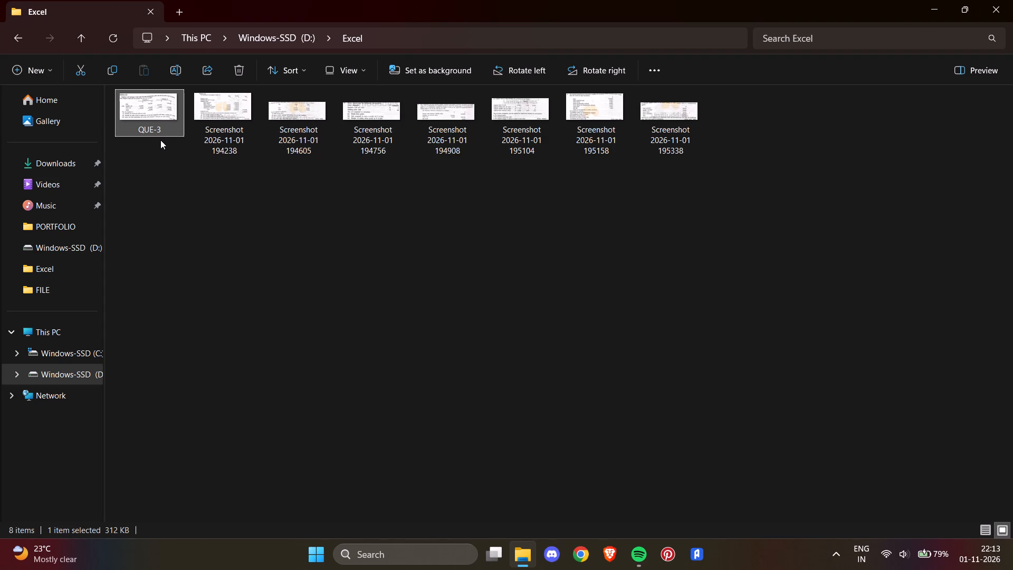
pyautogui.press('Right')
pyautogui.press('F2')
pyautogui.press('BackSpace')
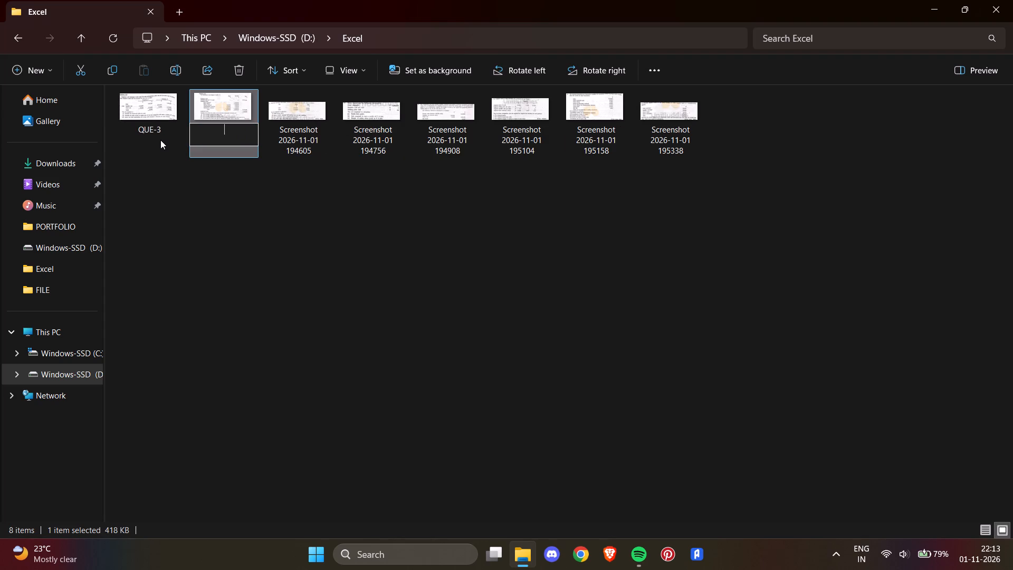
pyautogui.write('QUE')
pyautogui.press('-')
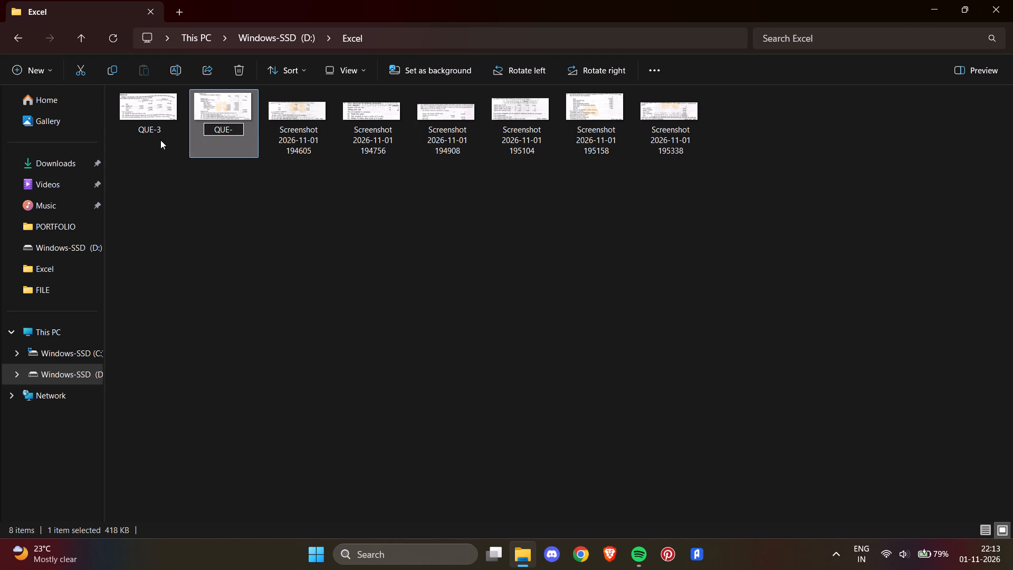
pyautogui.press('4')
pyautogui.press('Right')
pyautogui.press('Return')
pyautogui.press('Right')
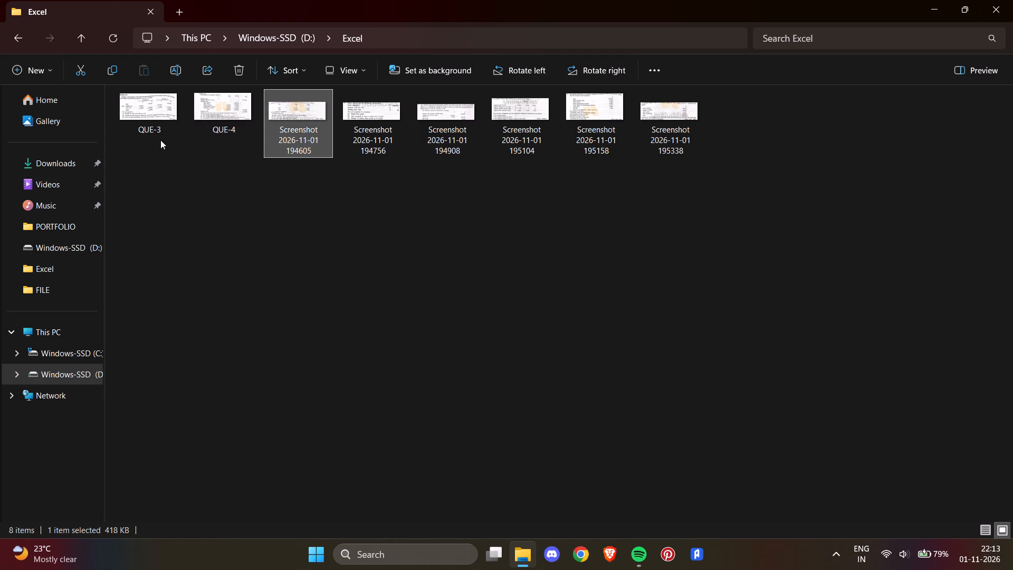
pyautogui.press('F2')
pyautogui.write('QUW')
pyautogui.press('BackSpace')
pyautogui.write('E-5')
pyautogui.press('Return')
pyautogui.press('Right')
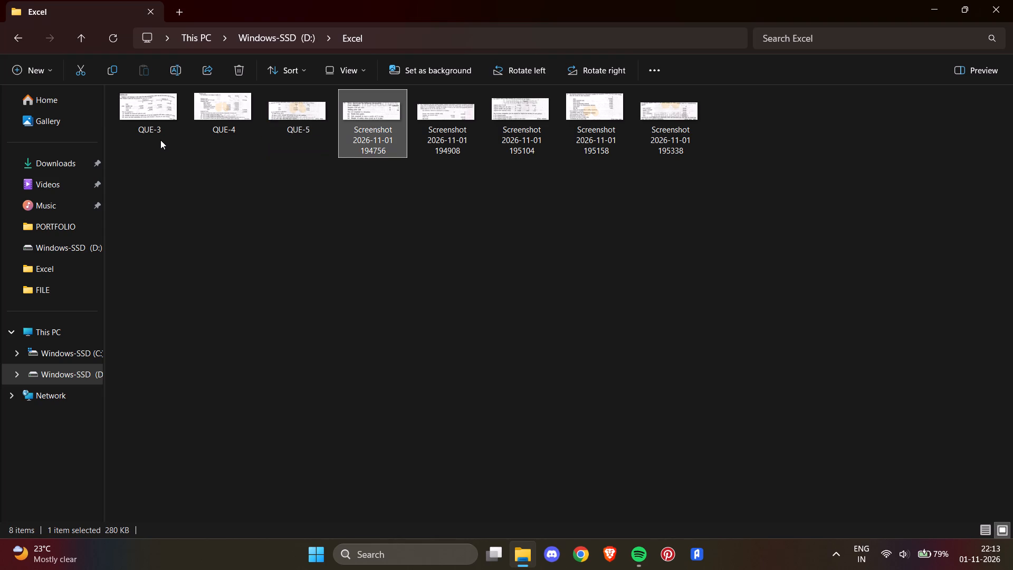
pyautogui.press('F2')
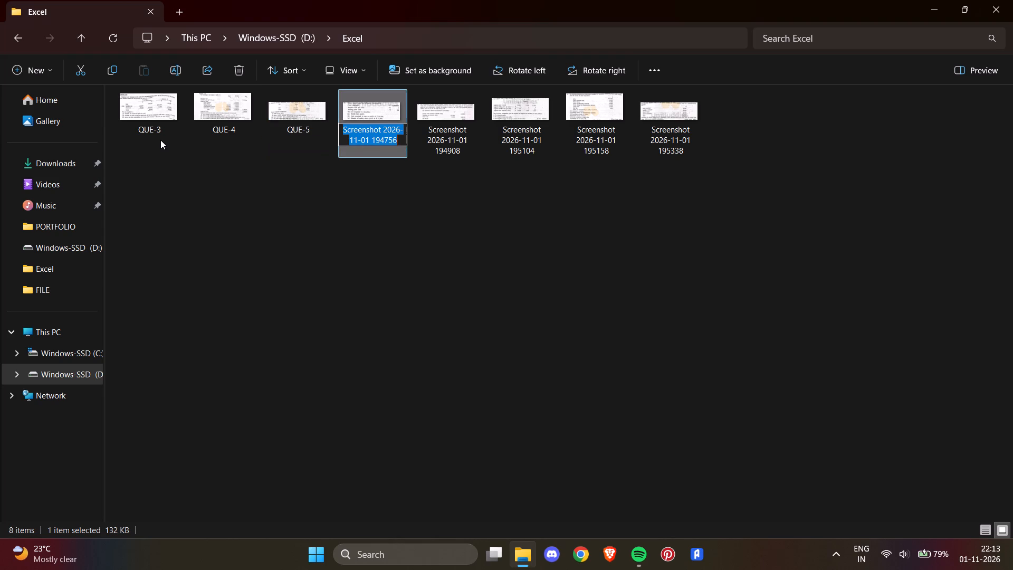
pyautogui.write('QQE')
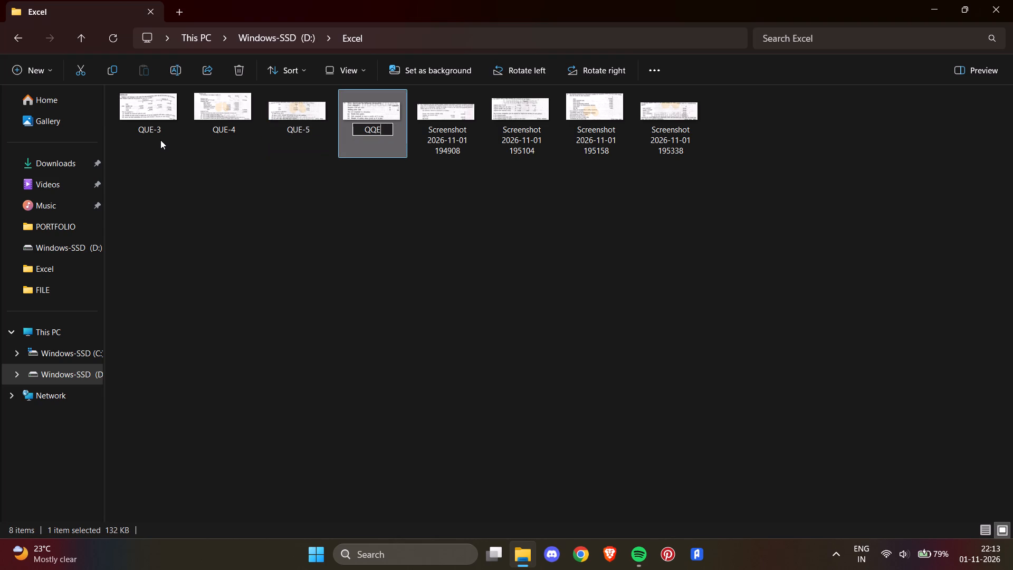
pyautogui.press('BackSpace')
pyautogui.press('BackSpace')
pyautogui.write('UW')
pyautogui.press('BackSpace')
pyautogui.press('e')
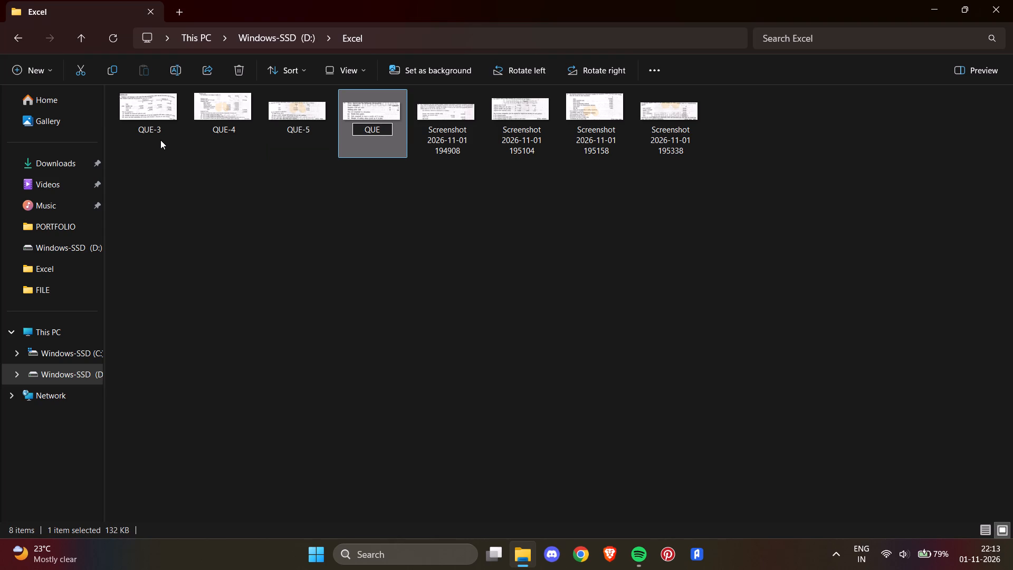
pyautogui.write('-6')
pyautogui.press('Return')
pyautogui.press('Right')
pyautogui.press('F2')
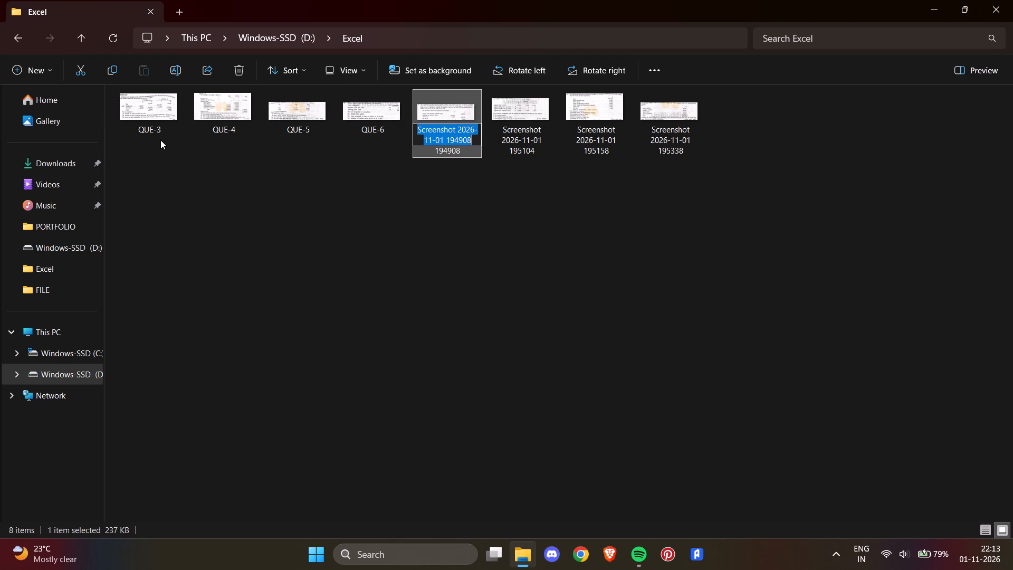
pyautogui.write('QUE-7')
pyautogui.press('Return')
pyautogui.press('Right')
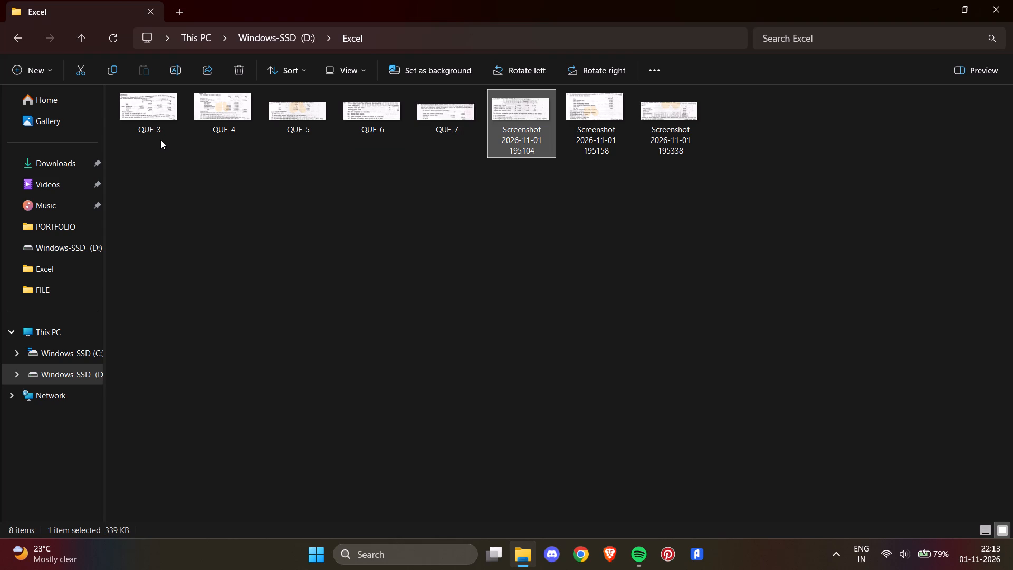
pyautogui.press('F2')
pyautogui.write('QUE')
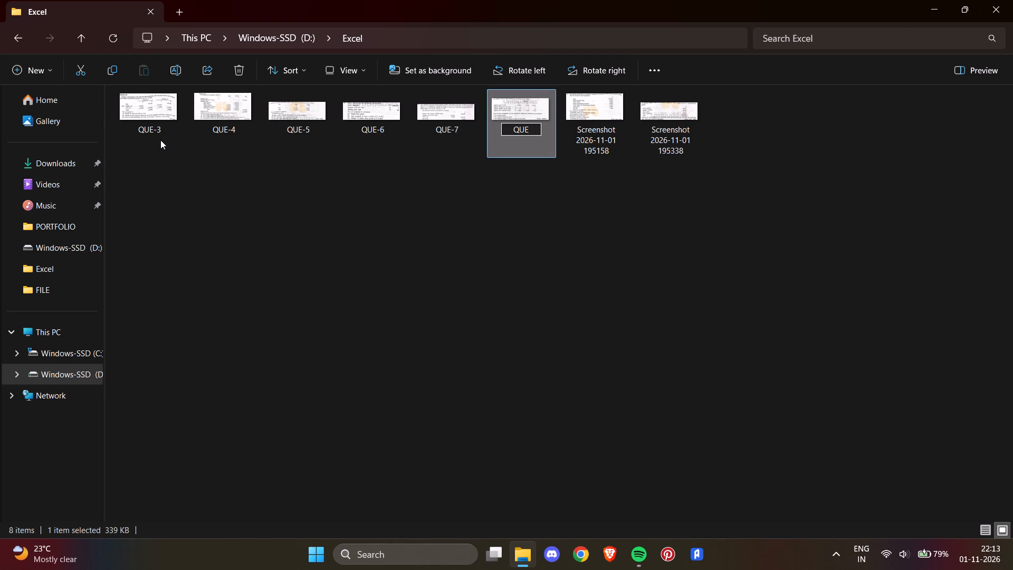
pyautogui.write('-9')
pyautogui.press('BackSpace')
pyautogui.press('8')
pyautogui.press('Return')
pyautogui.press('Right')
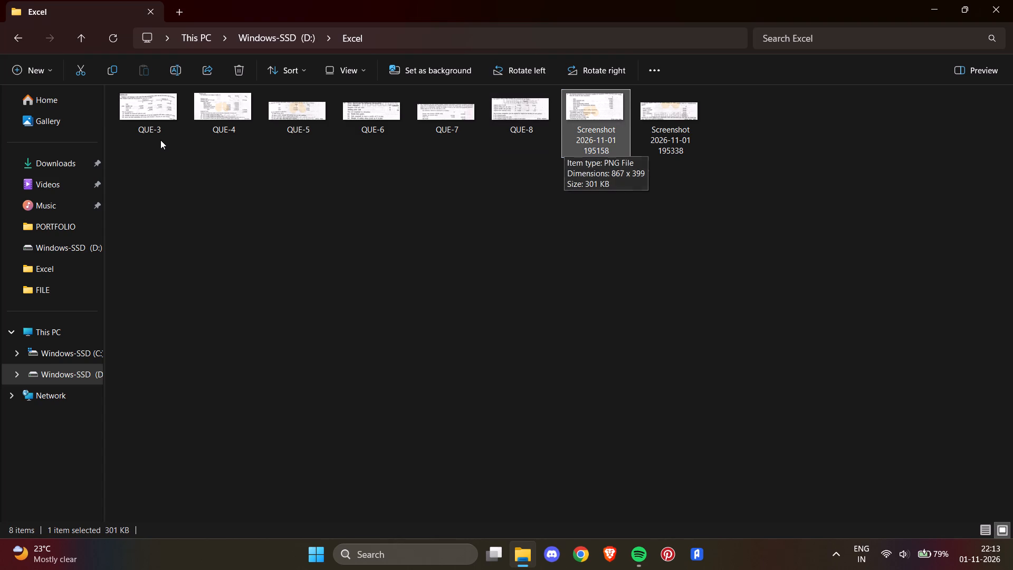
pyautogui.press('F2')
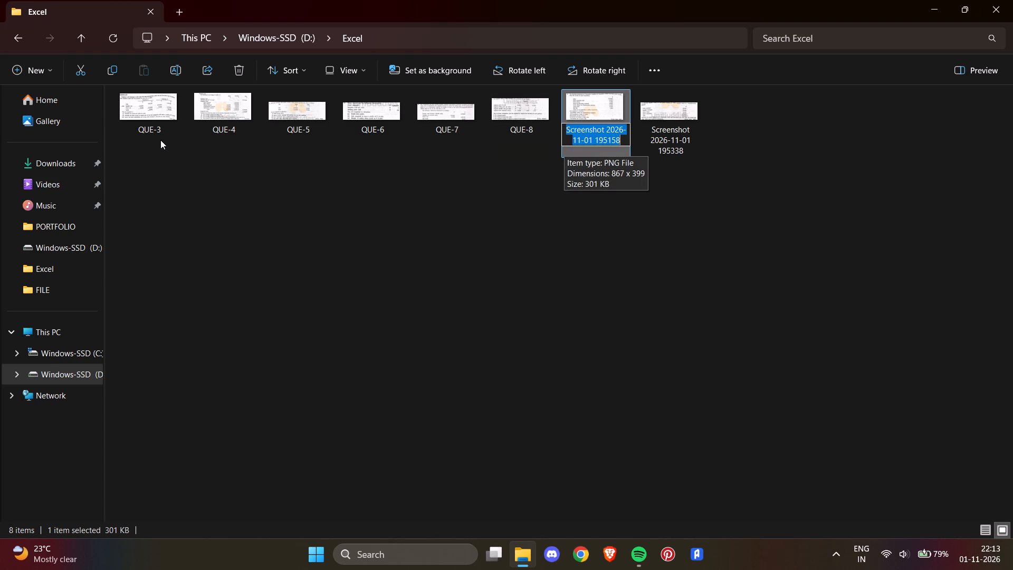
pyautogui.press('BackSpace')
pyautogui.write('QUE-9')
pyautogui.press('Return')
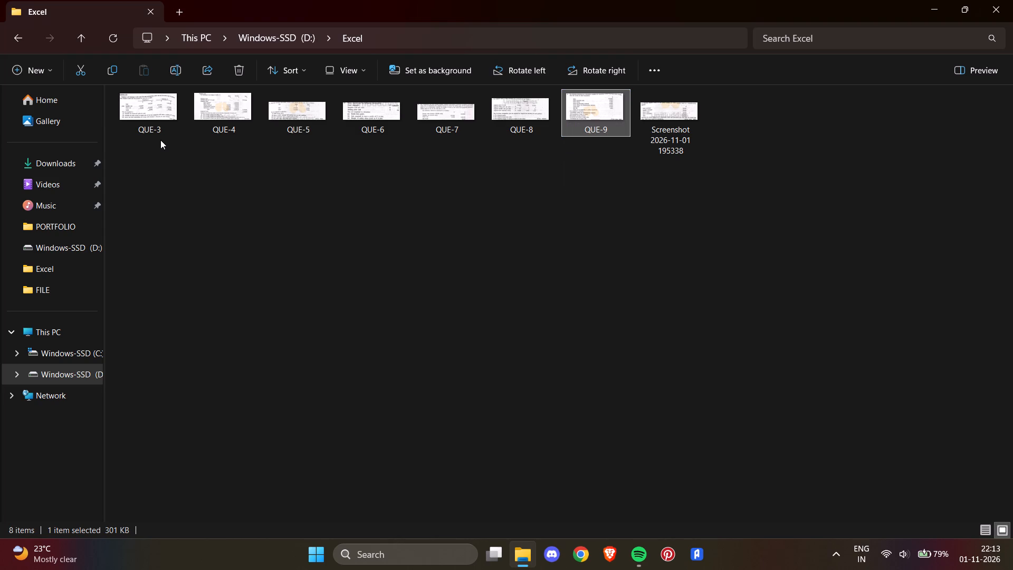
pyautogui.press('Right')
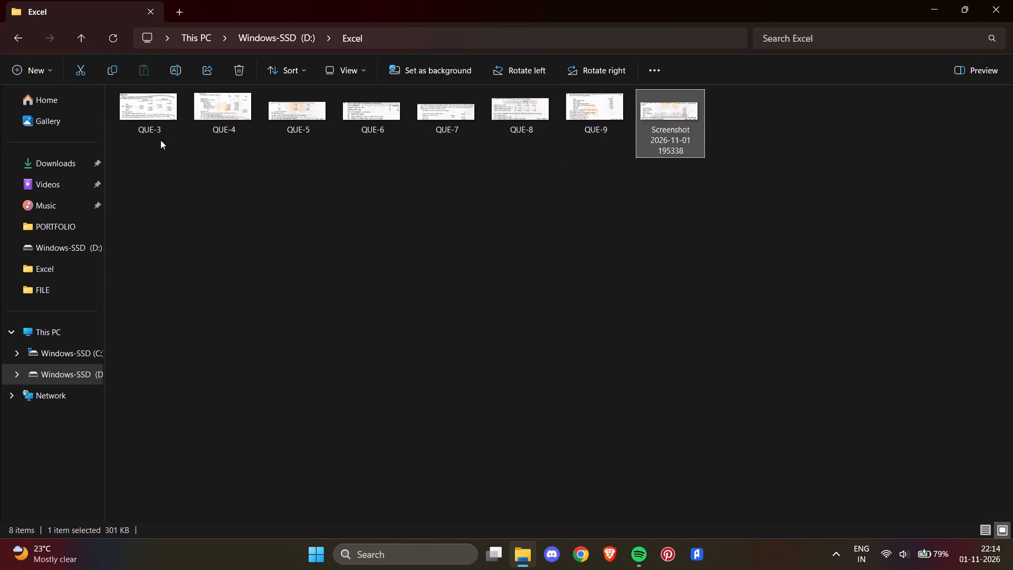
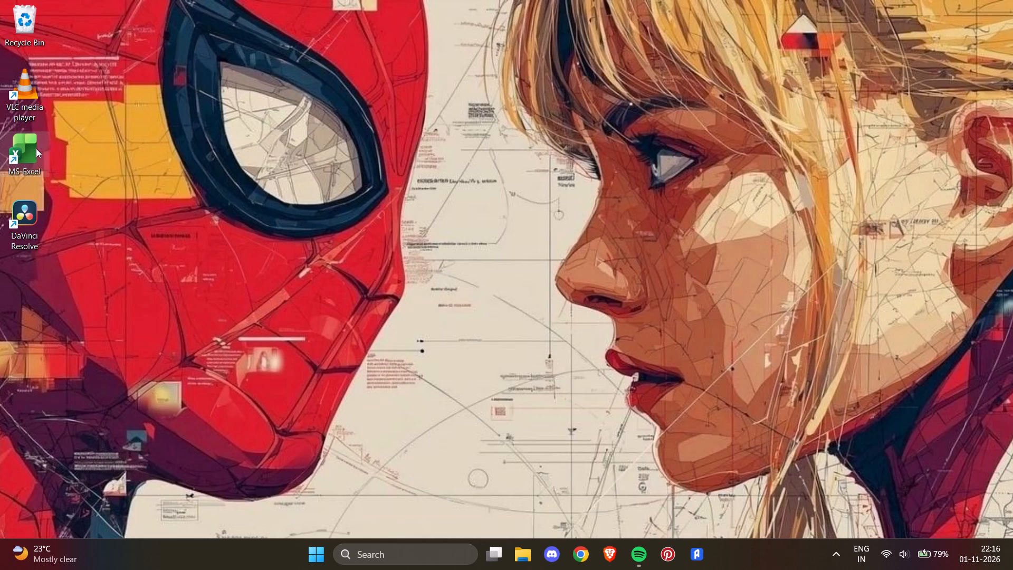
pyautogui.doubleClick(36, 148)
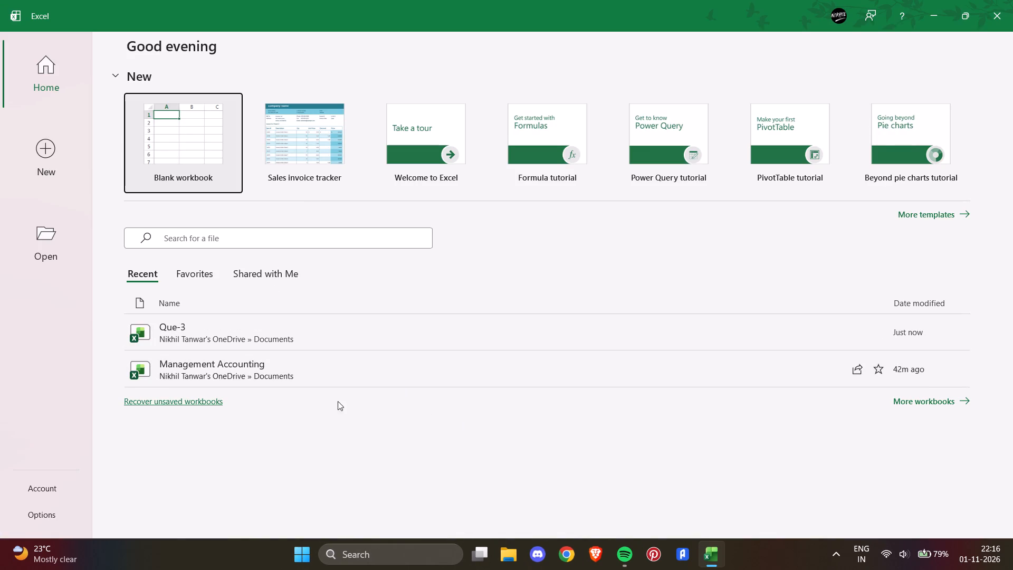
pyautogui.doubleClick(361, 336)
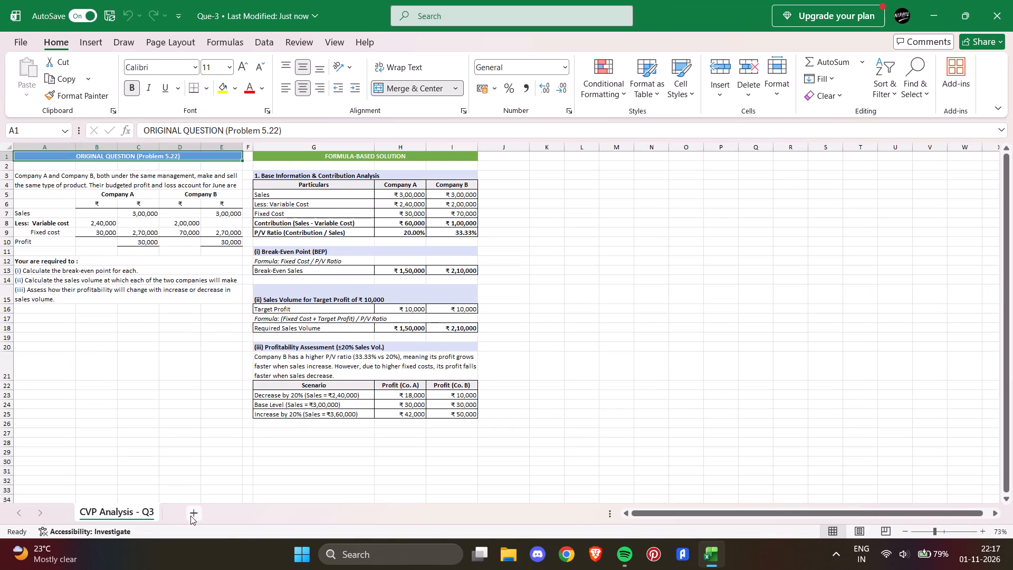
# Add a blank worksheet after the CVP Analysis - Q3 sheet and make it the active sheet.
pyautogui.click(190, 516)
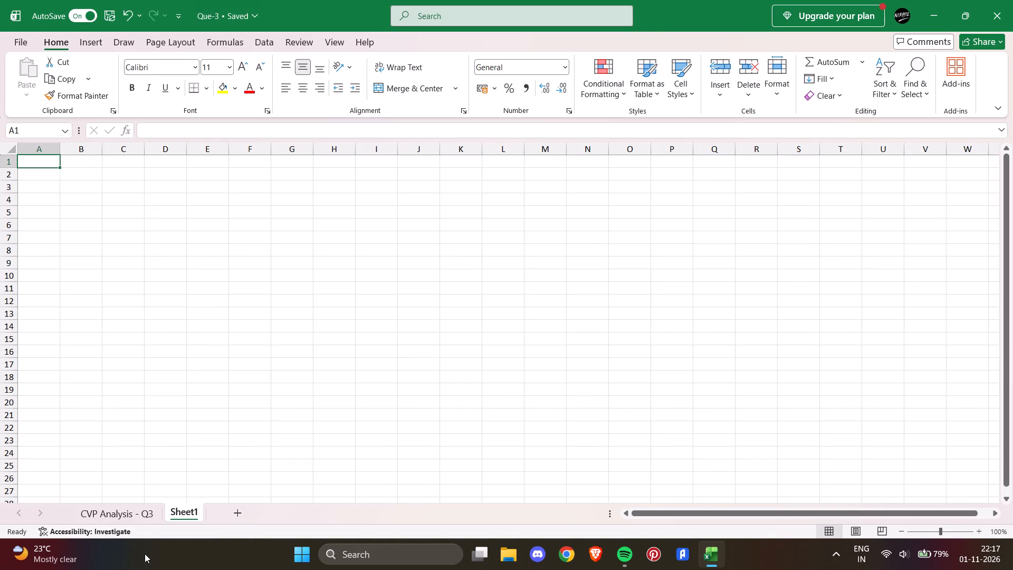
pyautogui.click(142, 510)
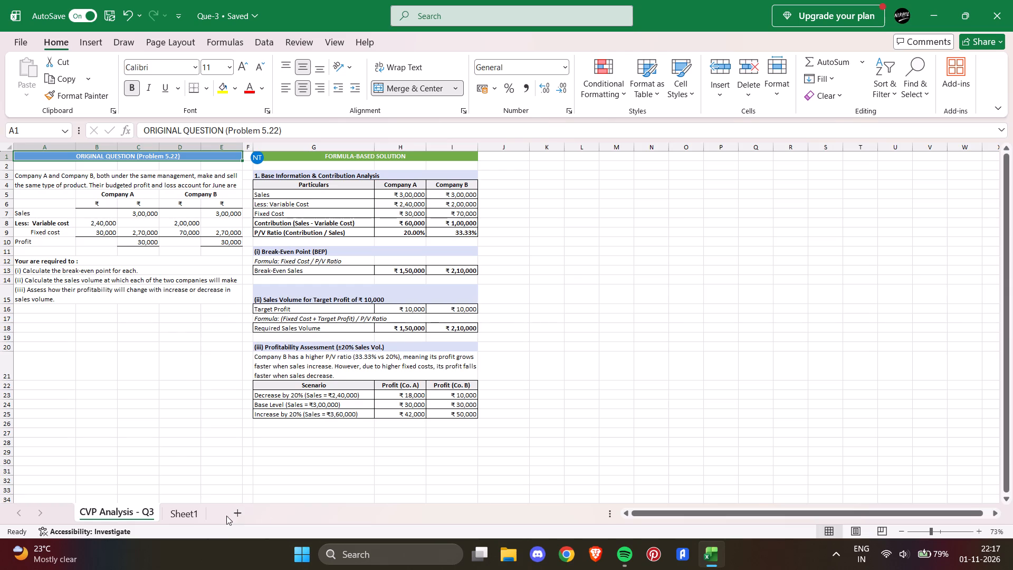
pyautogui.click(199, 514)
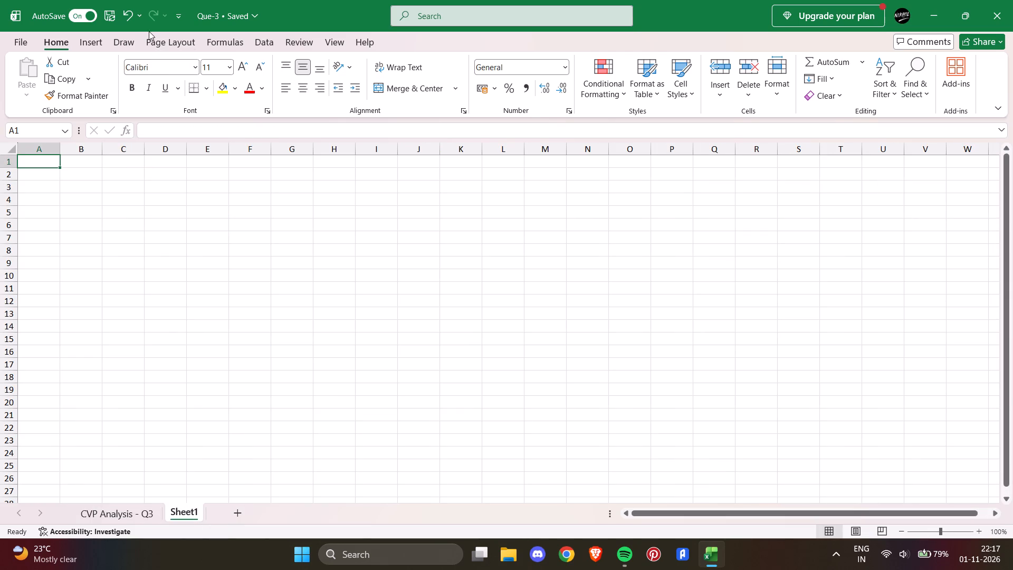
# Insert the QUE-3 picture from the Excel folder on drive D over the cells of Sheet1, and move it down to about row 5.
pyautogui.click(92, 42)
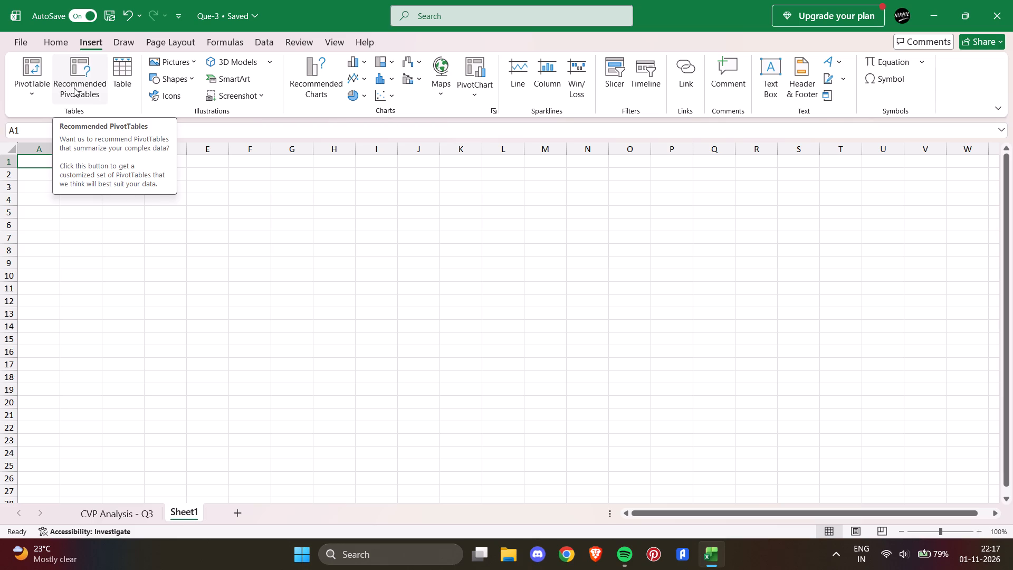
pyautogui.click(99, 270)
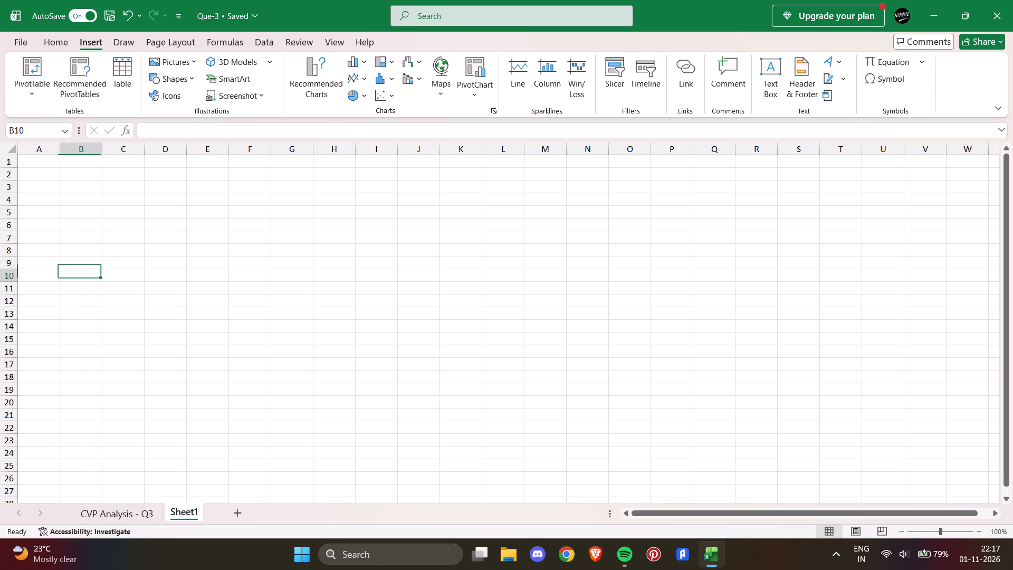
pyautogui.click(44, 160)
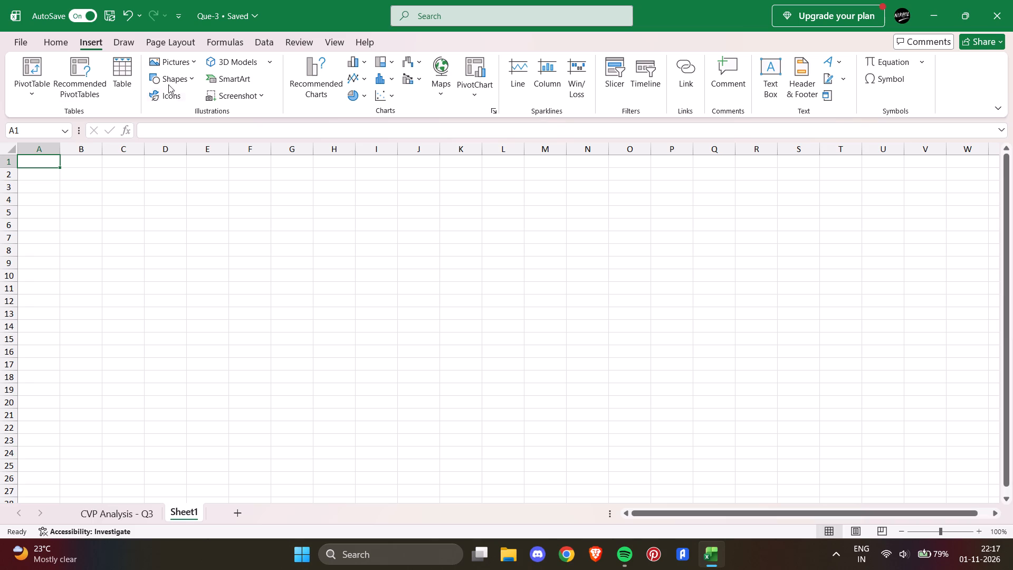
pyautogui.click(187, 66)
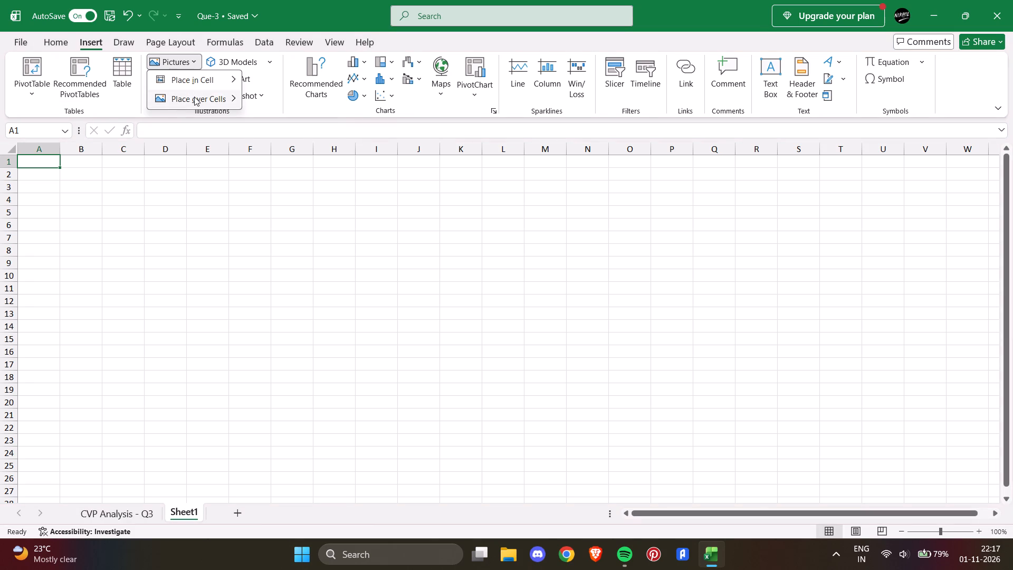
pyautogui.click(194, 97)
pyautogui.click(290, 117)
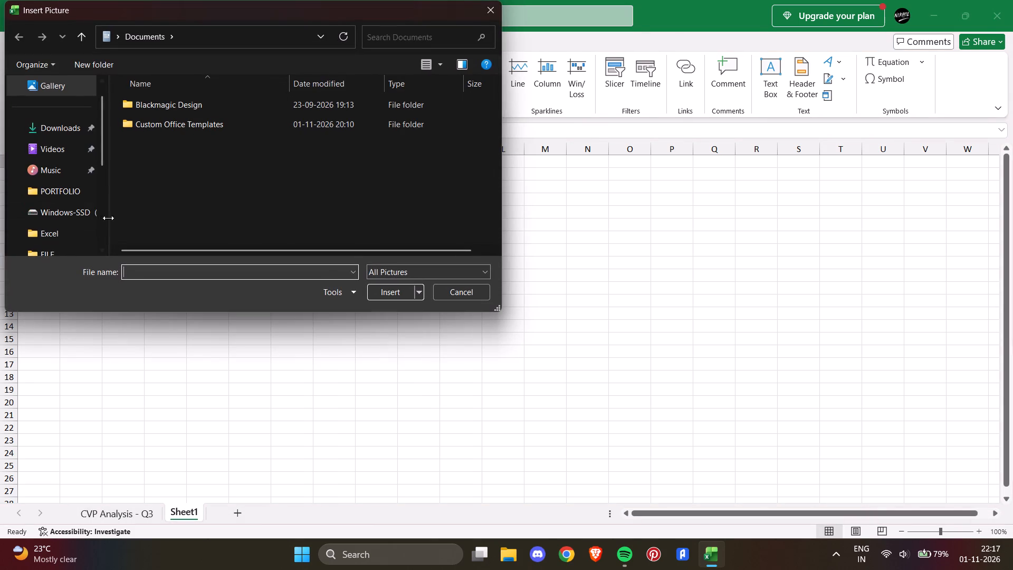
pyautogui.click(70, 229)
pyautogui.click(161, 135)
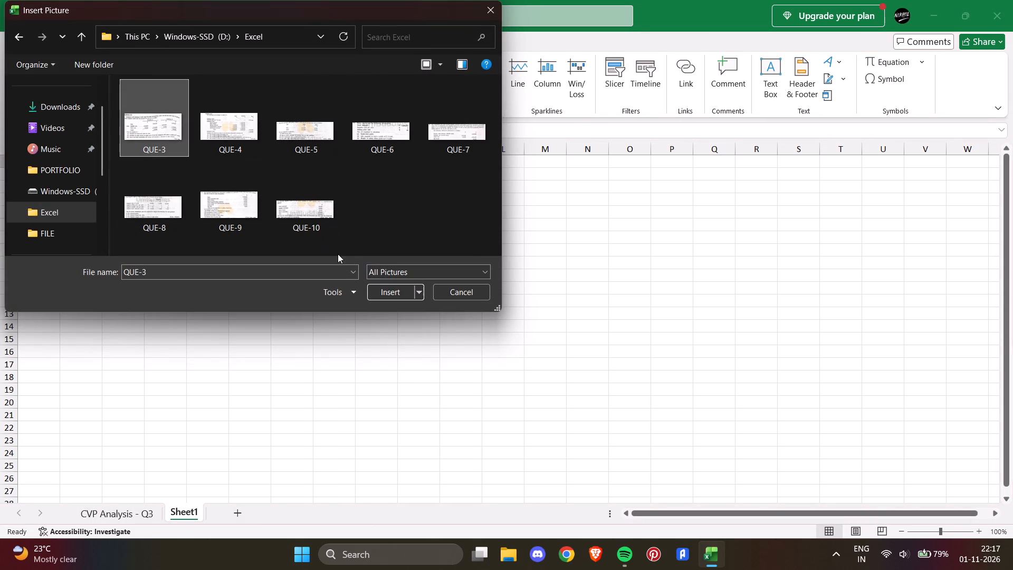
pyautogui.click(388, 291)
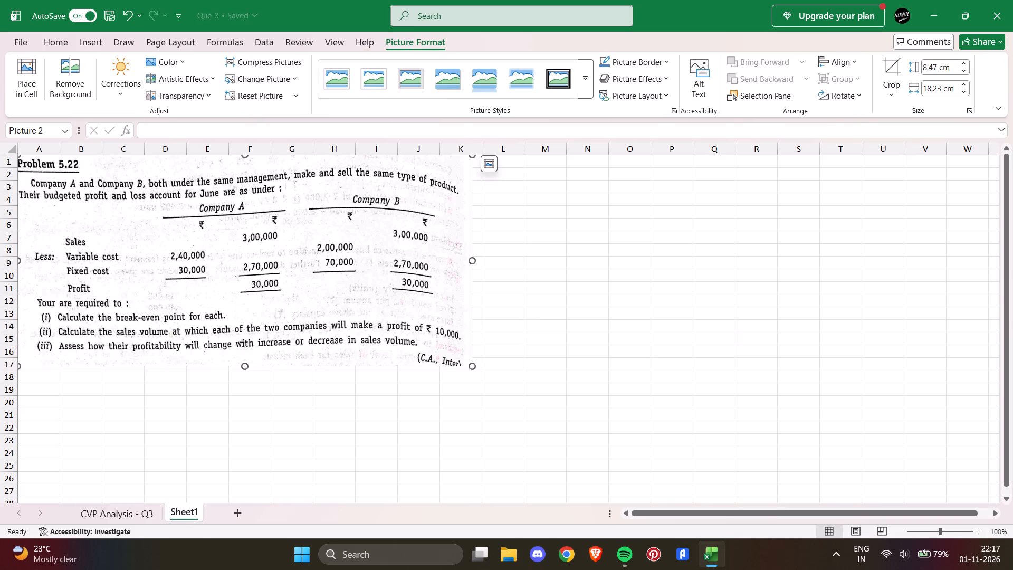
pyautogui.moveTo(221, 286); pyautogui.dragTo(235, 340)
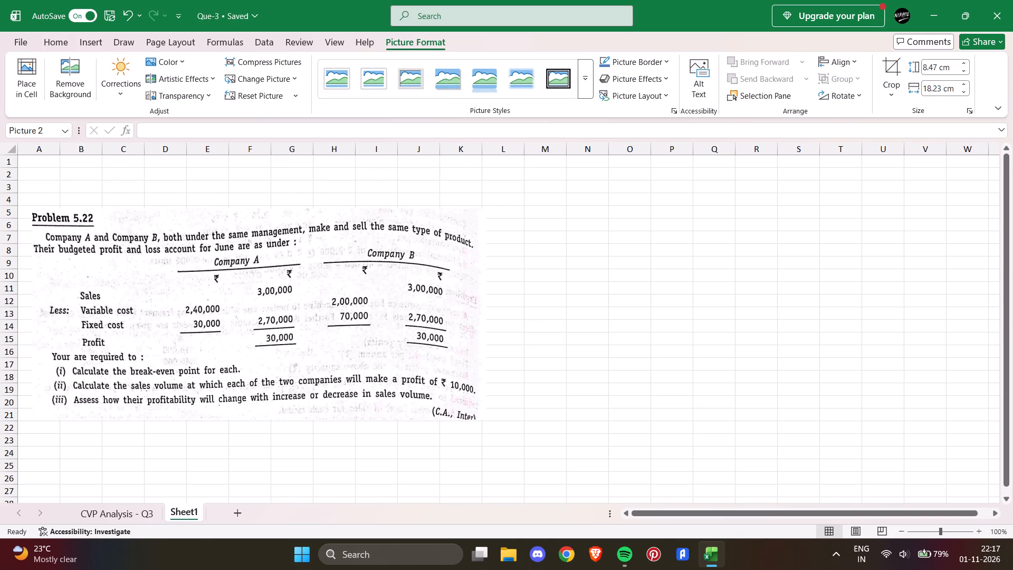
pyautogui.moveTo(235, 340); pyautogui.dragTo(238, 340)
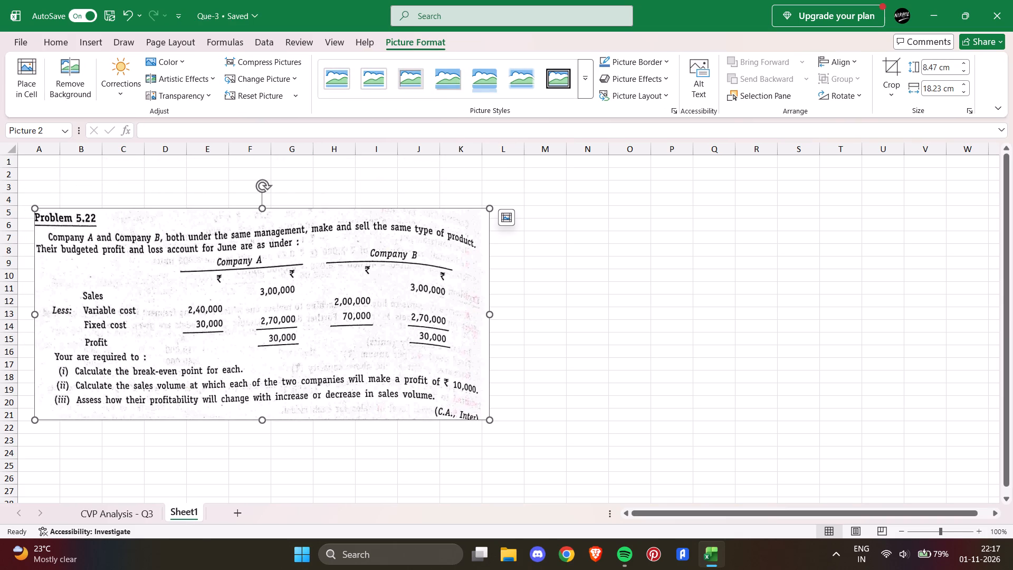
# Enter the heading QUESTION-3 in cell D2 above the question picture.
pyautogui.click(164, 174)
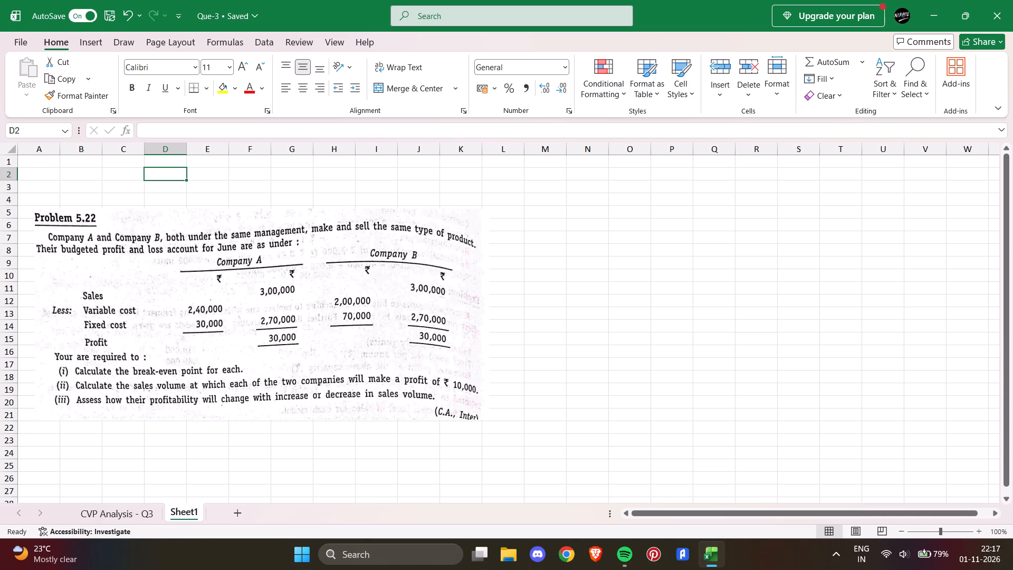
pyautogui.write('QUES')
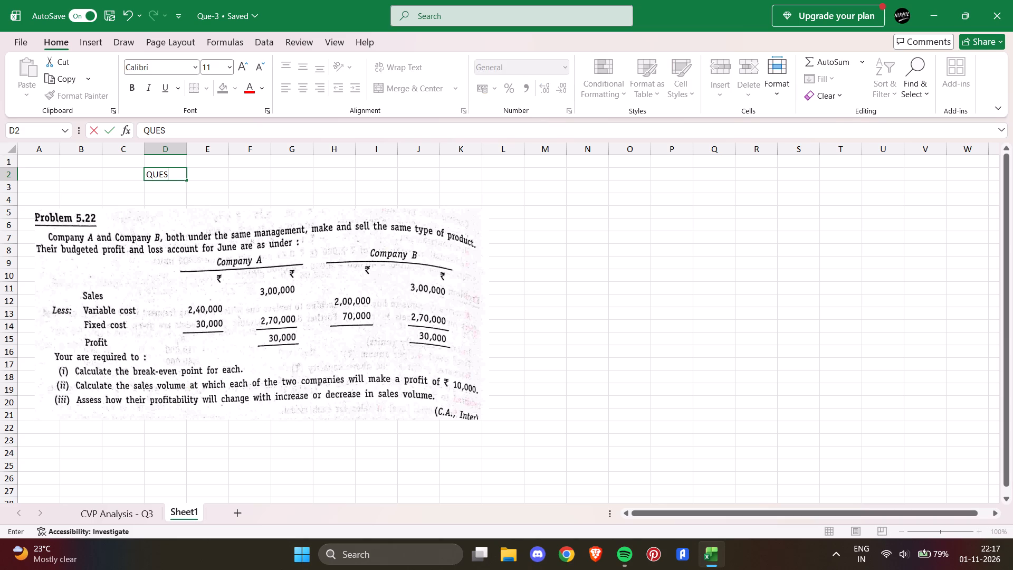
pyautogui.write('TION')
pyautogui.write('-3')
pyautogui.click(282, 173)
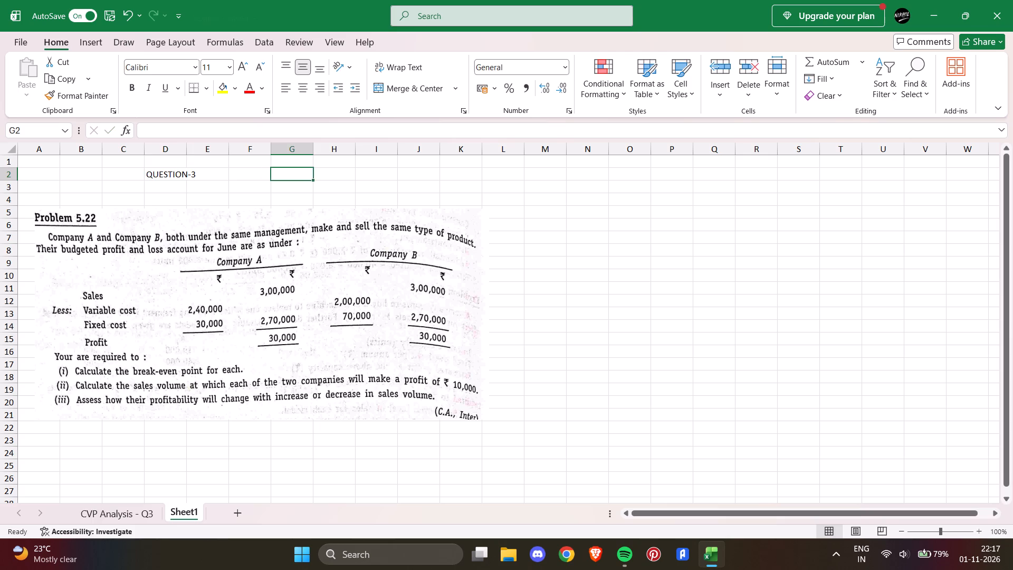
# Fill cells D2:E2 with standard red and merge and center the QUESTION-3 heading across them.
pyautogui.moveTo(157, 175); pyautogui.dragTo(199, 177)
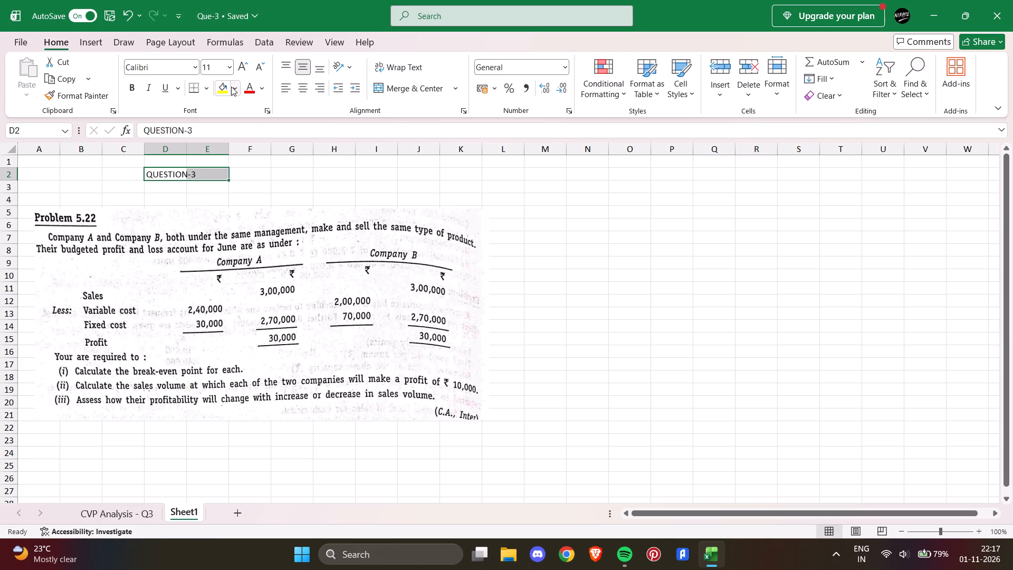
pyautogui.click(232, 87)
pyautogui.click(244, 285)
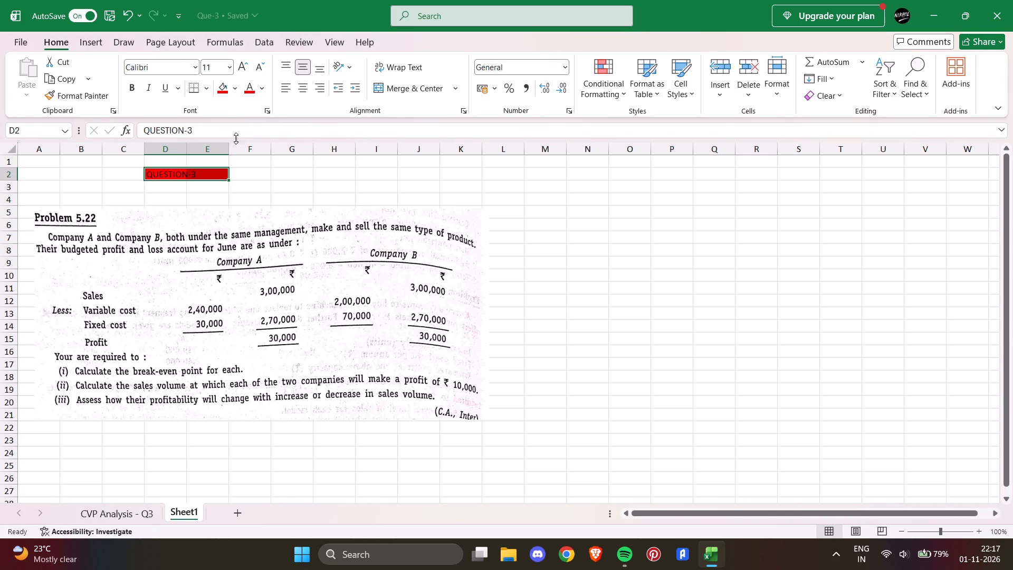
pyautogui.click(418, 88)
pyautogui.click(269, 189)
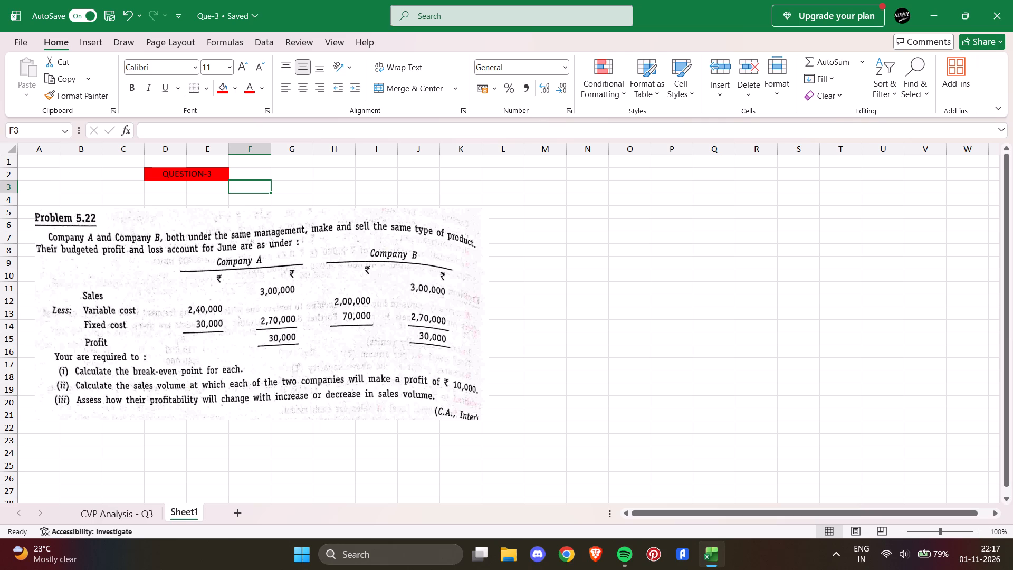
# Move the question picture up to about row 4, flush with the edge of column A and clear of the heading.
pyautogui.moveTo(264, 301); pyautogui.dragTo(256, 270)
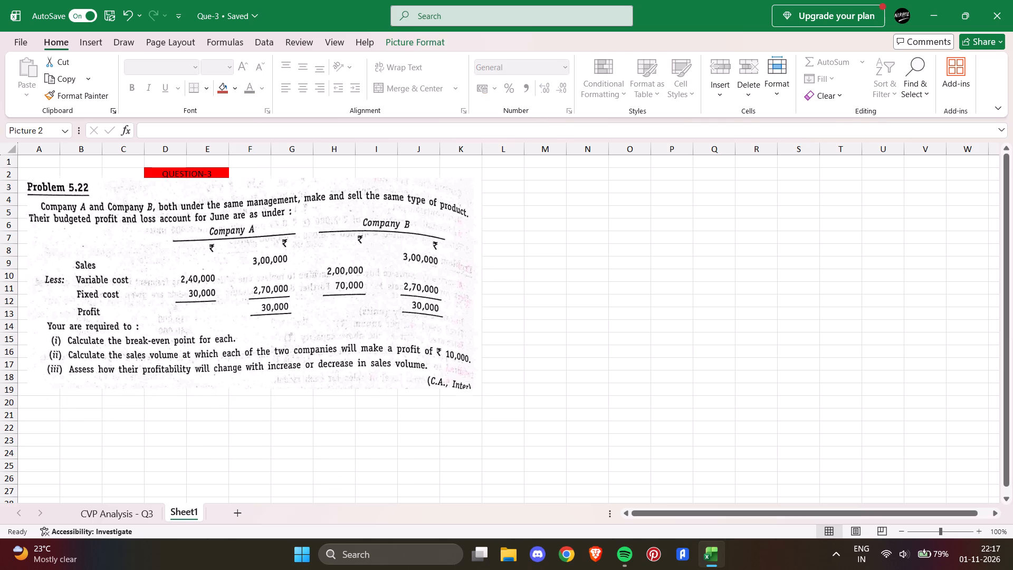
pyautogui.moveTo(256, 270); pyautogui.dragTo(242, 291)
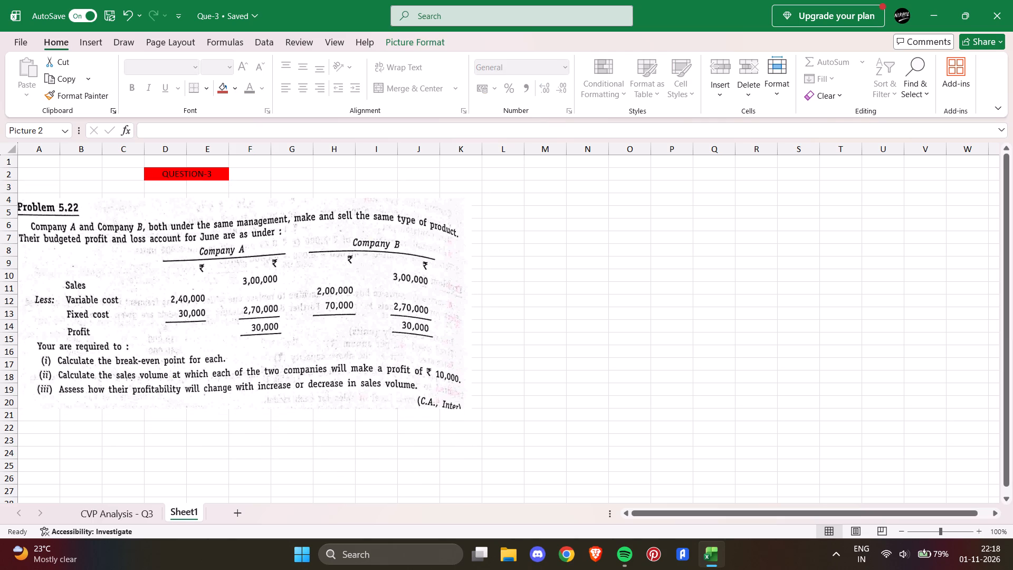
pyautogui.moveTo(242, 291); pyautogui.dragTo(252, 283)
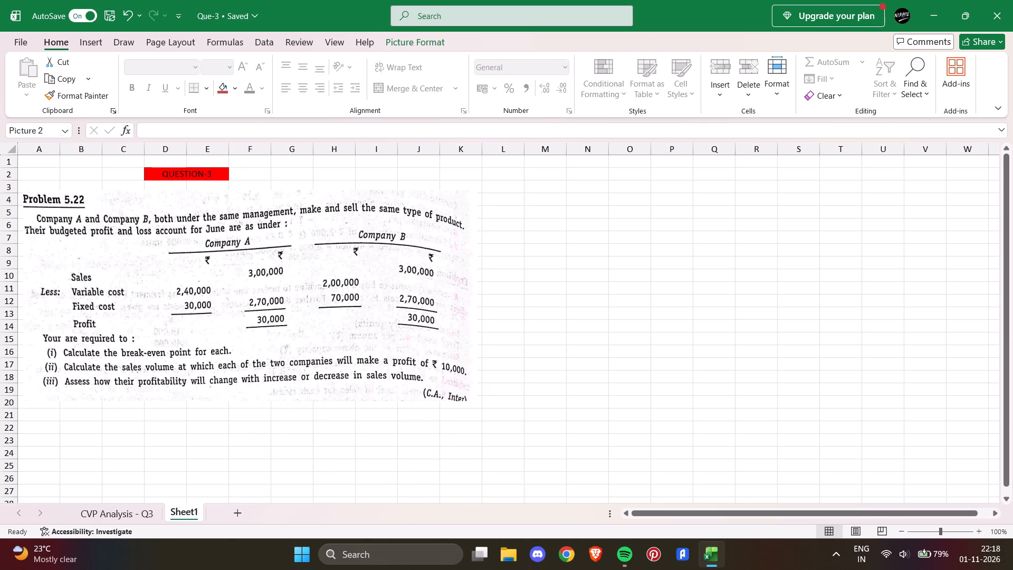
pyautogui.moveTo(252, 283); pyautogui.dragTo(250, 289)
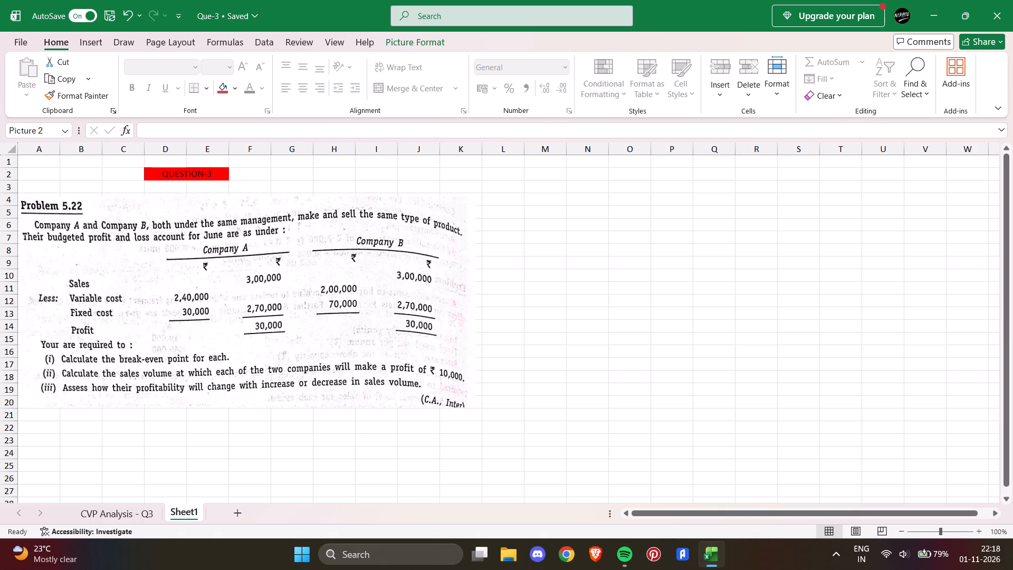
pyautogui.moveTo(250, 289); pyautogui.dragTo(236, 286)
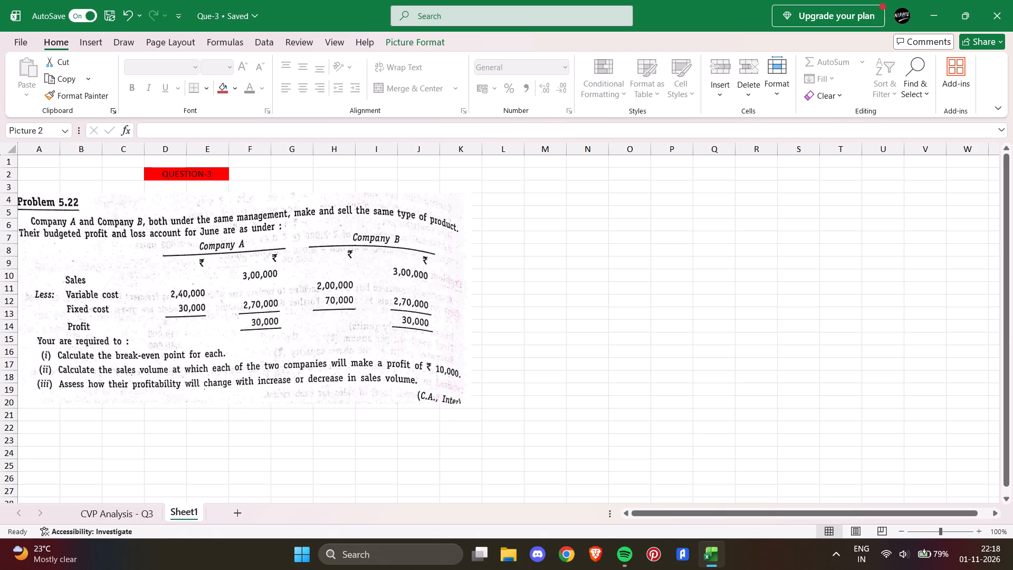
pyautogui.moveTo(236, 286); pyautogui.dragTo(234, 285)
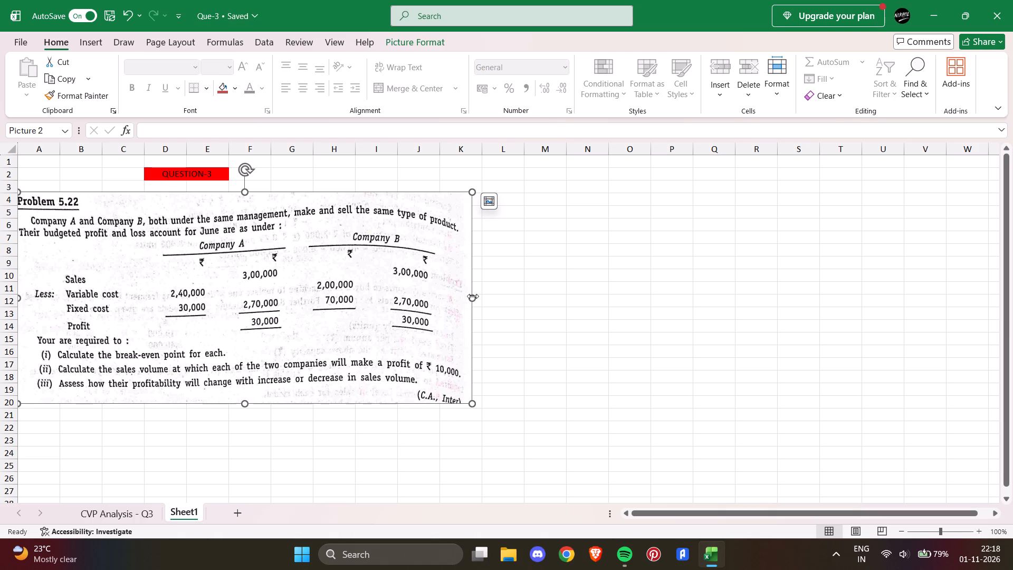
# Resize the question picture so it is narrower, ending in column I, and slightly taller, reaching about the bottom of row 20.
pyautogui.moveTo(473, 296); pyautogui.dragTo(400, 291)
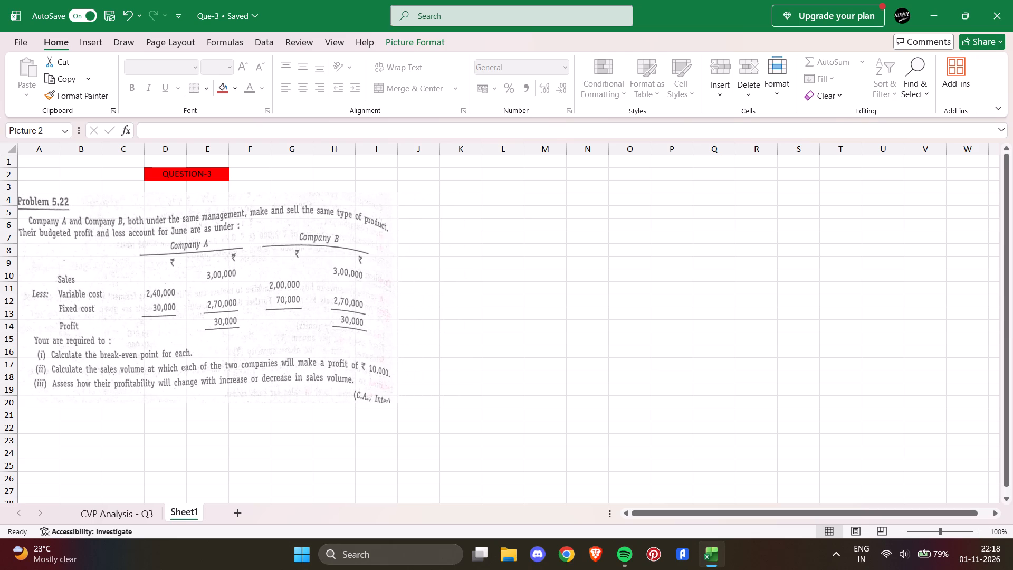
pyautogui.moveTo(400, 291); pyautogui.dragTo(398, 292)
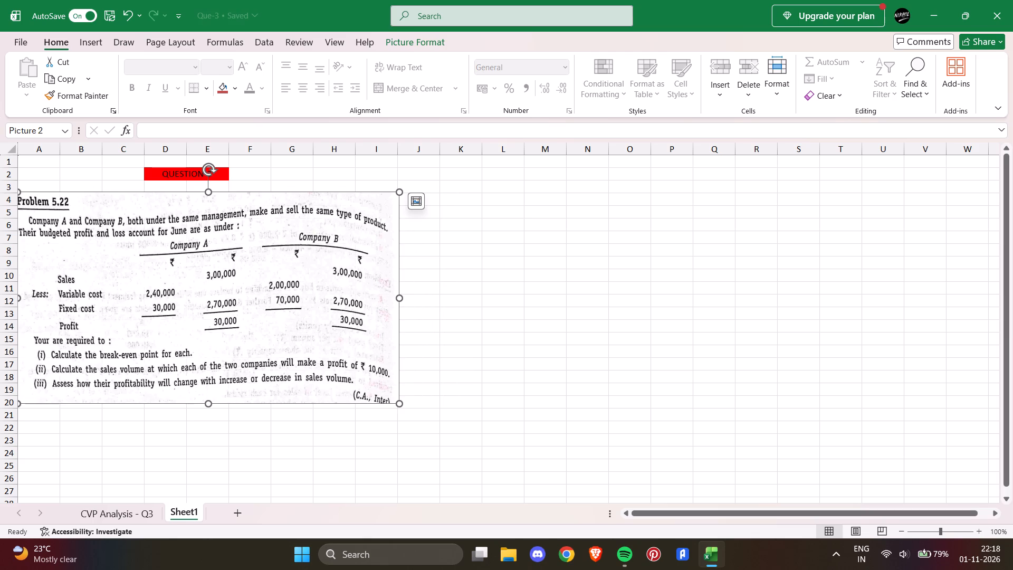
pyautogui.moveTo(210, 404); pyautogui.dragTo(210, 409)
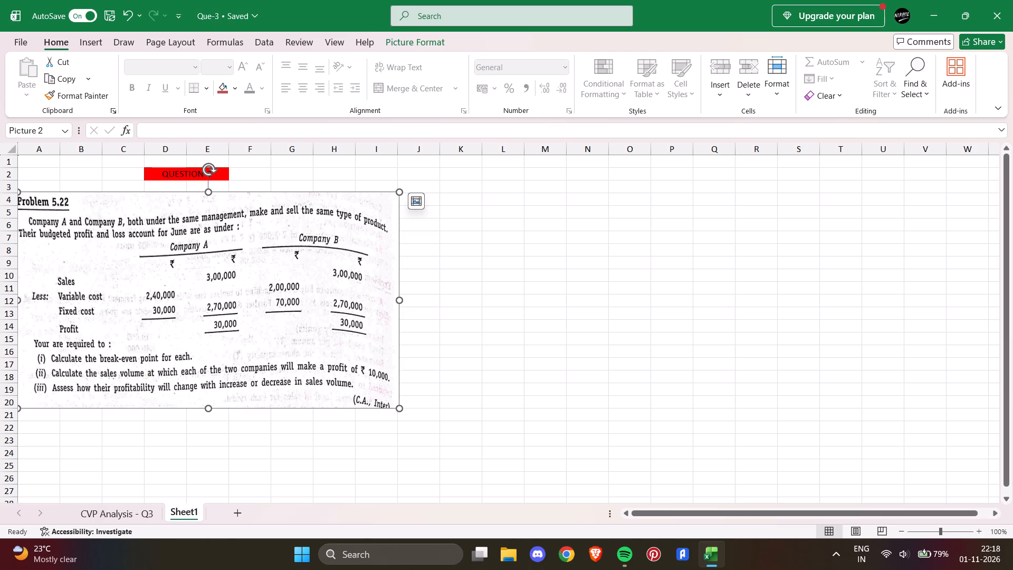
# Enter the heading SOLUTION in cell L2 beside the question picture.
pyautogui.click(511, 176)
pyautogui.write('SOLUTIN')
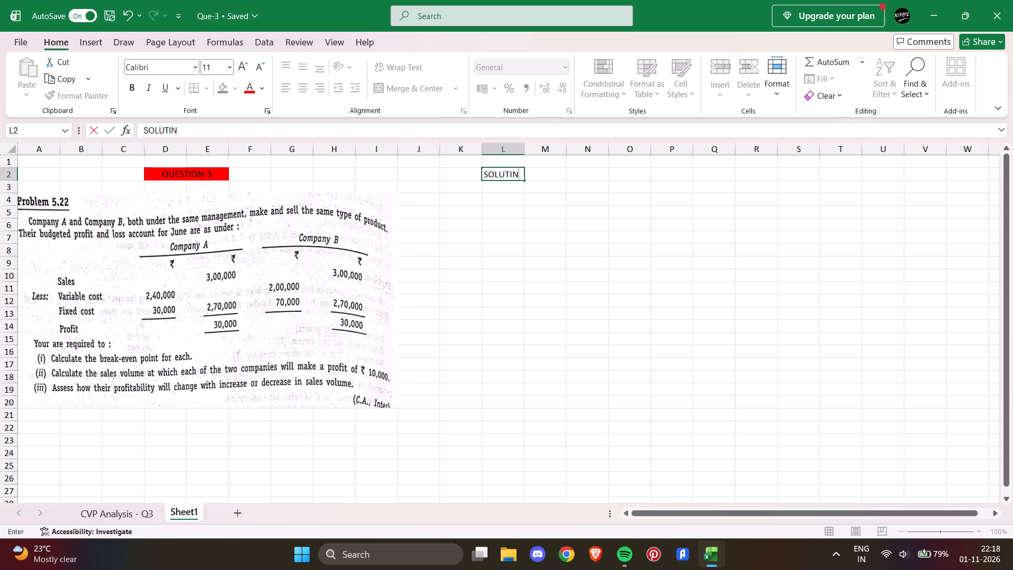
pyautogui.press('BackSpace')
pyautogui.press('o')
pyautogui.press('n')
pyautogui.click(501, 194)
# Fill cells L2:M2 with standard yellow and merge and center the SOLUTION heading across them.
pyautogui.moveTo(488, 174); pyautogui.dragTo(536, 174)
pyautogui.click(239, 90)
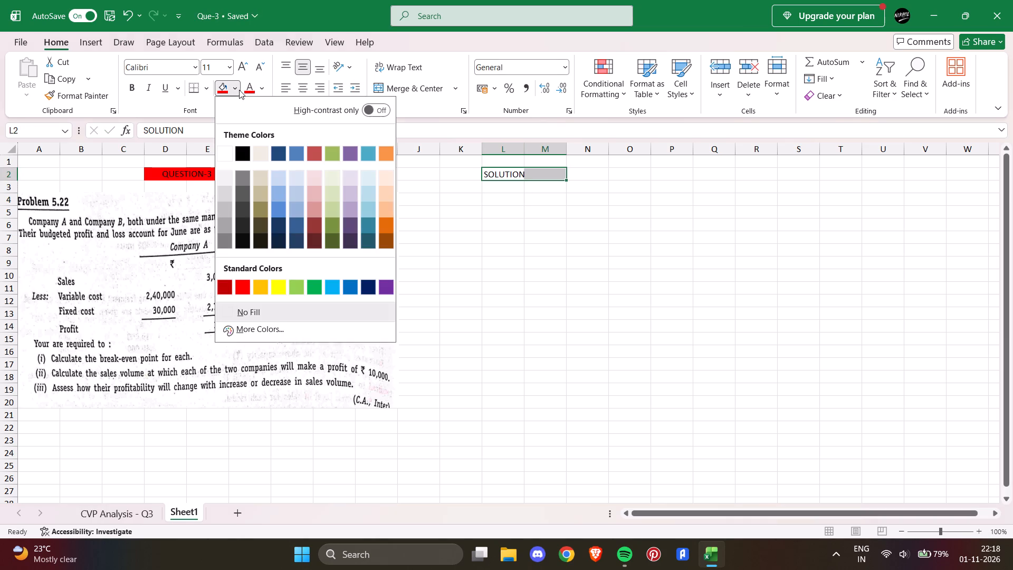
pyautogui.click(278, 287)
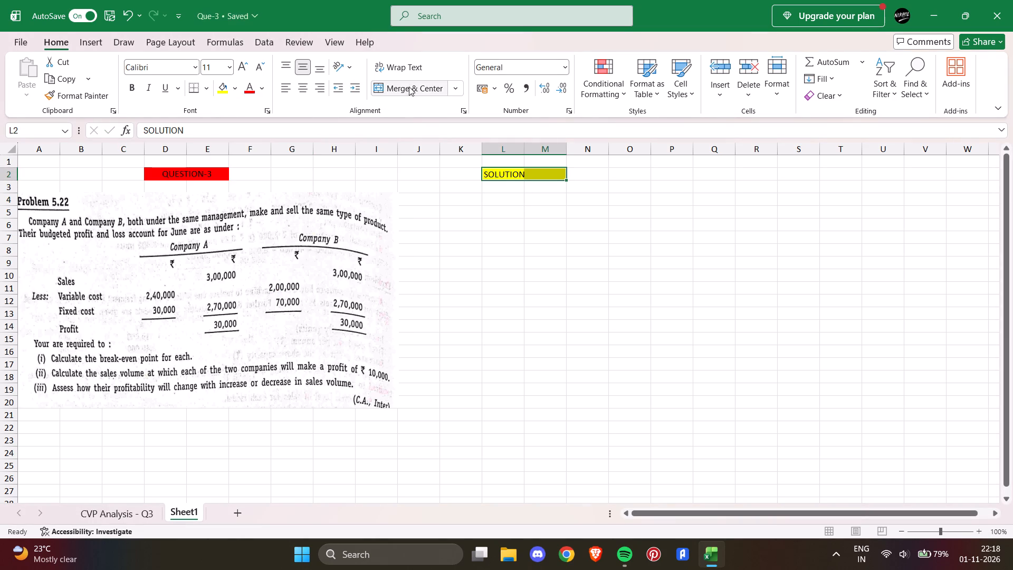
pyautogui.click(409, 87)
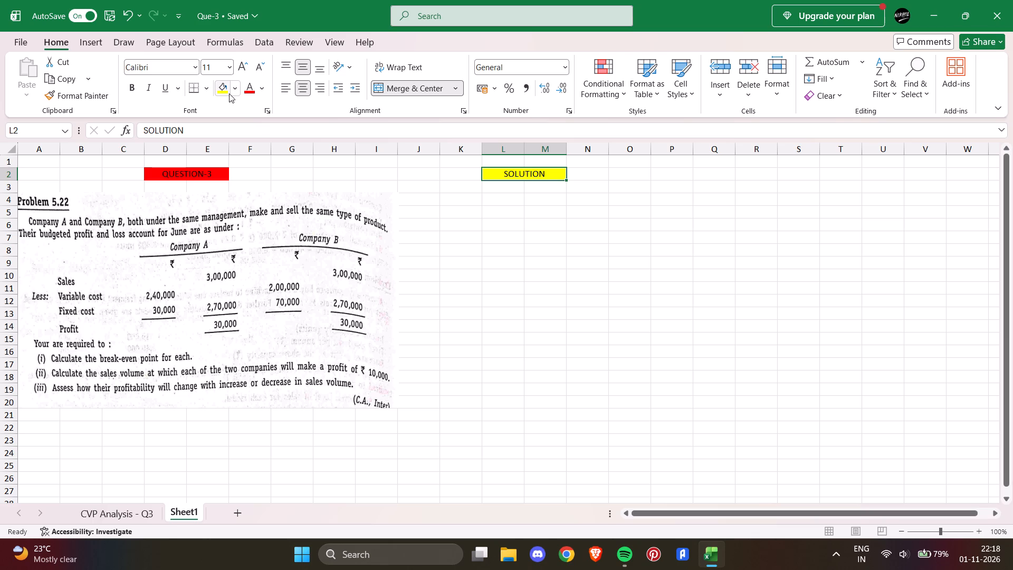
# Make the SOLUTION and QUESTION-3 headings bold.
pyautogui.click(132, 94)
pyautogui.click(191, 181)
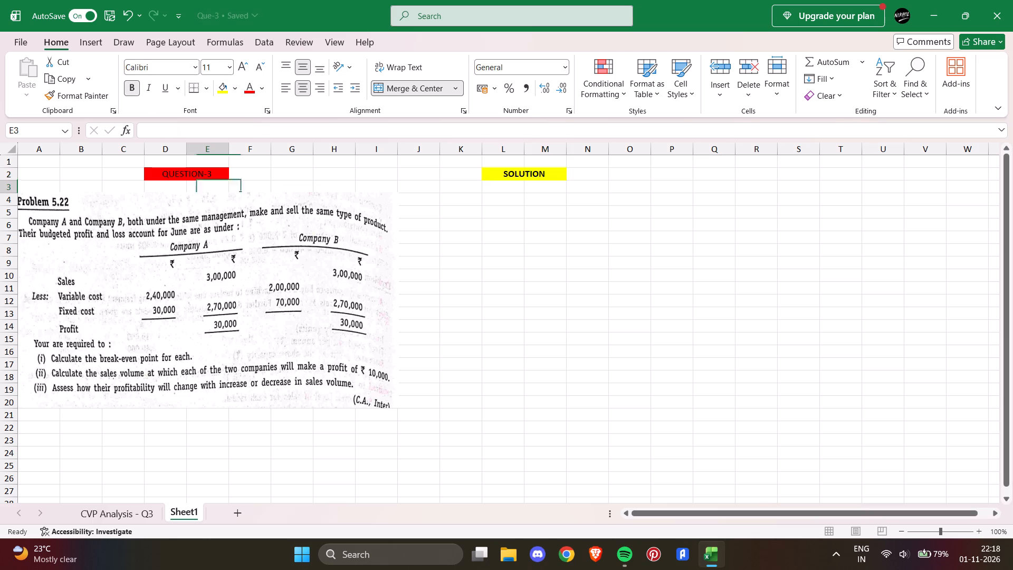
pyautogui.click(185, 175)
pyautogui.click(137, 86)
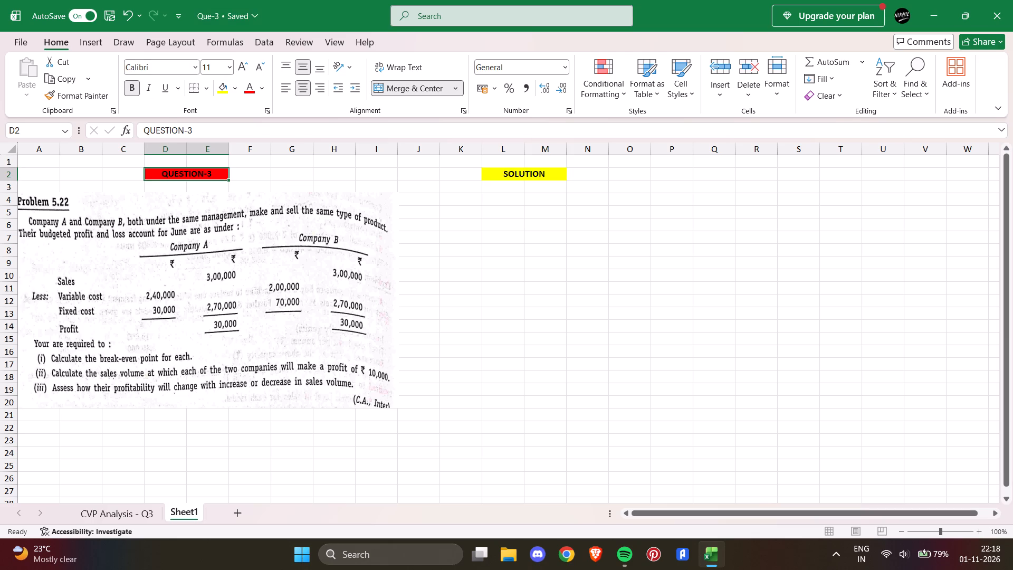
# Copy the heading "1. Base Information & Contribution Analysis" from the CVP Analysis - Q3 sheet into K3 of Sheet1.
pyautogui.click(140, 508)
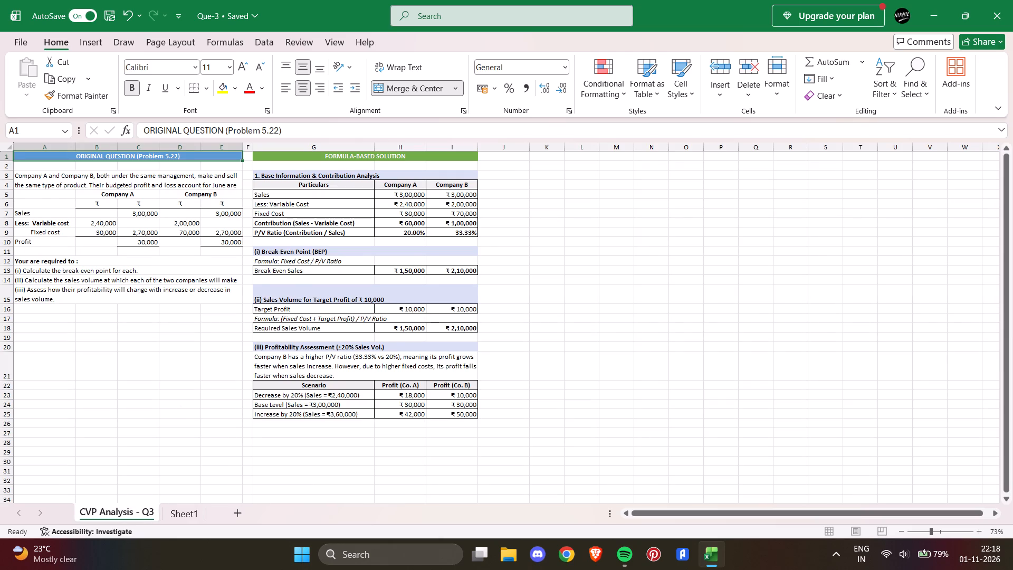
pyautogui.hscroll(1, 288, 416)
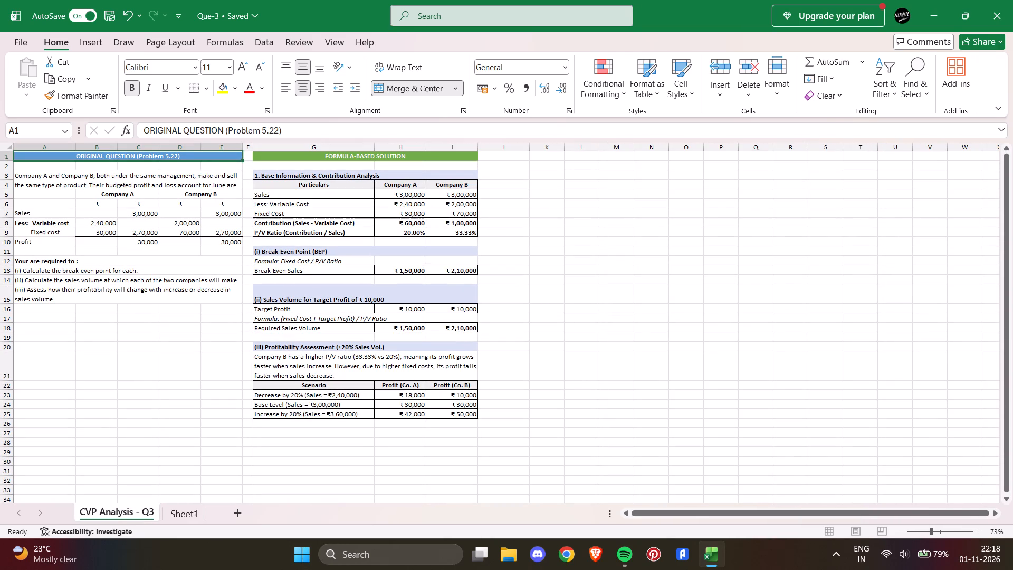
pyautogui.moveTo(262, 186); pyautogui.dragTo(406, 226)
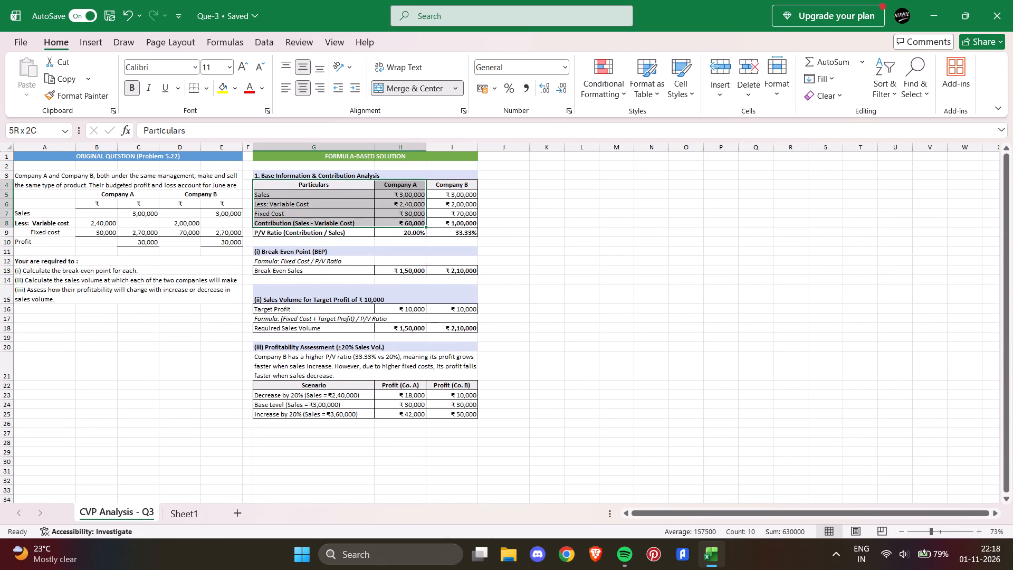
pyautogui.moveTo(406, 226); pyautogui.dragTo(396, 227)
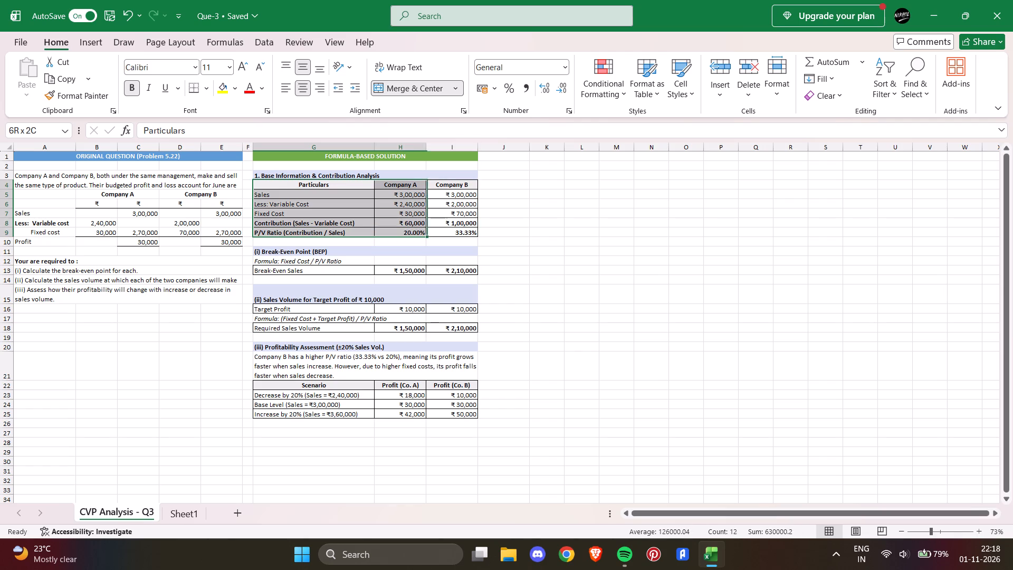
pyautogui.moveTo(396, 227); pyautogui.dragTo(360, 227)
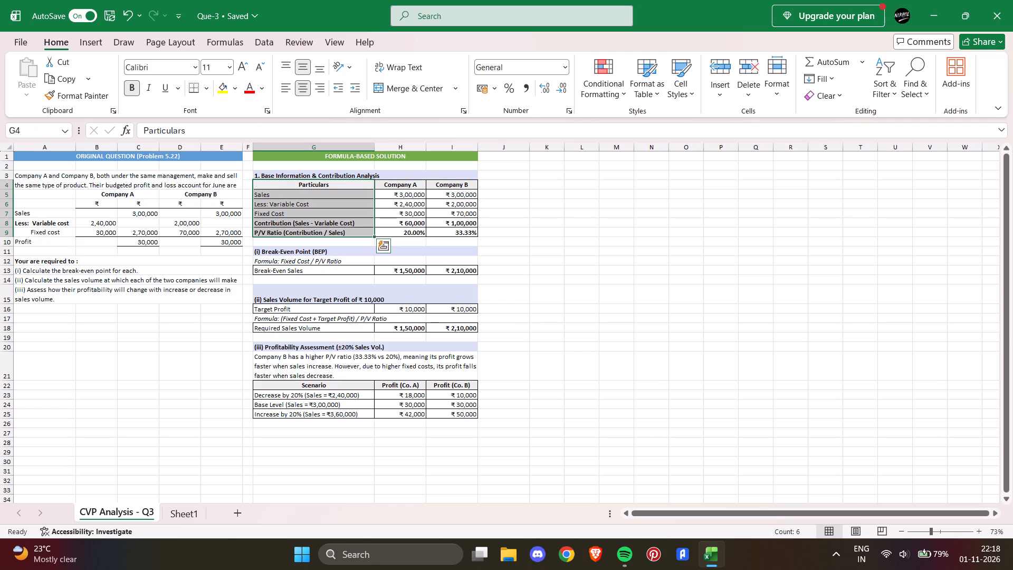
pyautogui.click(261, 177)
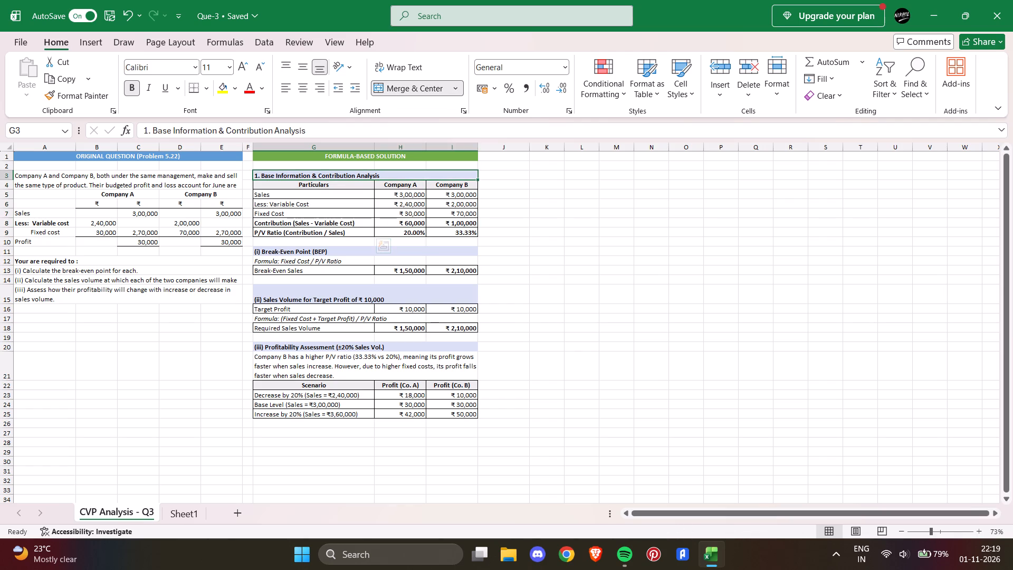
pyautogui.hotkey('ctrl', 'c')
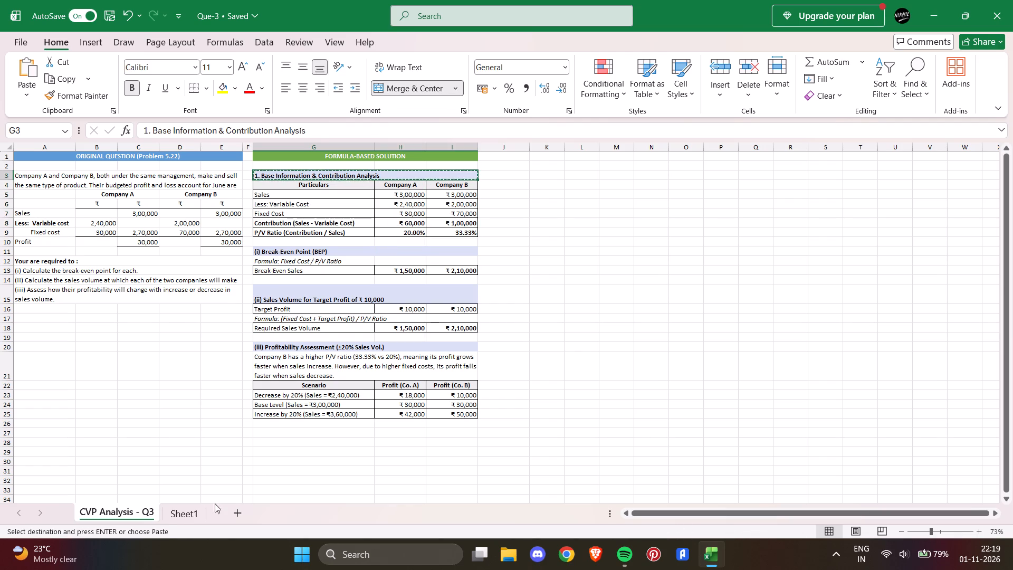
pyautogui.click(184, 514)
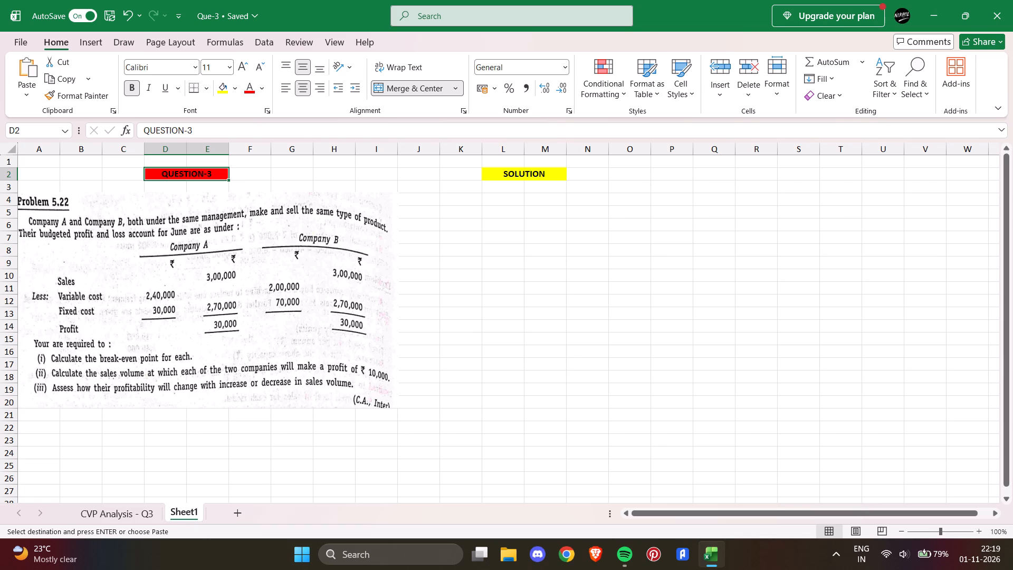
pyautogui.click(462, 189)
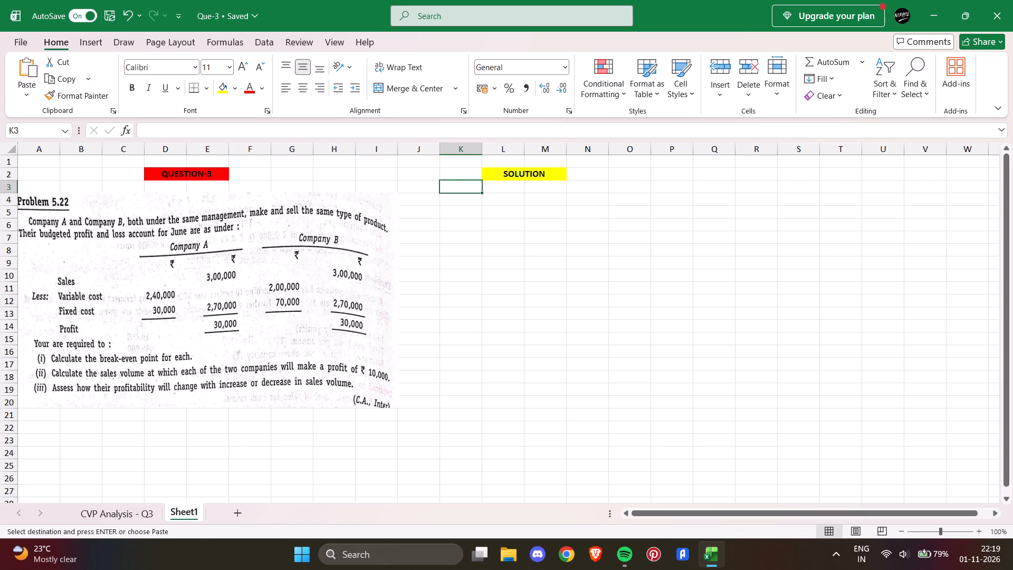
pyautogui.hotkey('ctrl', 'v')
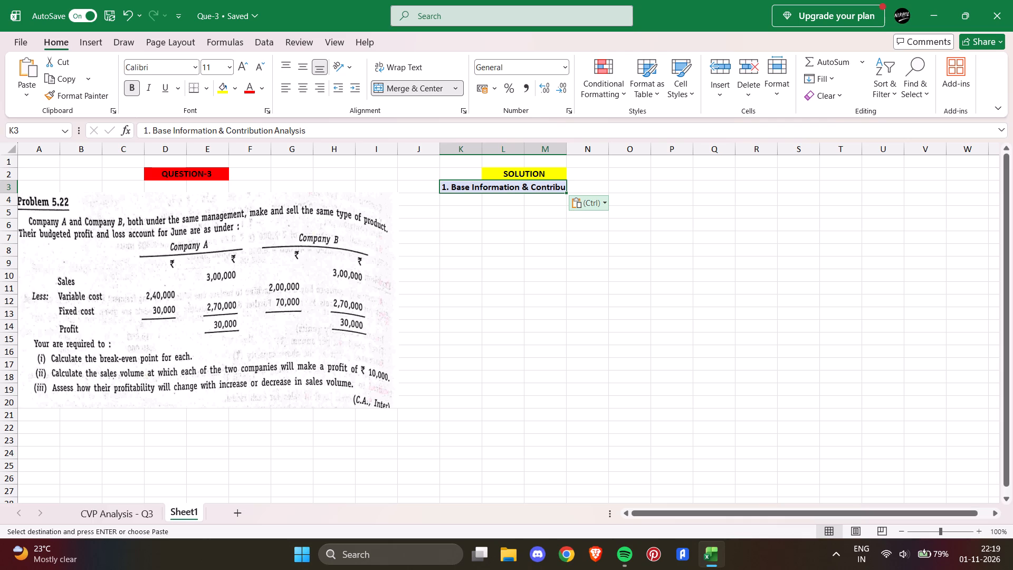
# Unmerge the pasted section heading with K3:O3 selected so its text can run across the row.
pyautogui.moveTo(551, 186); pyautogui.dragTo(628, 186)
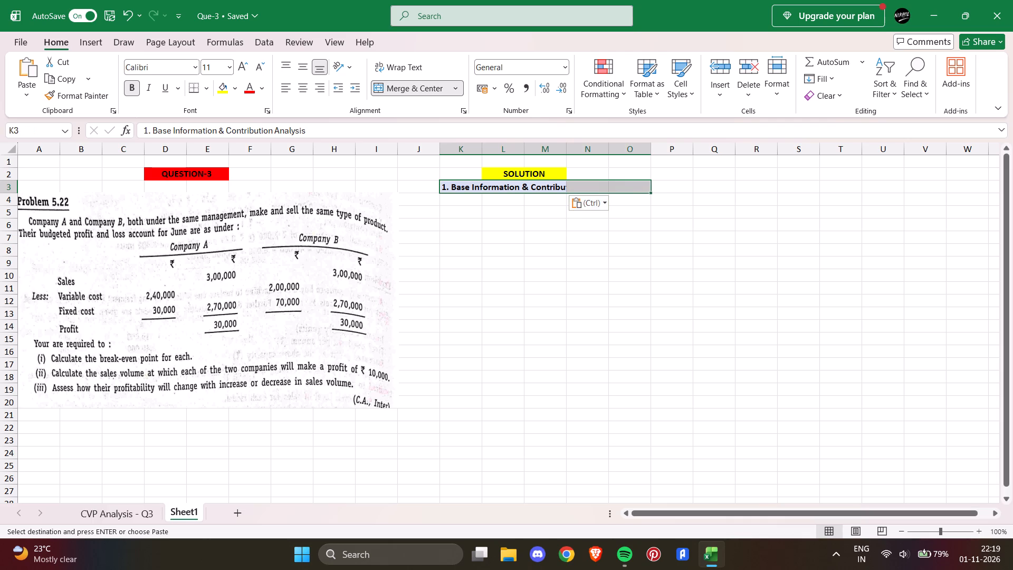
pyautogui.click(418, 89)
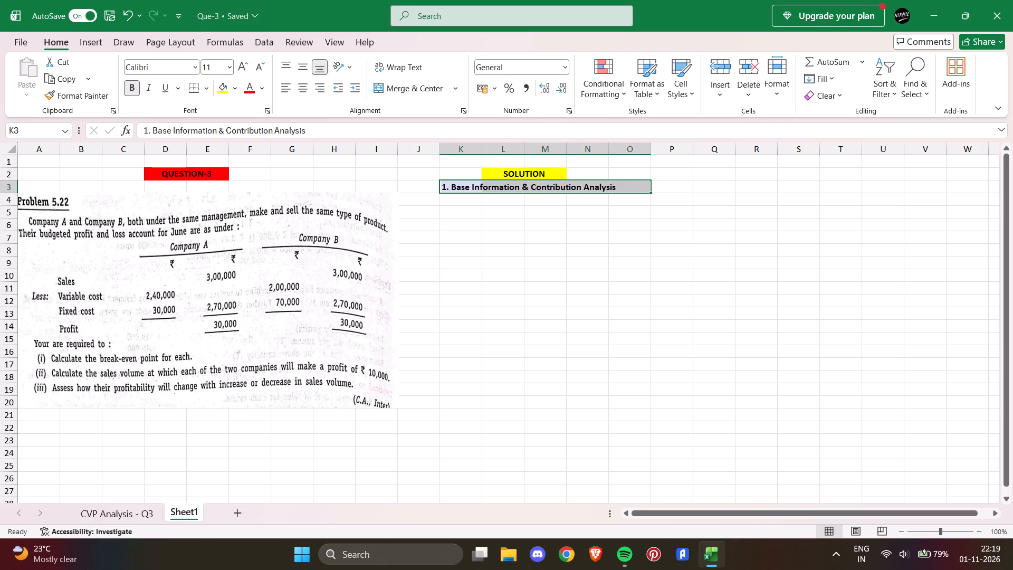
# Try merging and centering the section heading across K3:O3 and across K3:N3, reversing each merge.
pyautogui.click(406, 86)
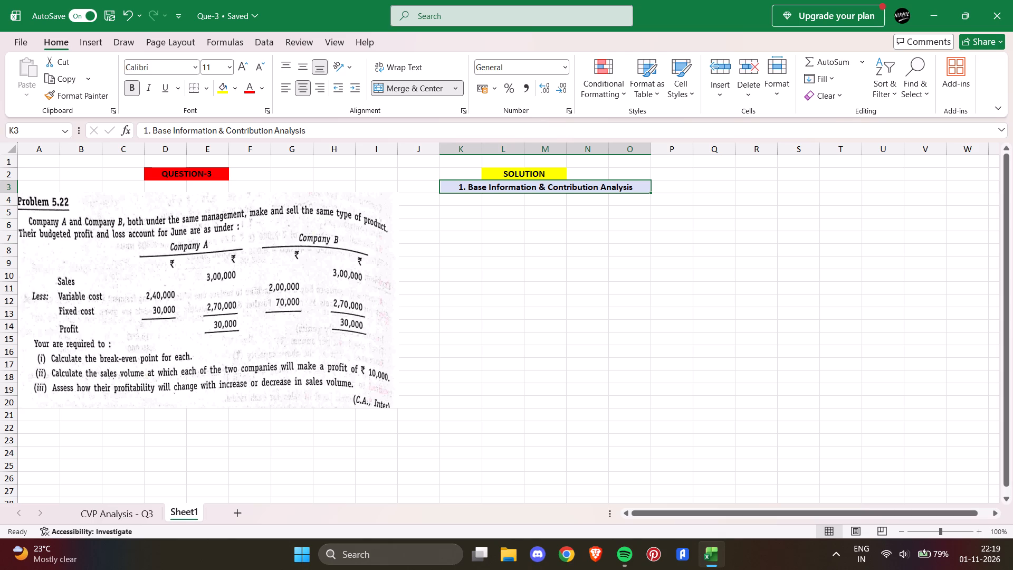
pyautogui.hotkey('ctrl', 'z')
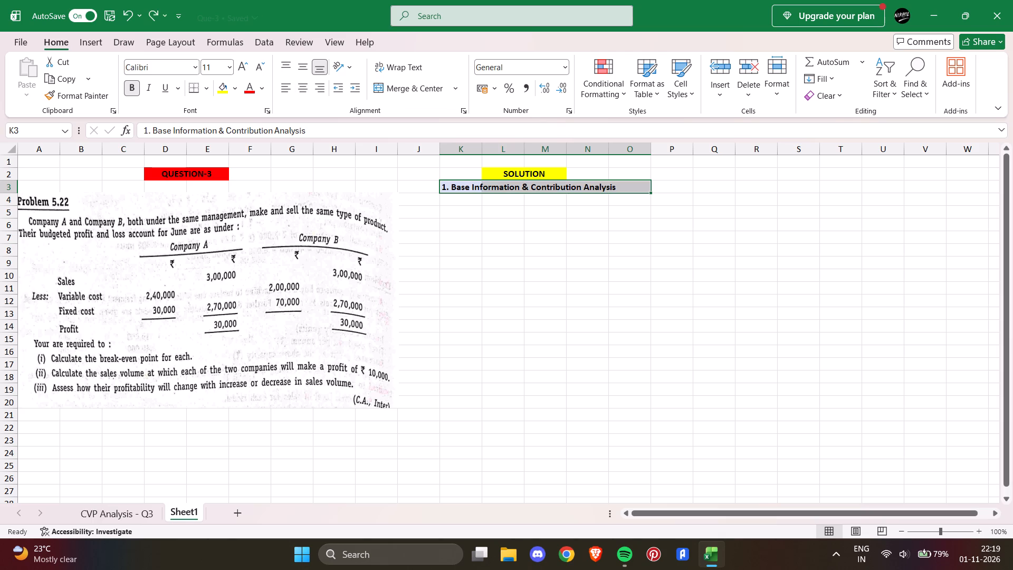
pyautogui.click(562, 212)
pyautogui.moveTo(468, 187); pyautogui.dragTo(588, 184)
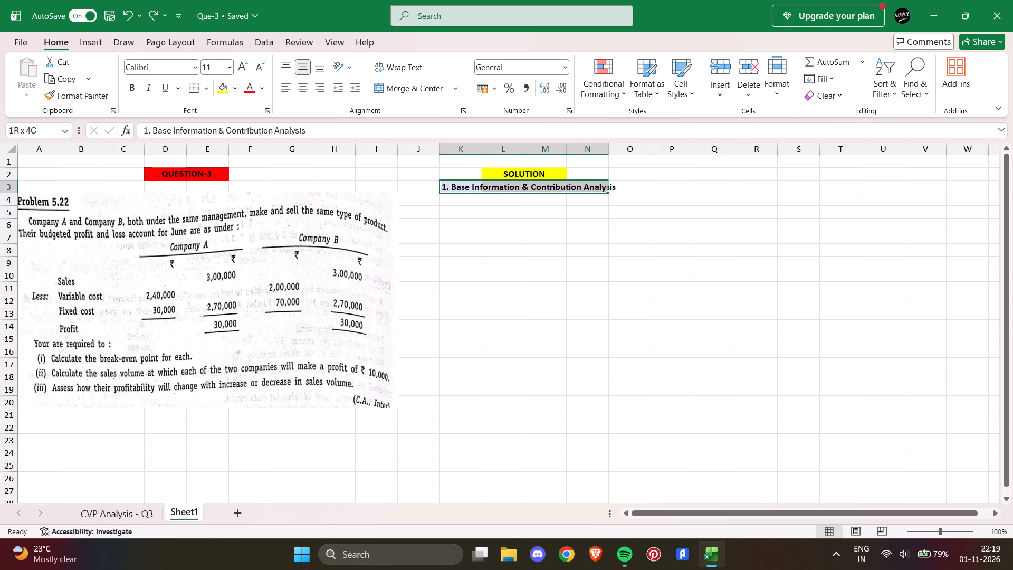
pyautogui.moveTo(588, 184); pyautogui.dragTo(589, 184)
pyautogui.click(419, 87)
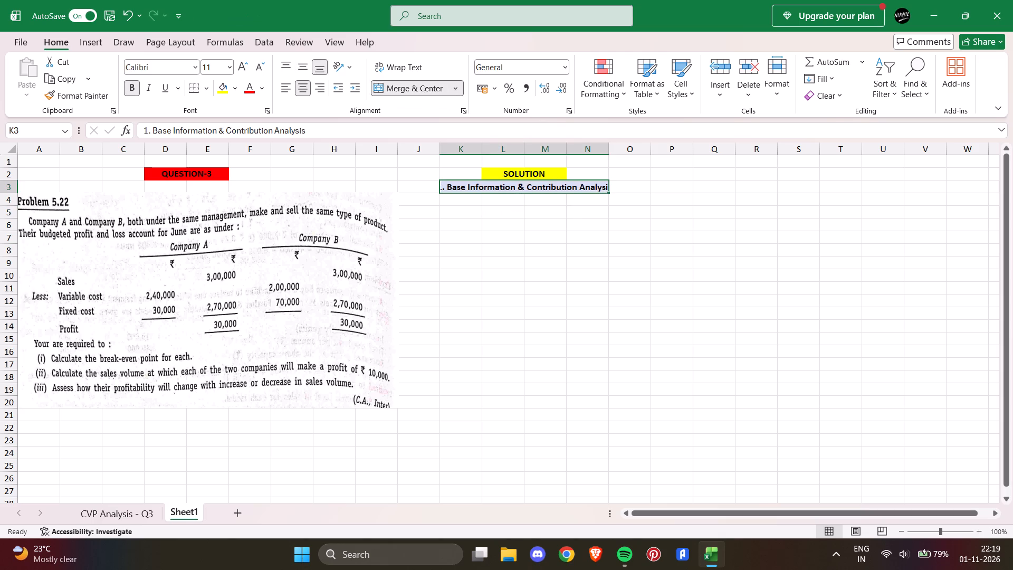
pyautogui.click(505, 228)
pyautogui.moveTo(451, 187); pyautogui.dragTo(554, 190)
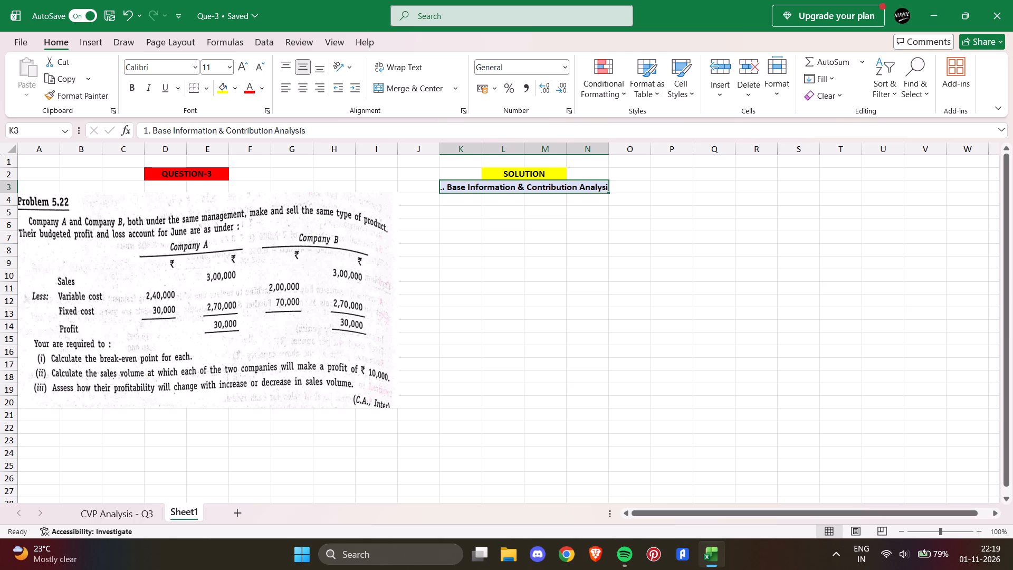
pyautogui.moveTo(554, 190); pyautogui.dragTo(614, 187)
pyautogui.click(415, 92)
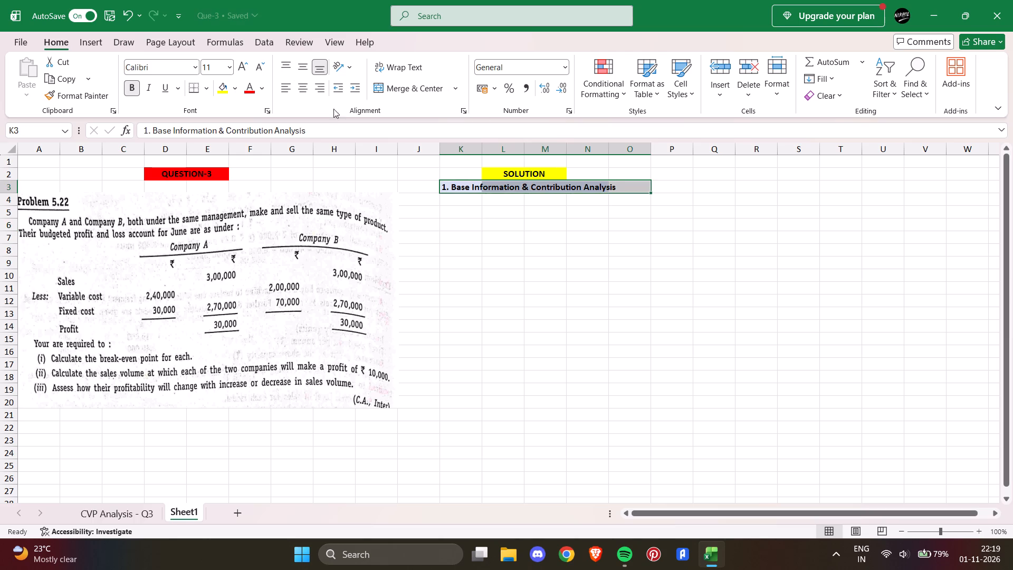
# Remove the fill color from the section heading cells K3:O3.
pyautogui.click(237, 89)
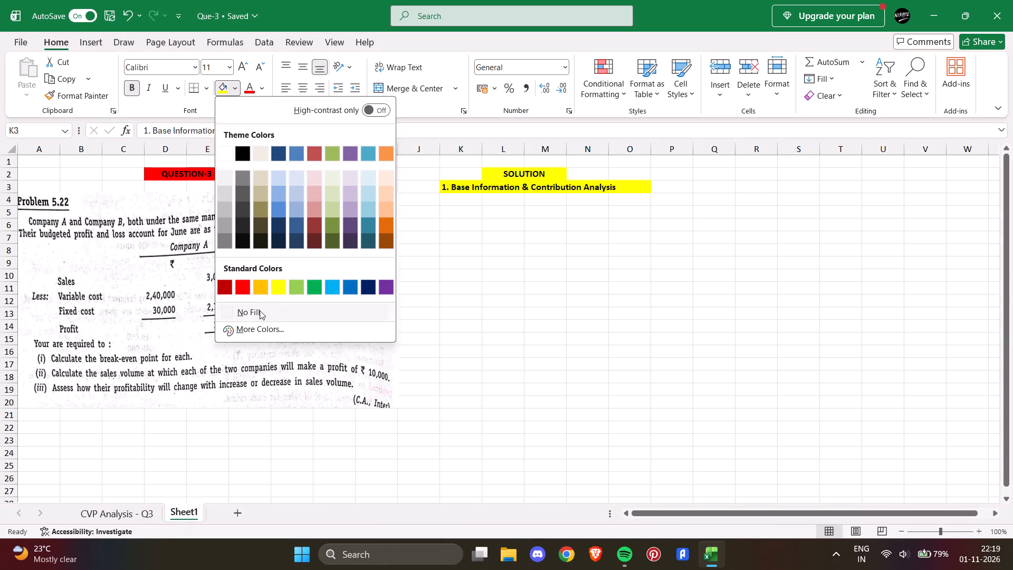
pyautogui.click(247, 314)
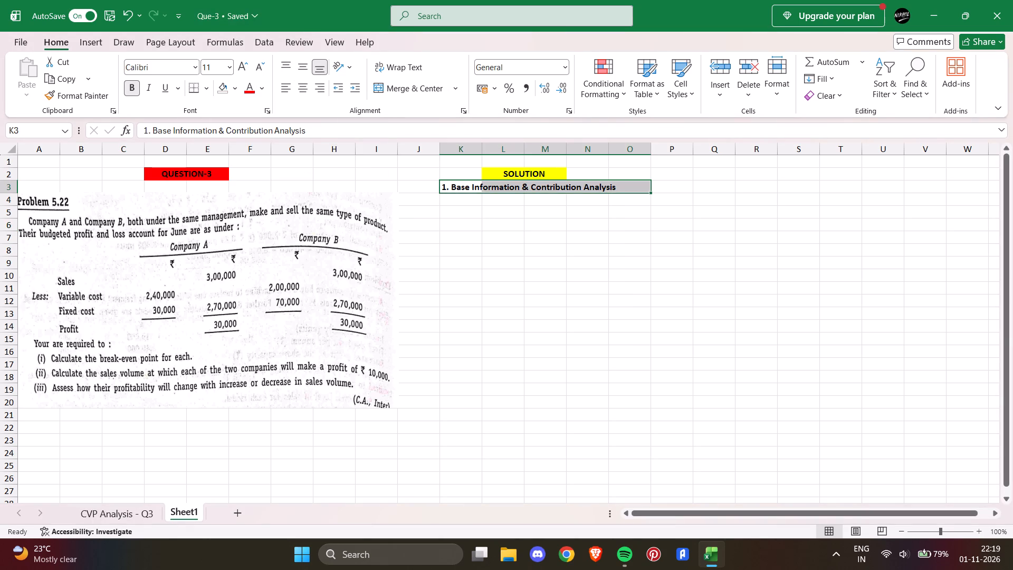
# Copy the Particulars labels G4:G9 from the CVP Analysis - Q3 sheet into Sheet1 starting at K4.
pyautogui.click(141, 512)
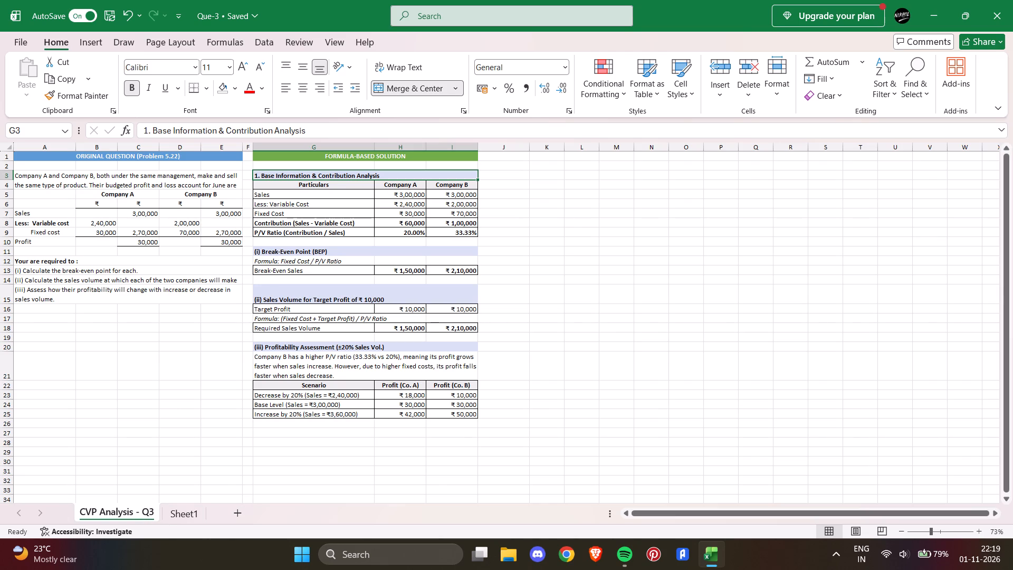
pyautogui.moveTo(275, 184); pyautogui.dragTo(323, 230)
pyautogui.hotkey('ctrl', 'c')
pyautogui.click(177, 519)
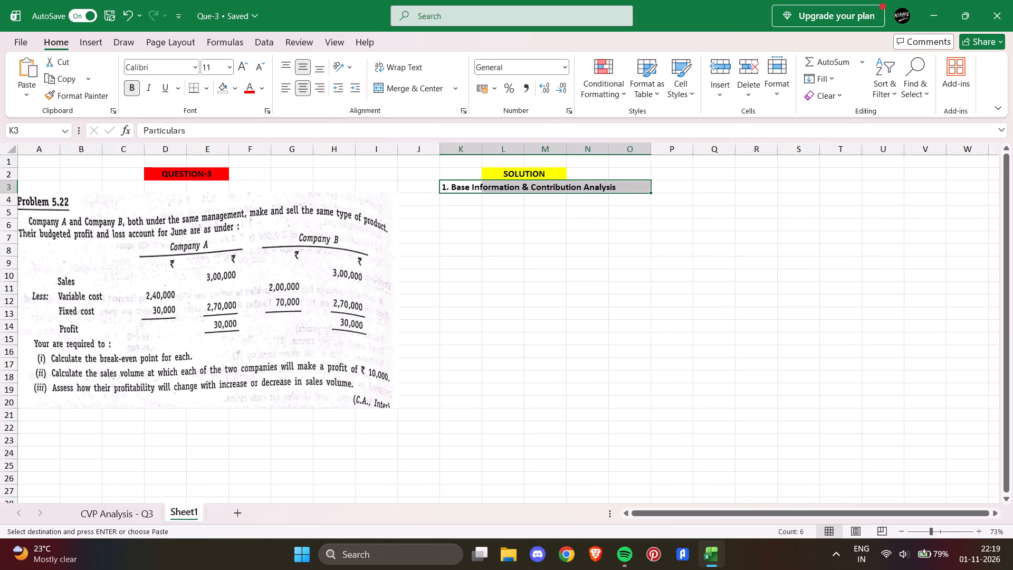
pyautogui.click(455, 197)
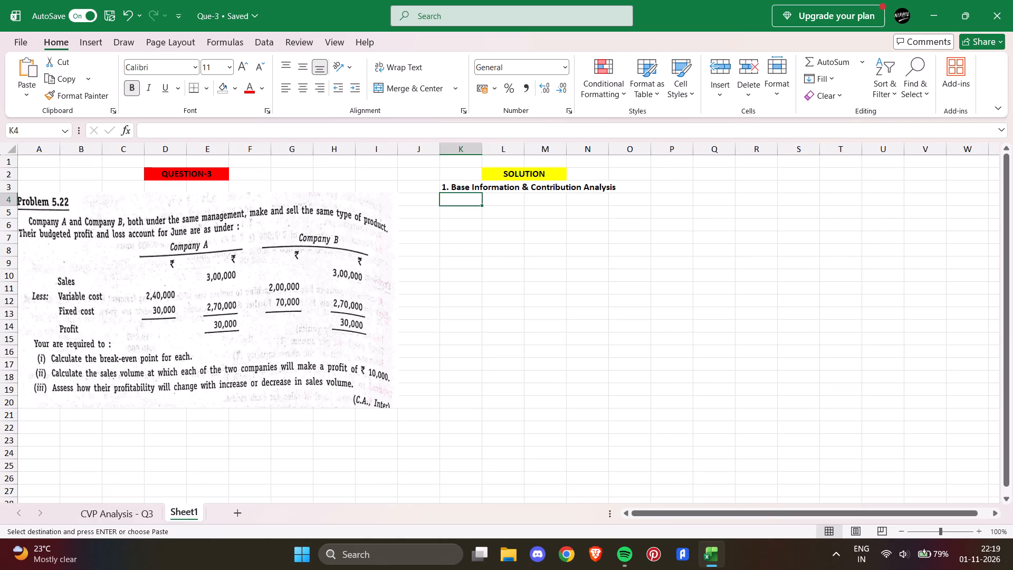
pyautogui.hotkey('ctrl', 'v')
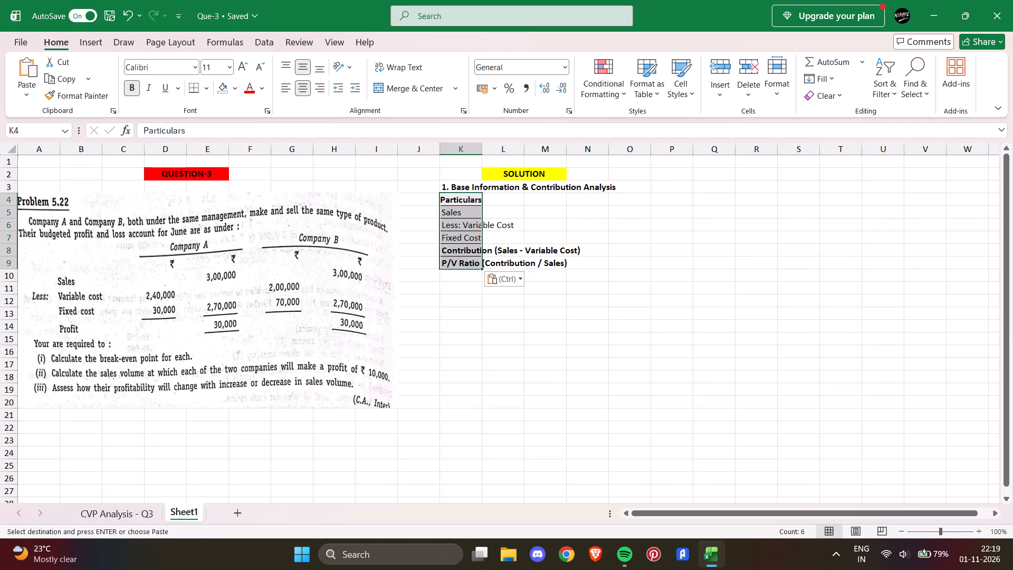
# Erase the cell borders around the pasted Particulars labels in K4:K9.
pyautogui.click(549, 212)
pyautogui.click(453, 197)
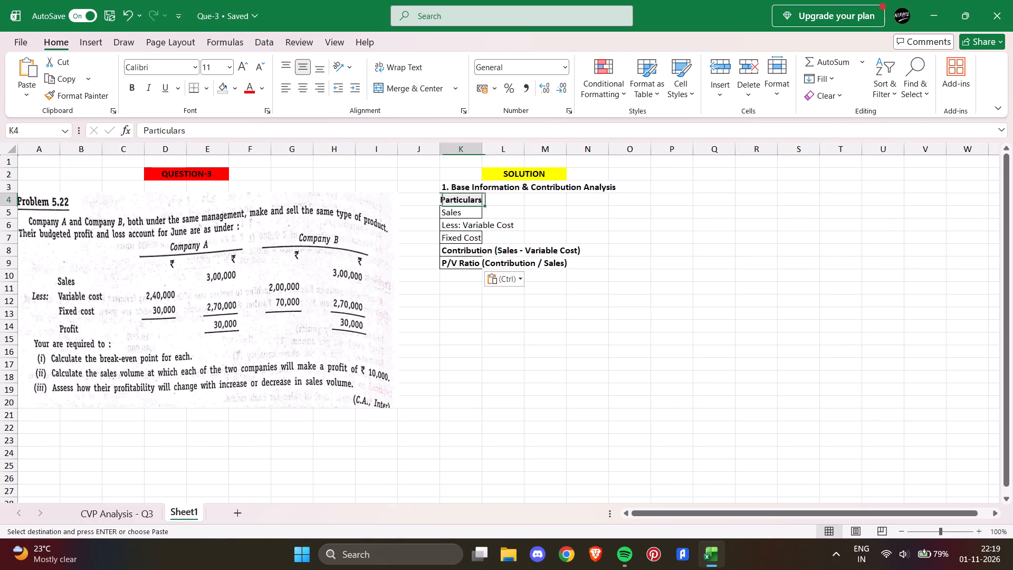
pyautogui.click(209, 89)
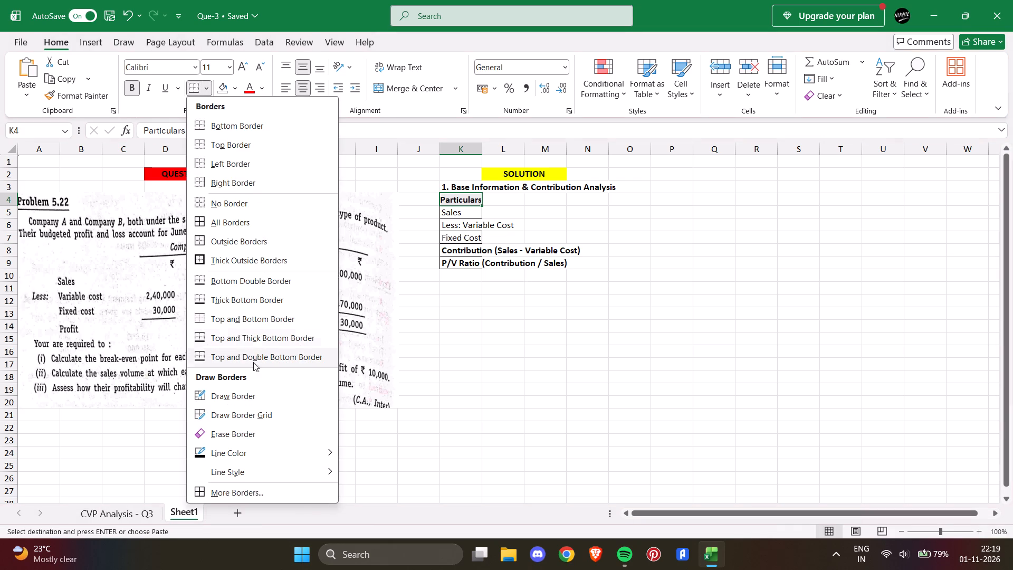
pyautogui.click(243, 432)
pyautogui.moveTo(571, 301); pyautogui.dragTo(445, 208)
pyautogui.moveTo(522, 225); pyautogui.dragTo(431, 194)
pyautogui.moveTo(591, 271); pyautogui.dragTo(580, 263)
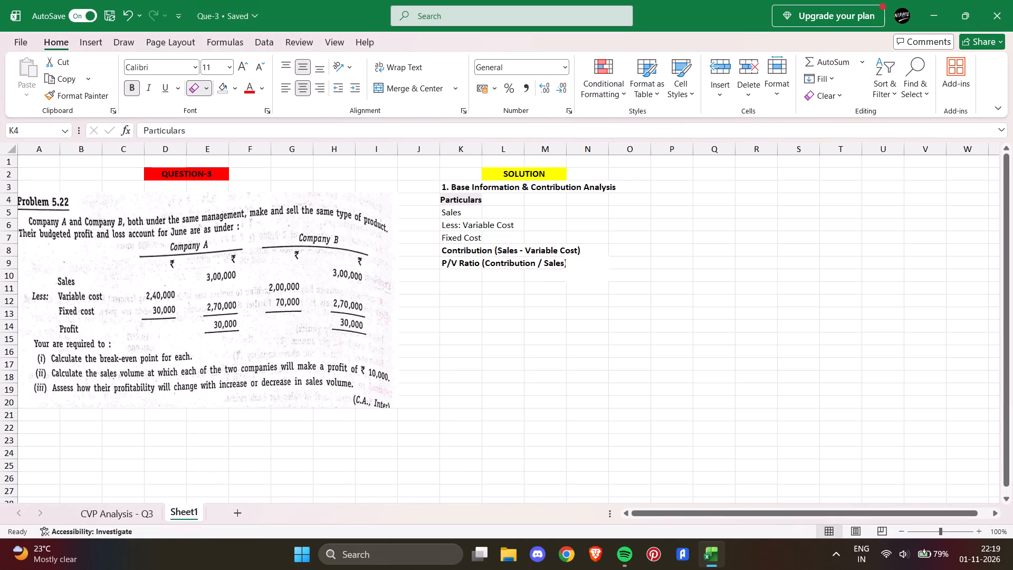
pyautogui.moveTo(580, 263); pyautogui.dragTo(557, 248)
# Apply thick outside borders to the Particulars header cell K4.
pyautogui.click(210, 86)
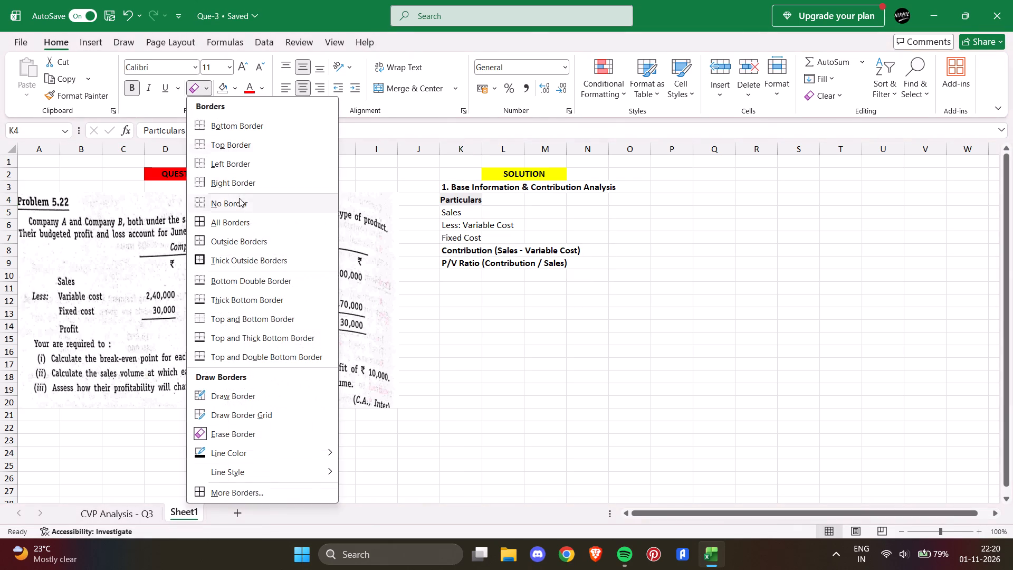
pyautogui.click(249, 254)
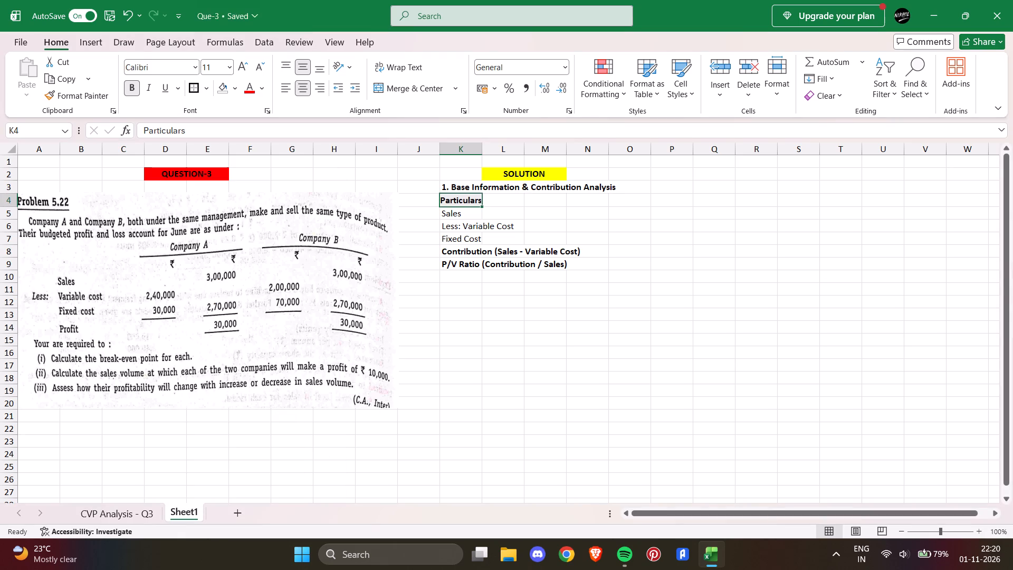
# Copy the Company A column H4:H9 from the CVP Analysis - Q3 sheet into Sheet1 starting at O4.
pyautogui.click(119, 517)
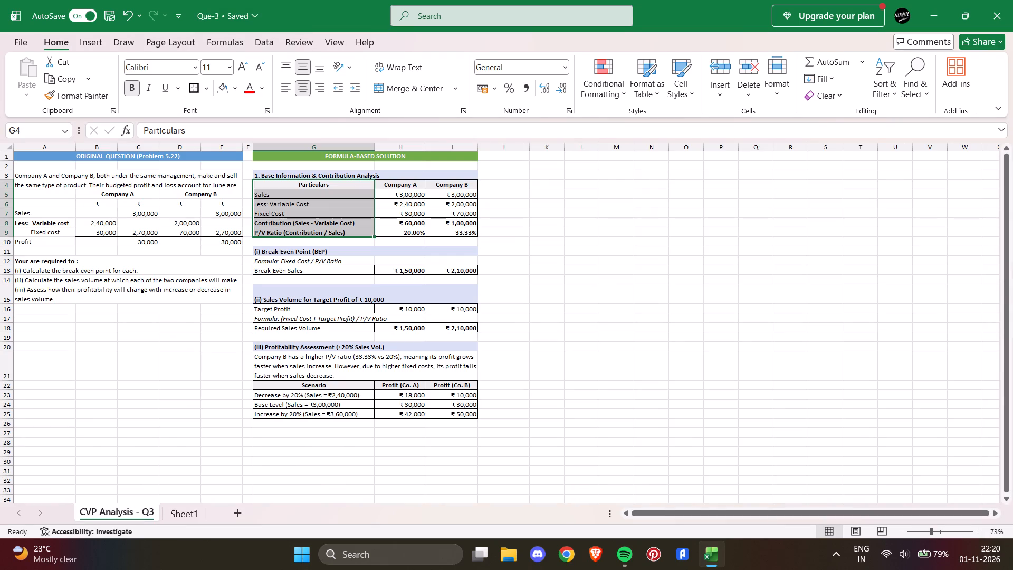
pyautogui.moveTo(386, 186); pyautogui.dragTo(411, 231)
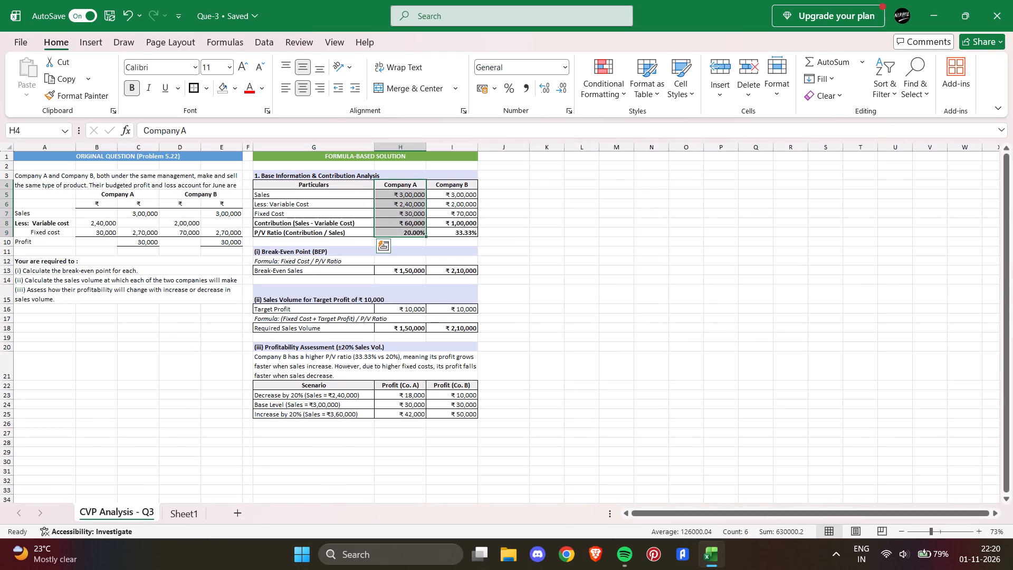
pyautogui.hotkey('ctrl', 'c')
pyautogui.click(178, 517)
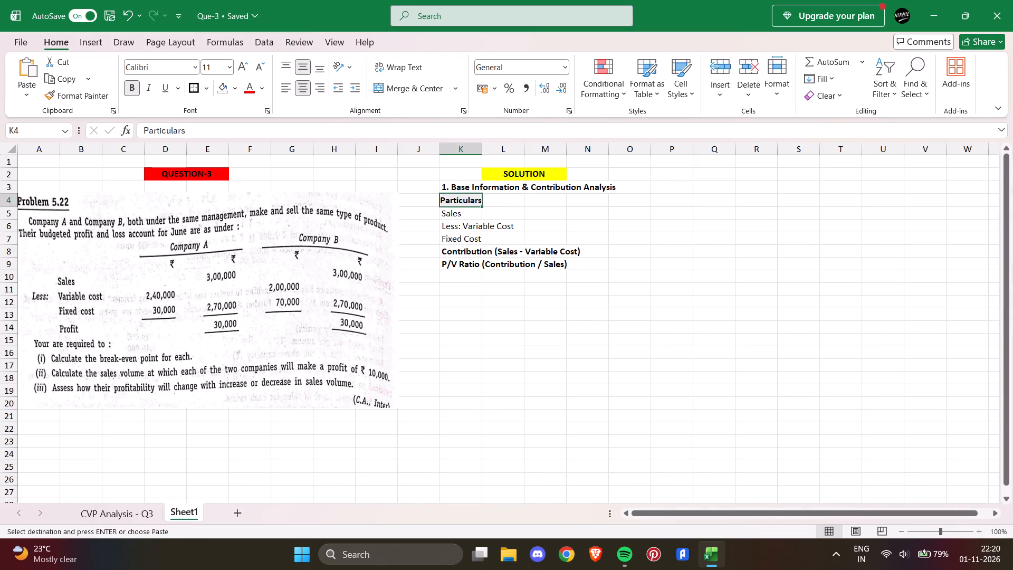
pyautogui.click(627, 203)
pyautogui.hotkey('ctrl', 'v')
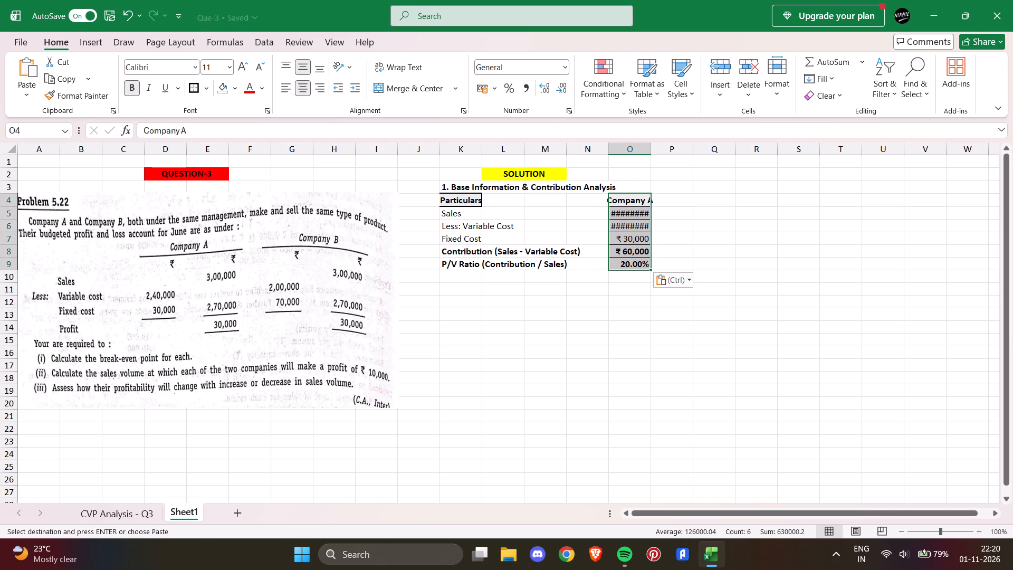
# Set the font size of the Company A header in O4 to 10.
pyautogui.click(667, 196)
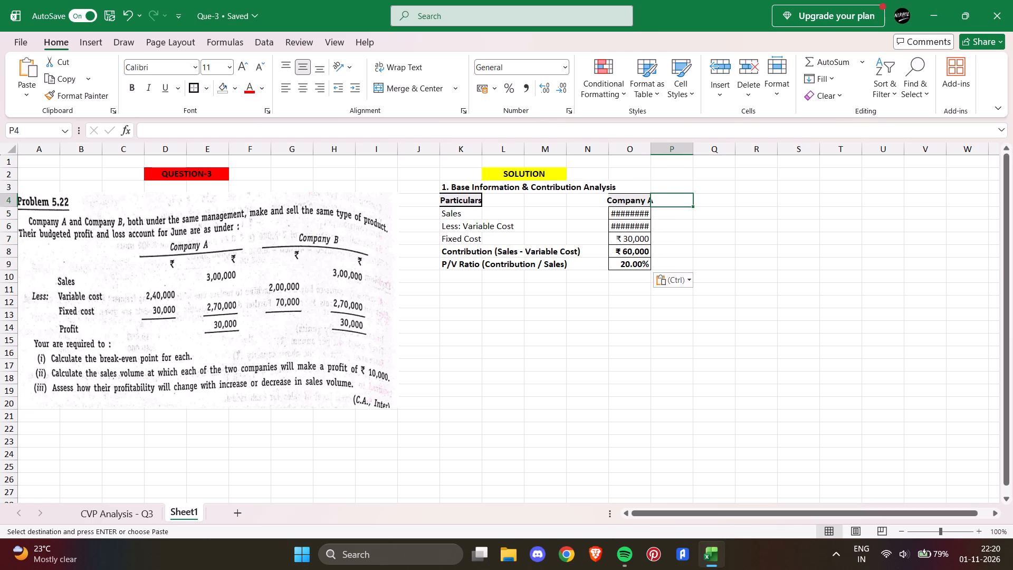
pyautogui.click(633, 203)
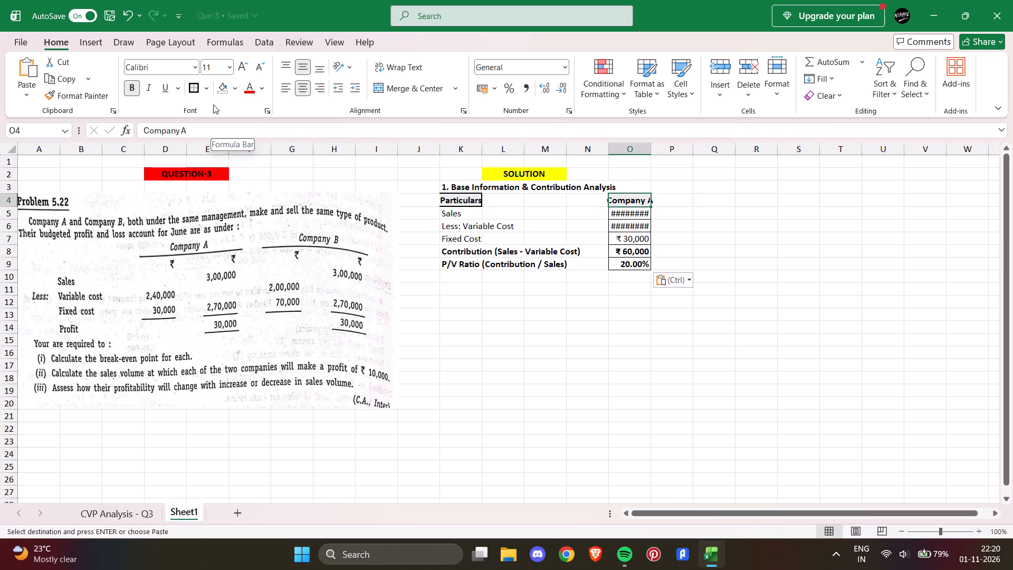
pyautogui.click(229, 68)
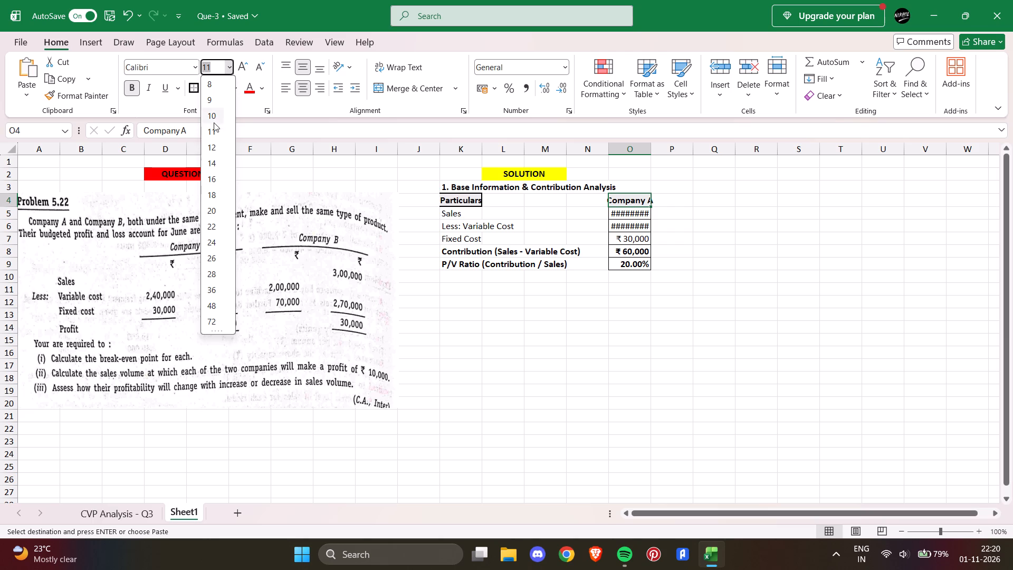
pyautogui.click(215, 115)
# Enter the header Company B in P4 beside Company A, using font size 10.
pyautogui.click(665, 202)
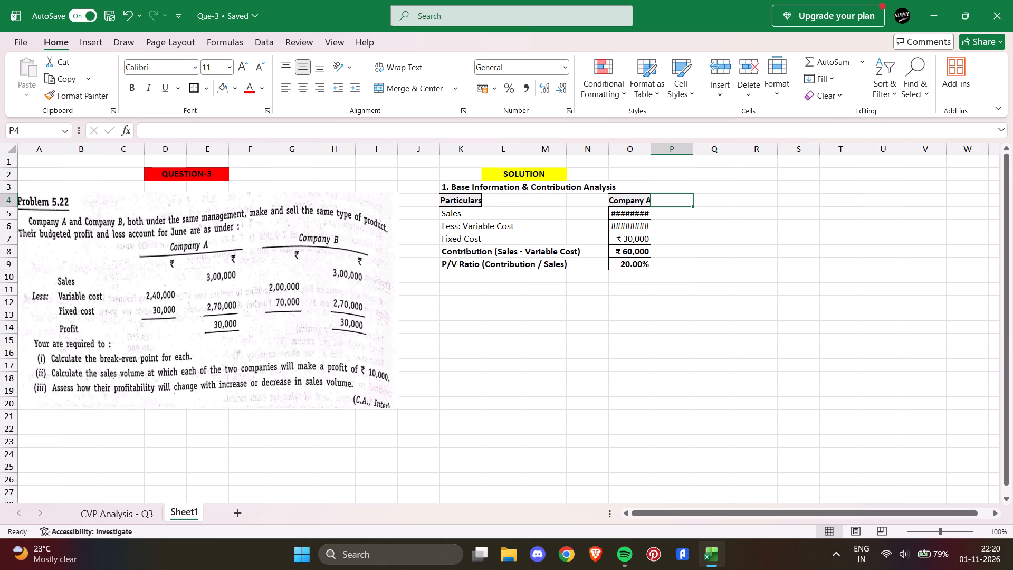
pyautogui.click(228, 65)
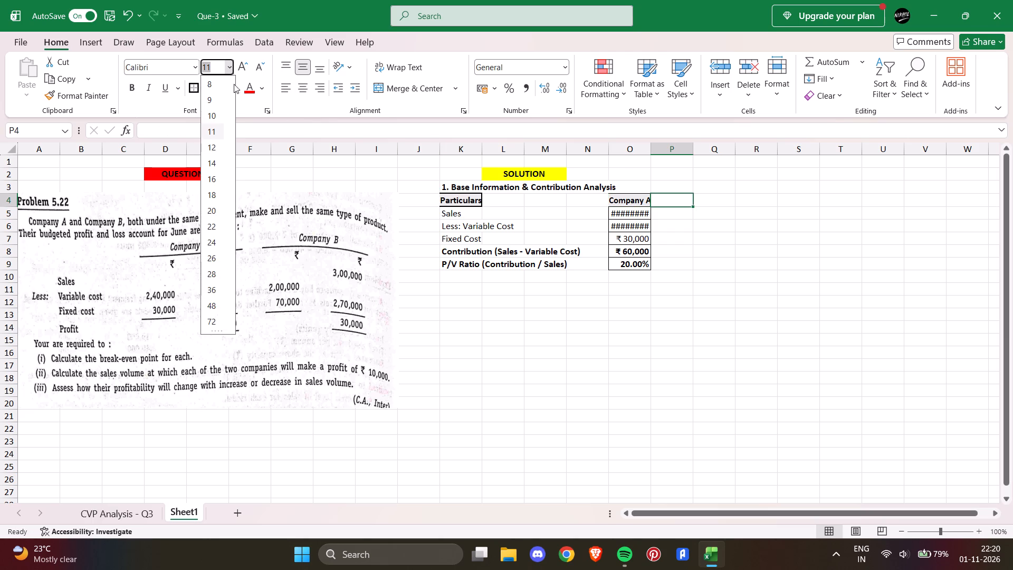
pyautogui.click(222, 115)
pyautogui.write('COM')
pyautogui.press('BackSpace')
pyautogui.press('BackSpace')
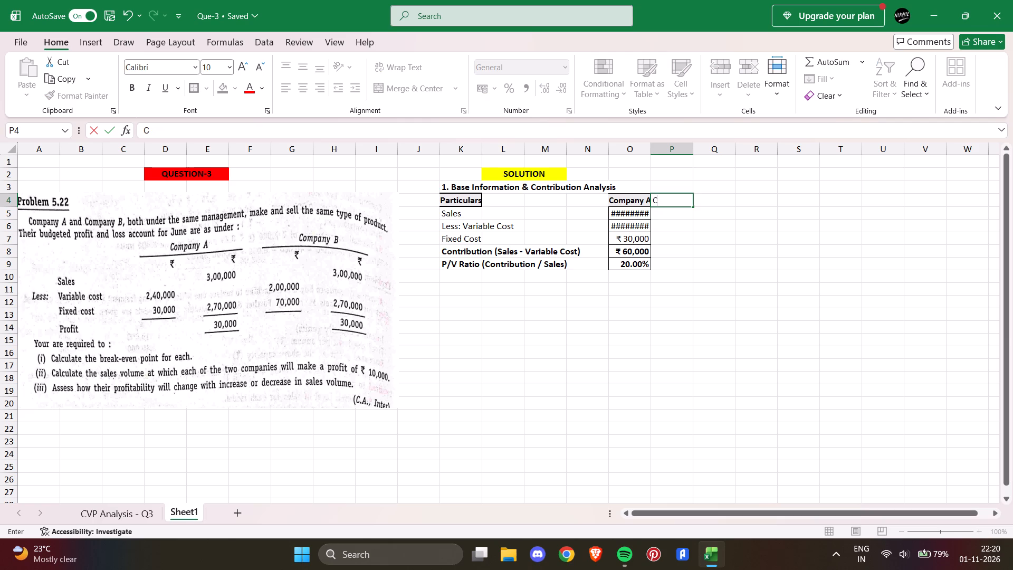
pyautogui.write('om')
pyautogui.write('pany')
pyautogui.press('space')
pyautogui.moveTo(805, 277); pyautogui.dragTo(794, 273)
# Make the Company B header in P4 bold and set both company headers, O4 and P4, to font size 9.
pyautogui.click(675, 204)
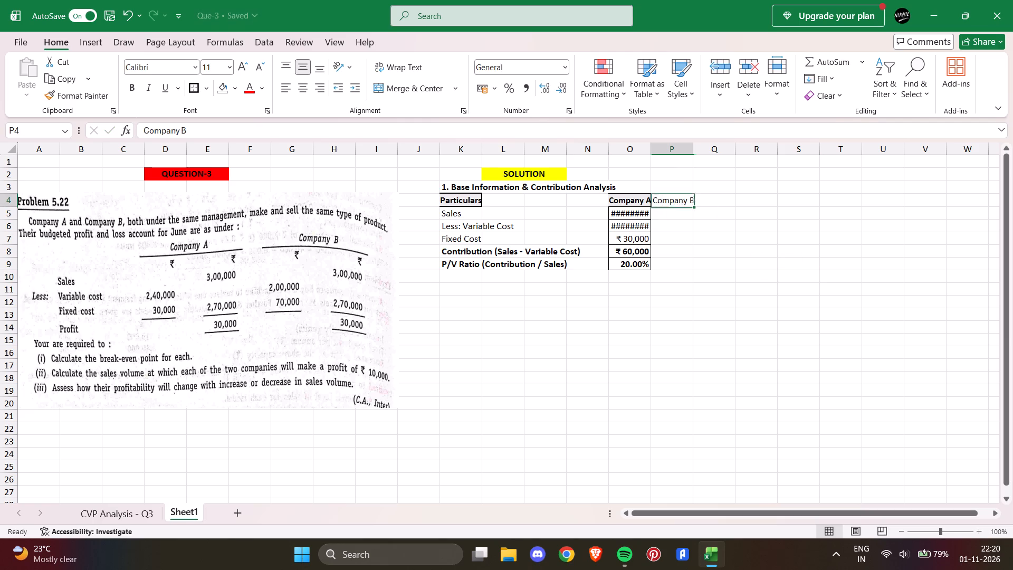
pyautogui.click(135, 87)
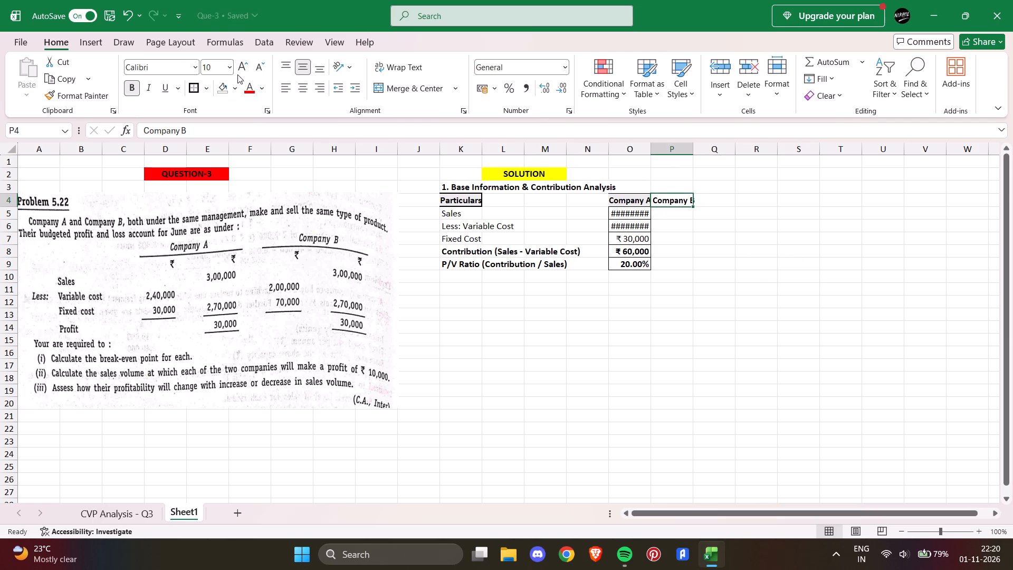
pyautogui.click(232, 68)
pyautogui.click(208, 100)
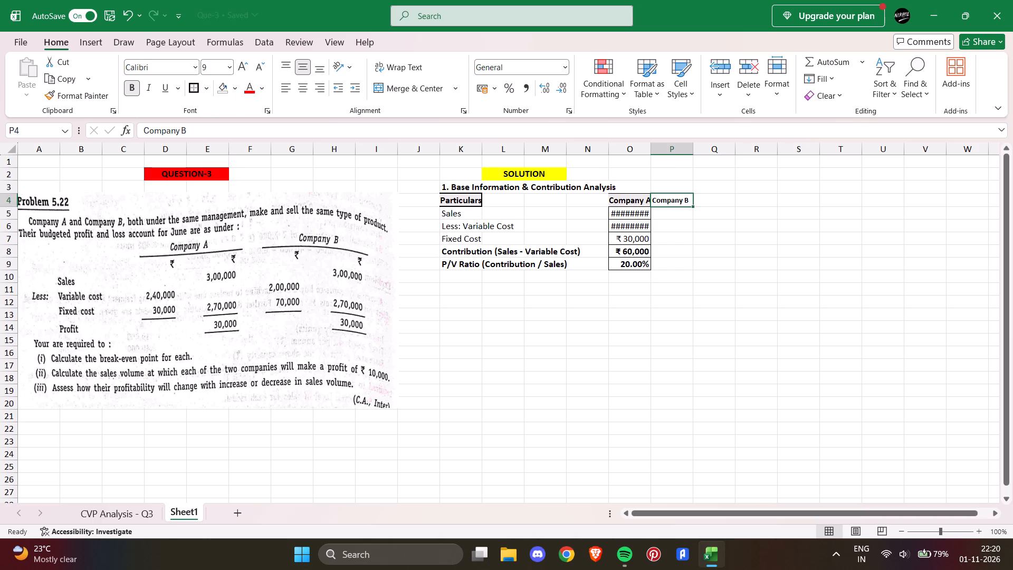
pyautogui.click(632, 203)
pyautogui.click(233, 66)
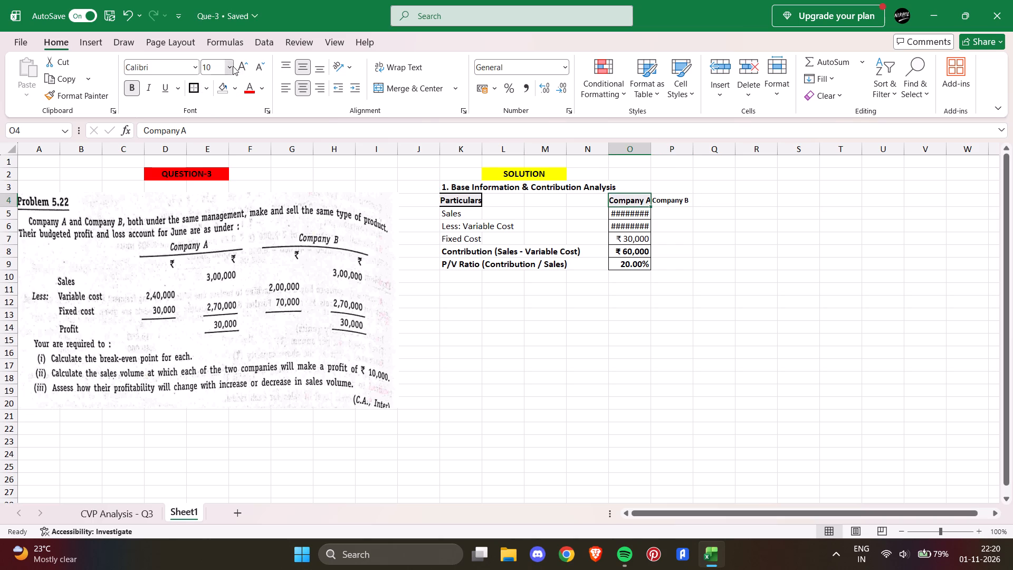
pyautogui.click(224, 100)
pyautogui.click(217, 97)
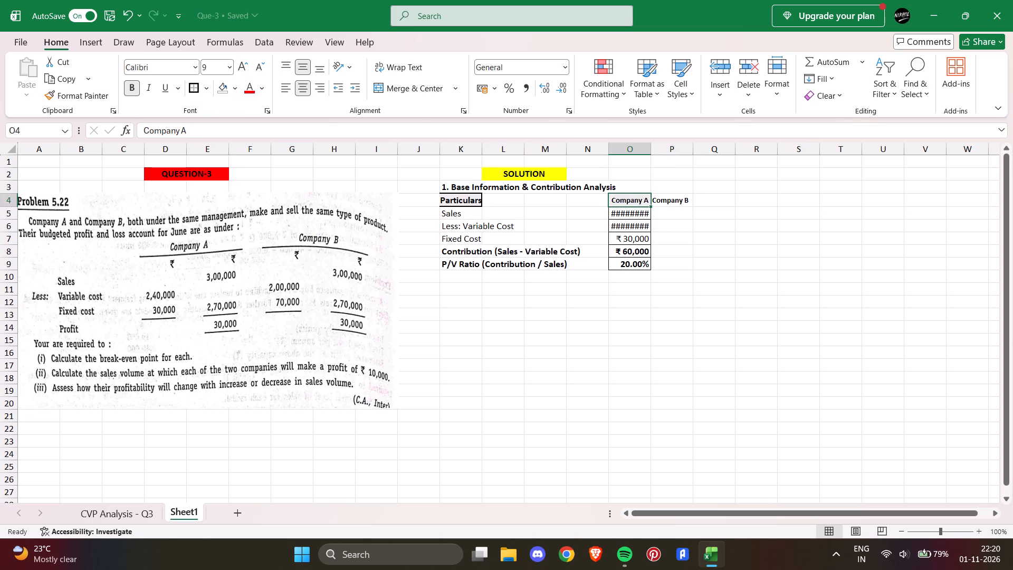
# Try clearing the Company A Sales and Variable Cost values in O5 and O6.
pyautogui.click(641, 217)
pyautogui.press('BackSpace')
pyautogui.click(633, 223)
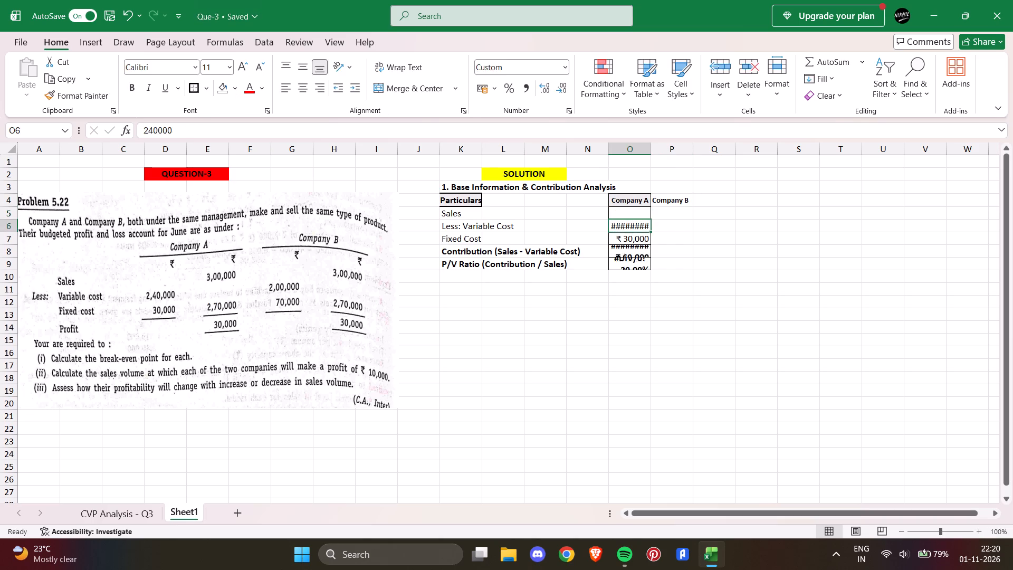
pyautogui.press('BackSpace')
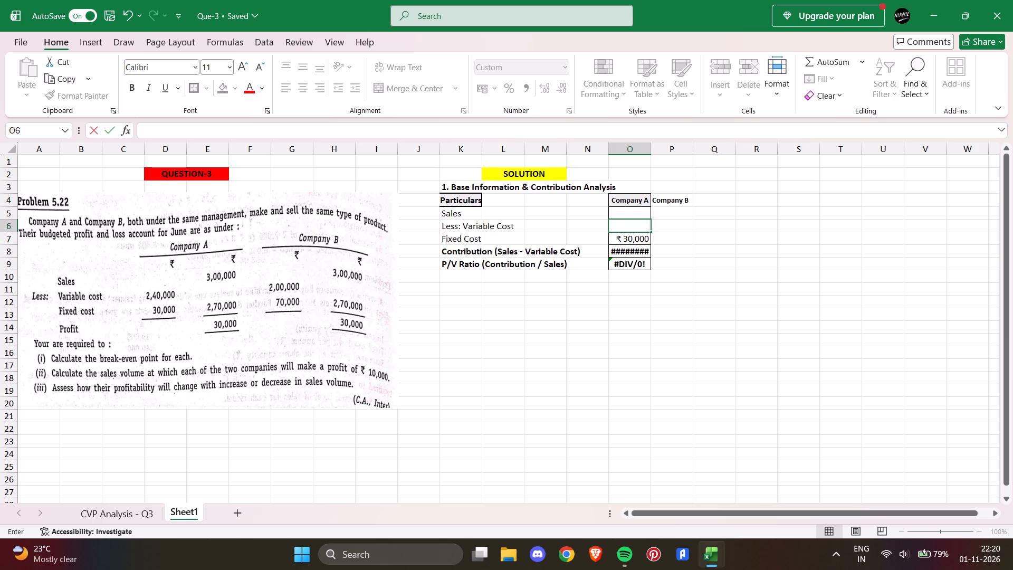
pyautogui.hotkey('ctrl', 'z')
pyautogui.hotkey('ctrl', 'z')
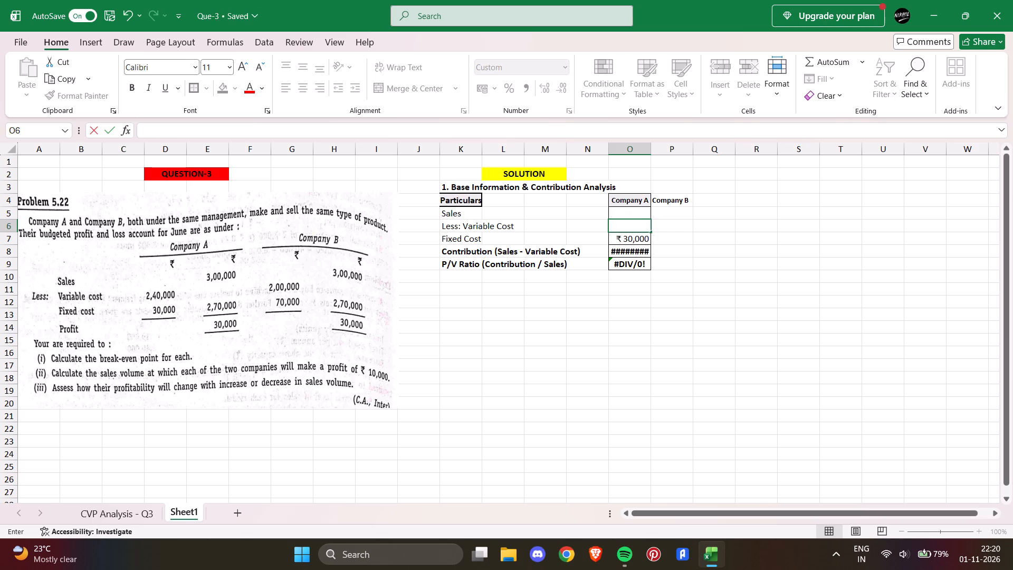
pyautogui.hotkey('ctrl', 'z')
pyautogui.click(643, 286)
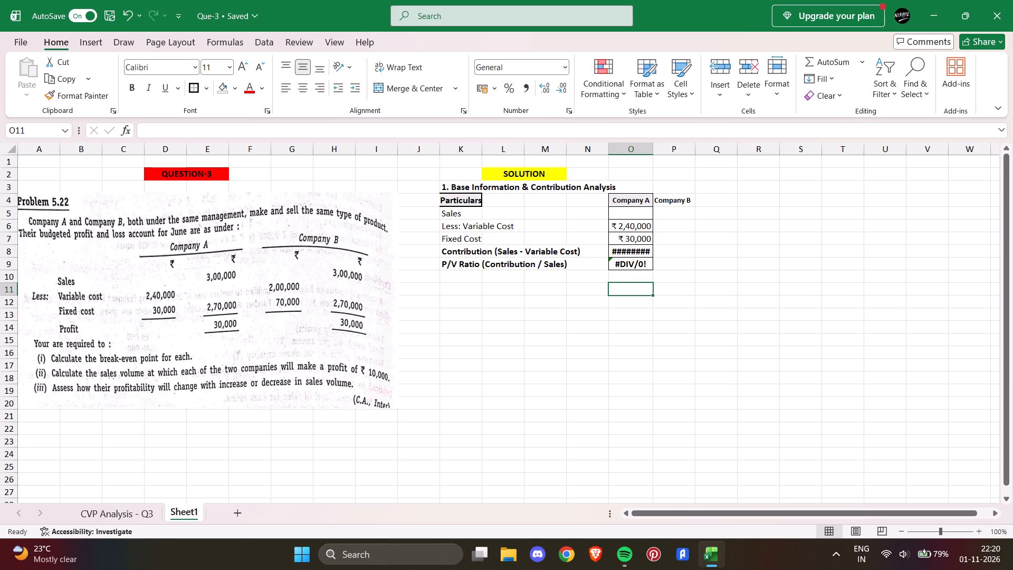
# Set the number format of the Company A cells O6:O10 to General.
pyautogui.moveTo(646, 278); pyautogui.dragTo(640, 225)
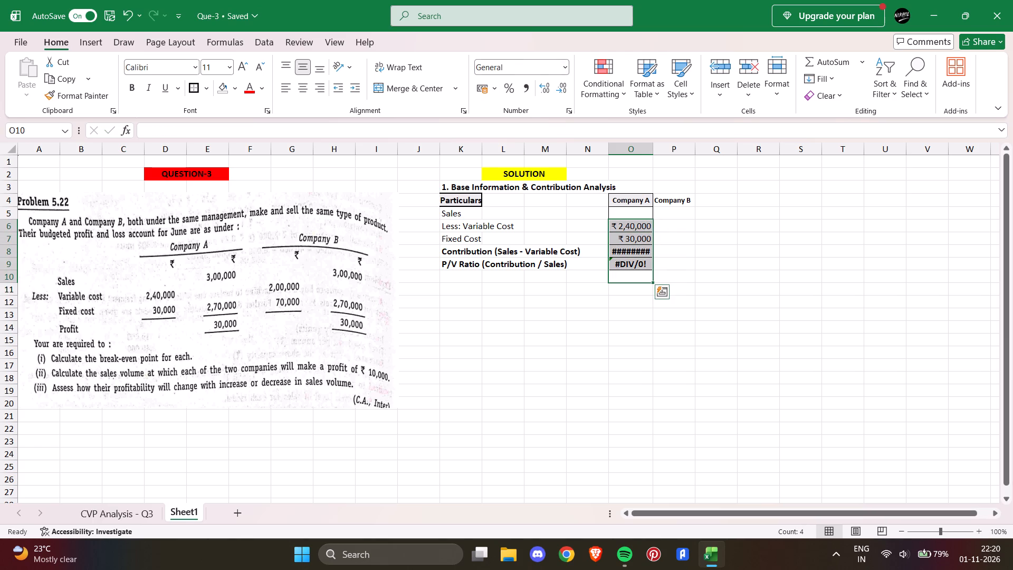
pyautogui.click(562, 63)
pyautogui.click(550, 92)
pyautogui.click(625, 297)
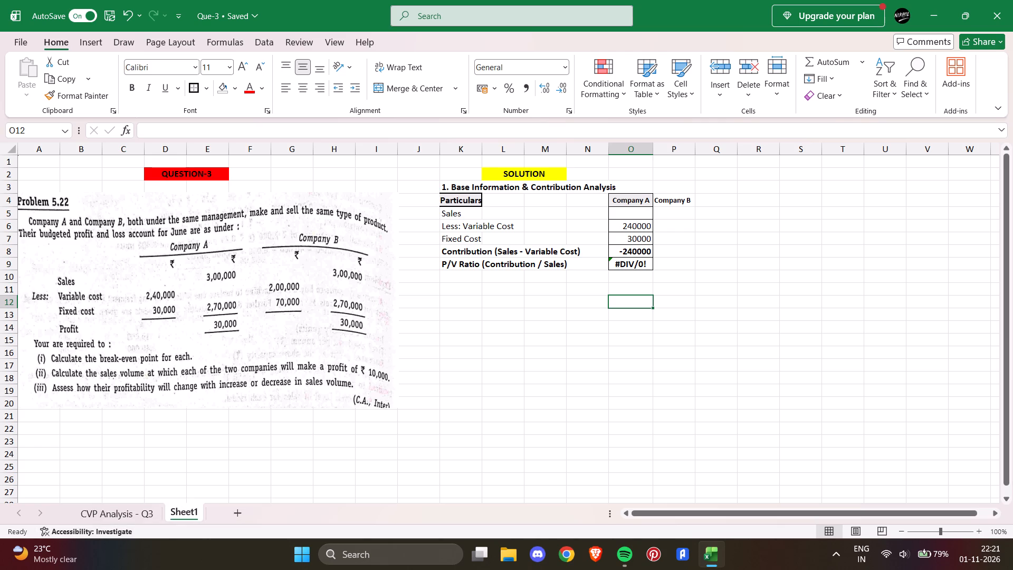
# Enter 300000 as Company A's Sales in O5 and set that cell's number format to General.
pyautogui.click(637, 212)
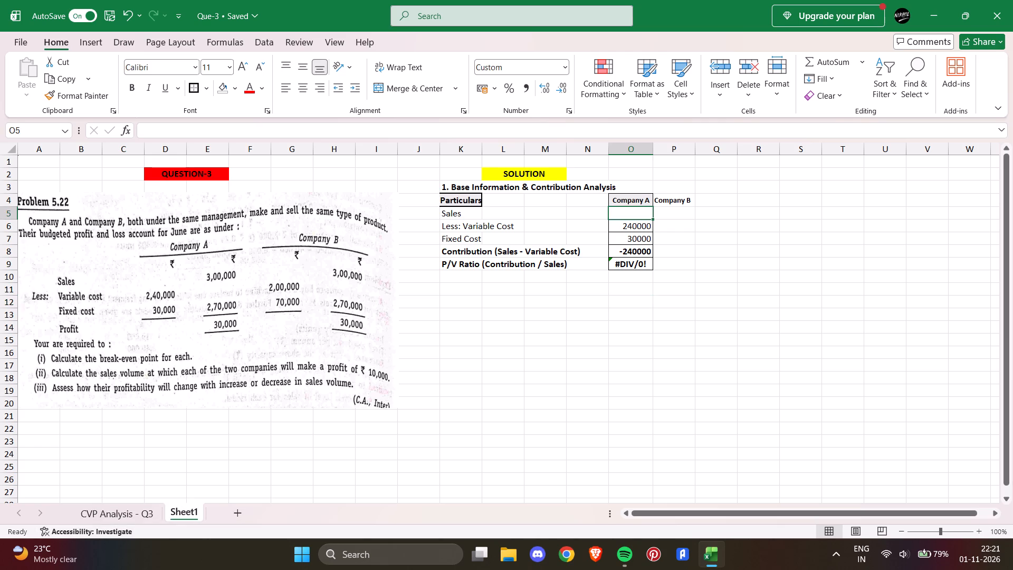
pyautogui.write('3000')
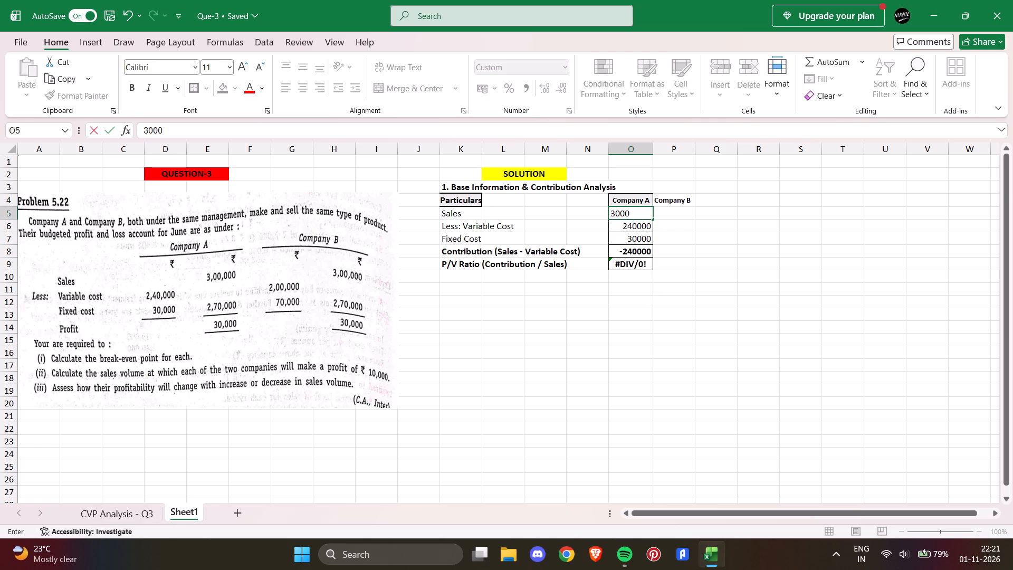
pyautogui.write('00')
pyautogui.click(627, 238)
pyautogui.click(624, 213)
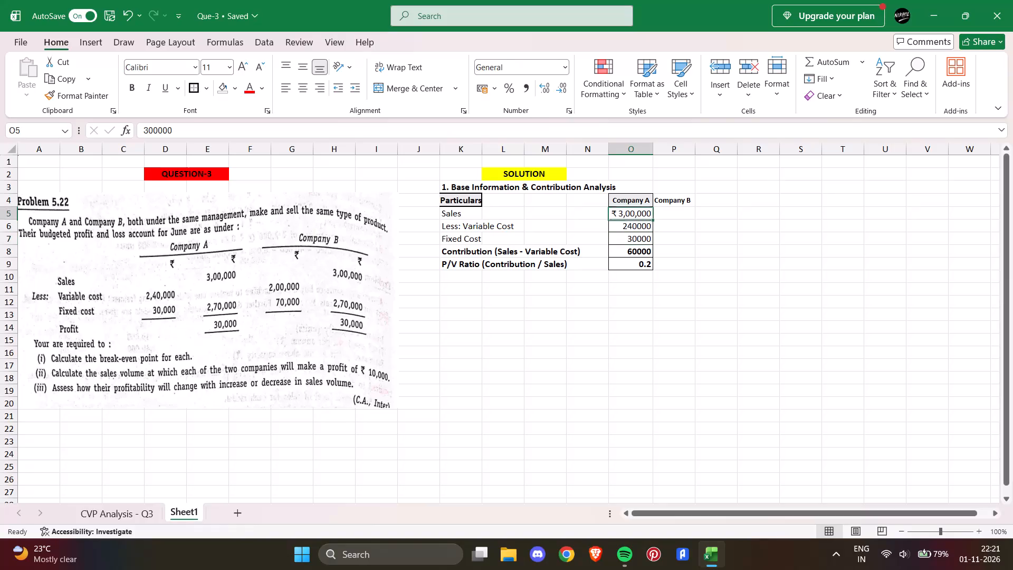
pyautogui.click(567, 65)
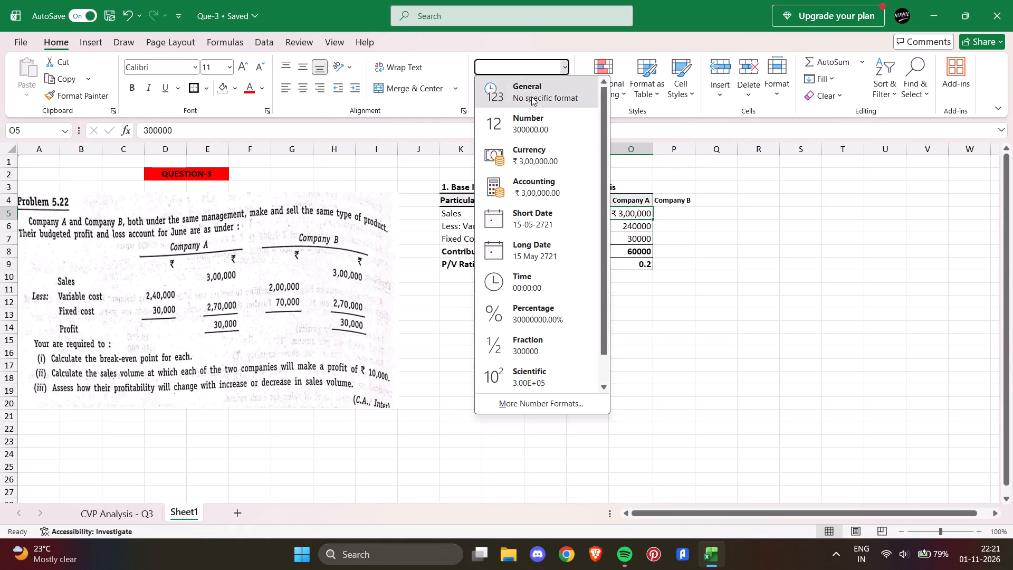
pyautogui.click(531, 97)
pyautogui.click(623, 226)
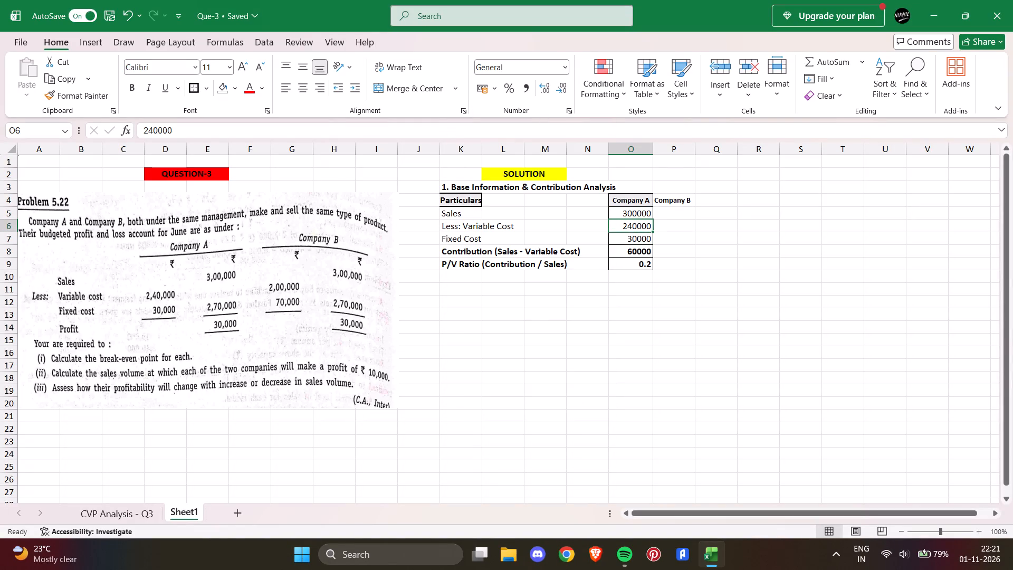
# Format Company A's P/V Ratio in O9 as a percentage.
pyautogui.click(653, 265)
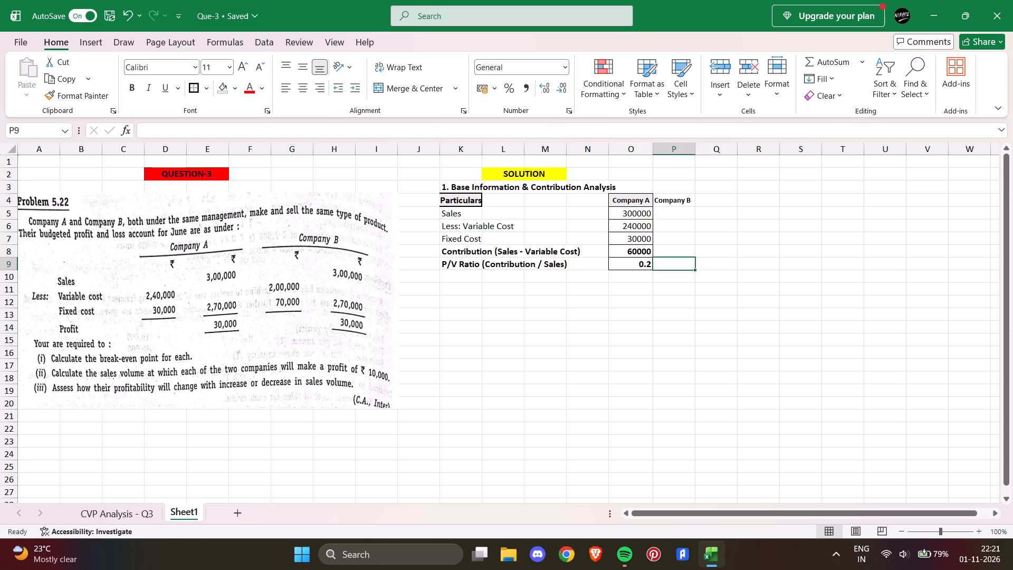
pyautogui.click(636, 263)
pyautogui.click(509, 91)
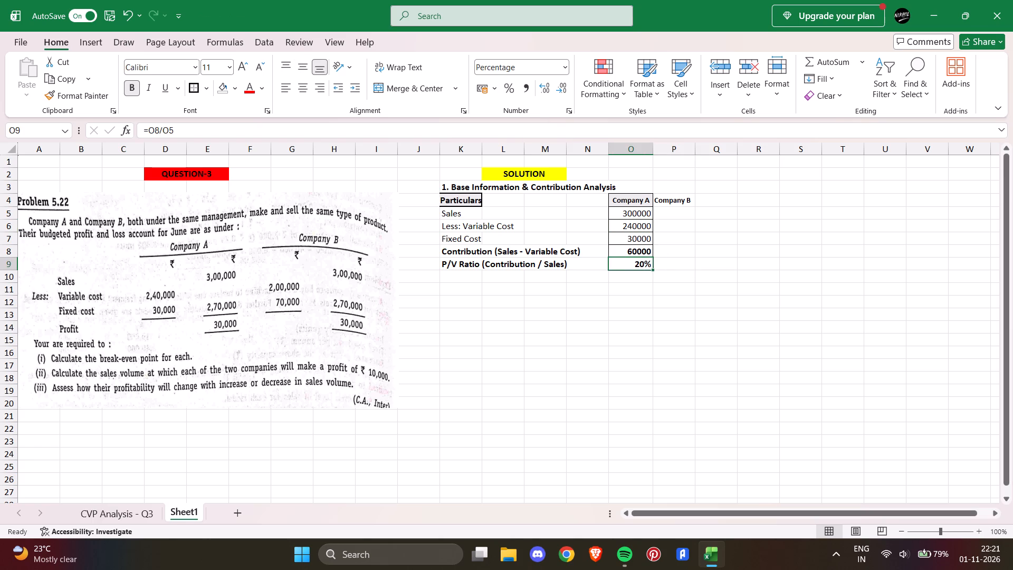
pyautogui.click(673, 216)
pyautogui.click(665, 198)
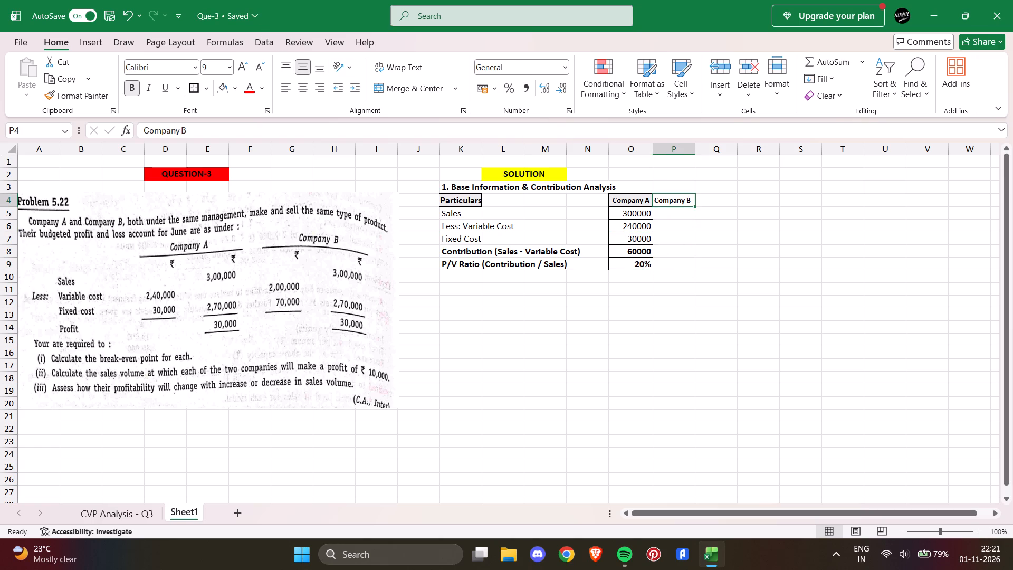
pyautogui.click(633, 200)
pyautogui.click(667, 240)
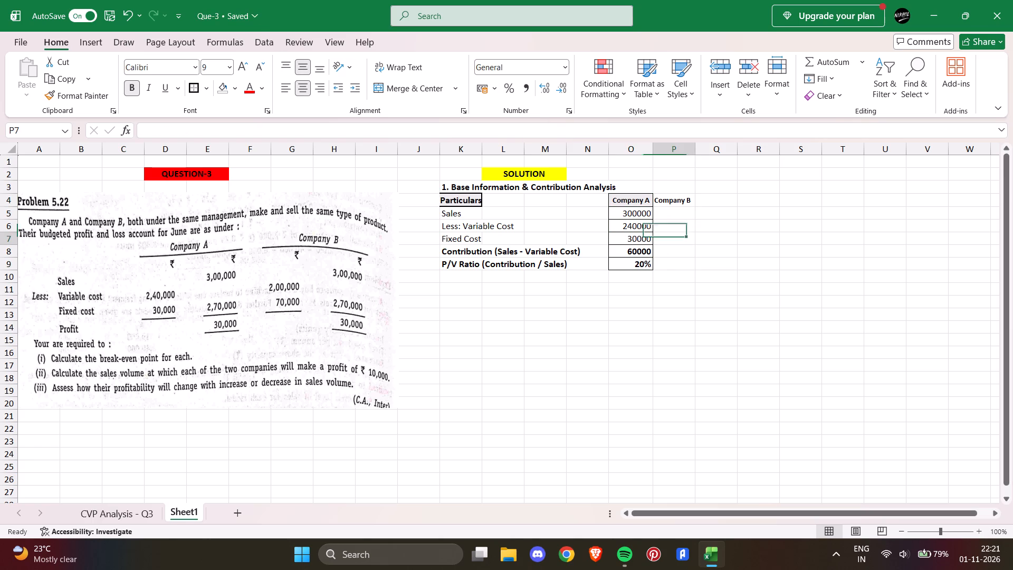
# Erase the cell borders around the Company A column in O4:O9.
pyautogui.click(637, 198)
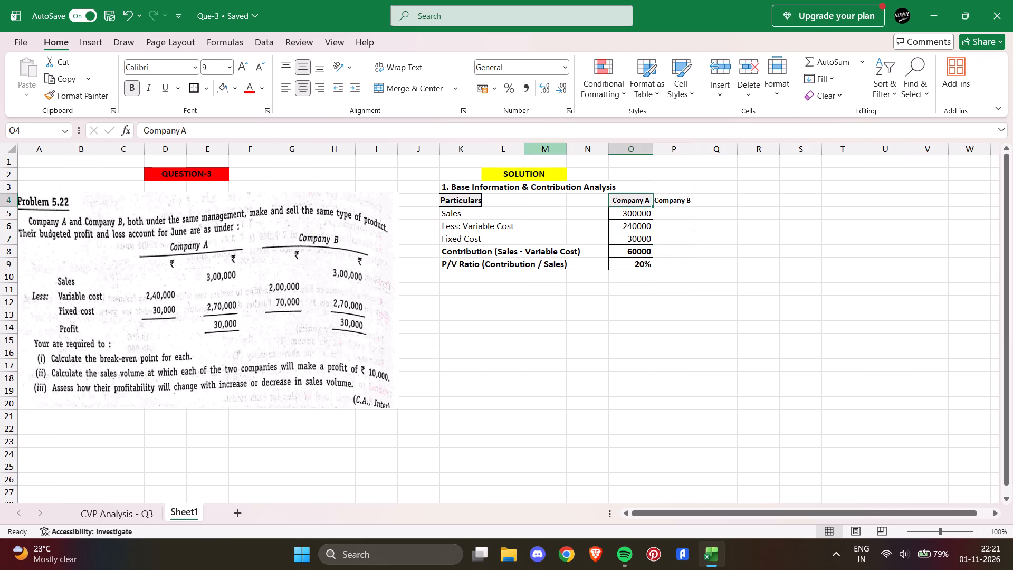
pyautogui.click(209, 84)
pyautogui.click(231, 430)
pyautogui.moveTo(703, 330); pyautogui.dragTo(675, 289)
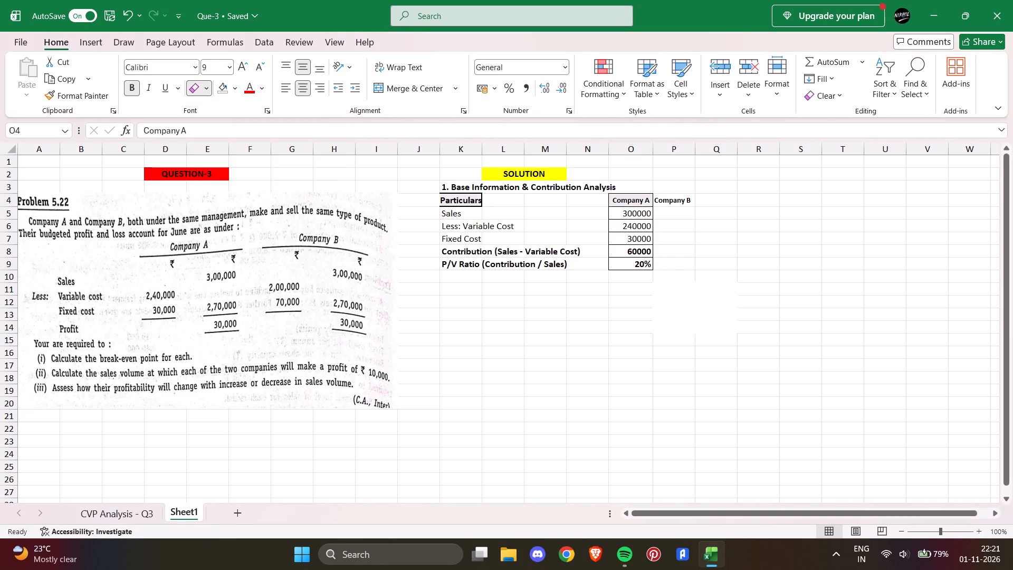
pyautogui.moveTo(675, 289); pyautogui.dragTo(627, 195)
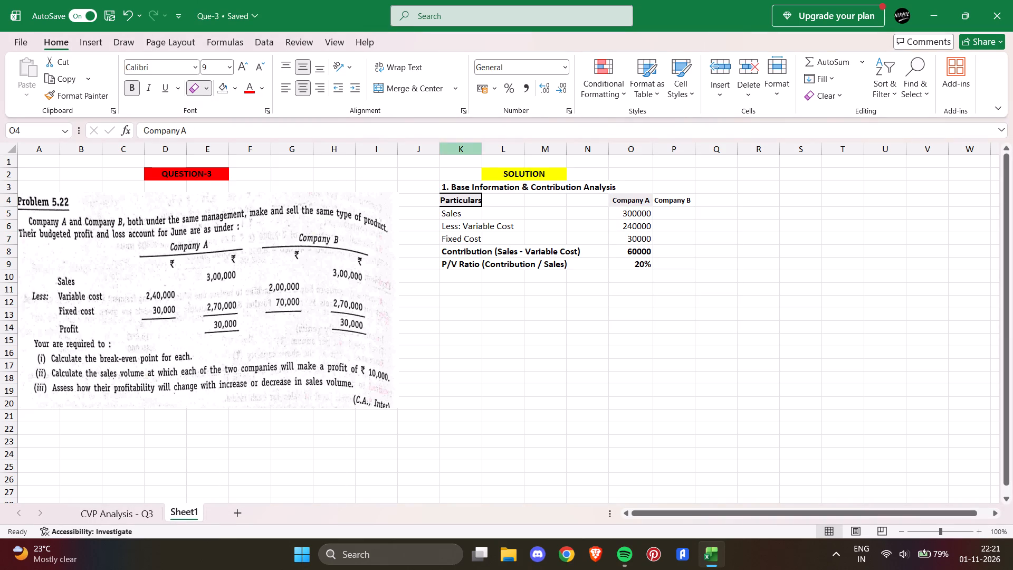
# Give the Company A header cell O4 a thick outside border and set it to no fill.
pyautogui.click(204, 86)
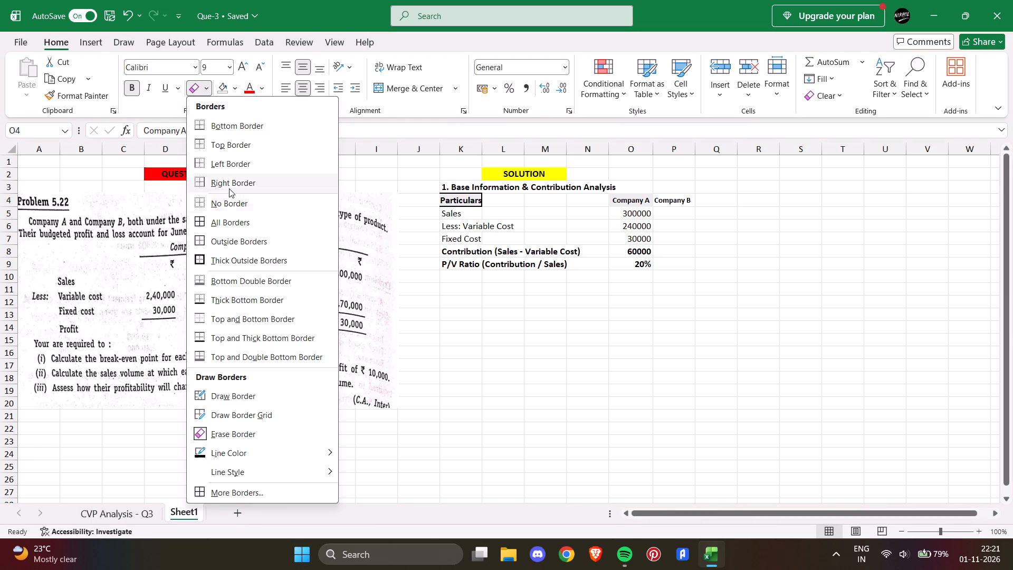
pyautogui.click(228, 259)
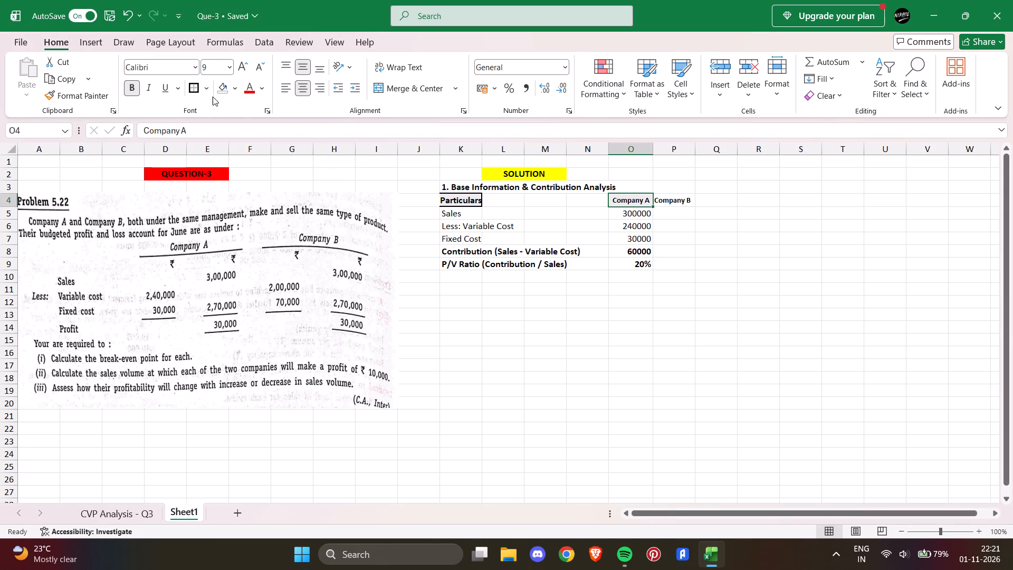
pyautogui.click(235, 83)
pyautogui.click(259, 313)
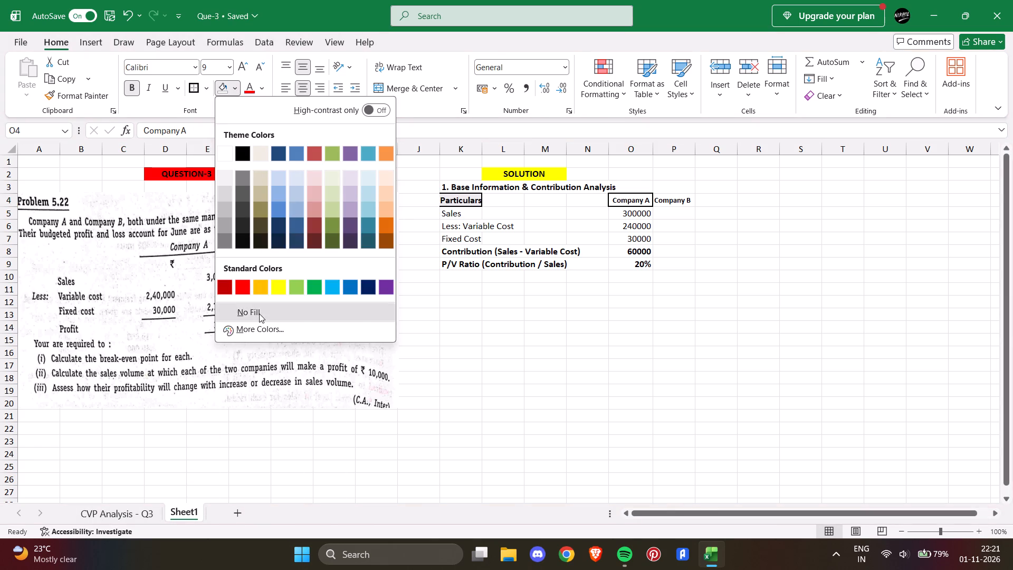
pyautogui.click(629, 288)
pyautogui.click(676, 210)
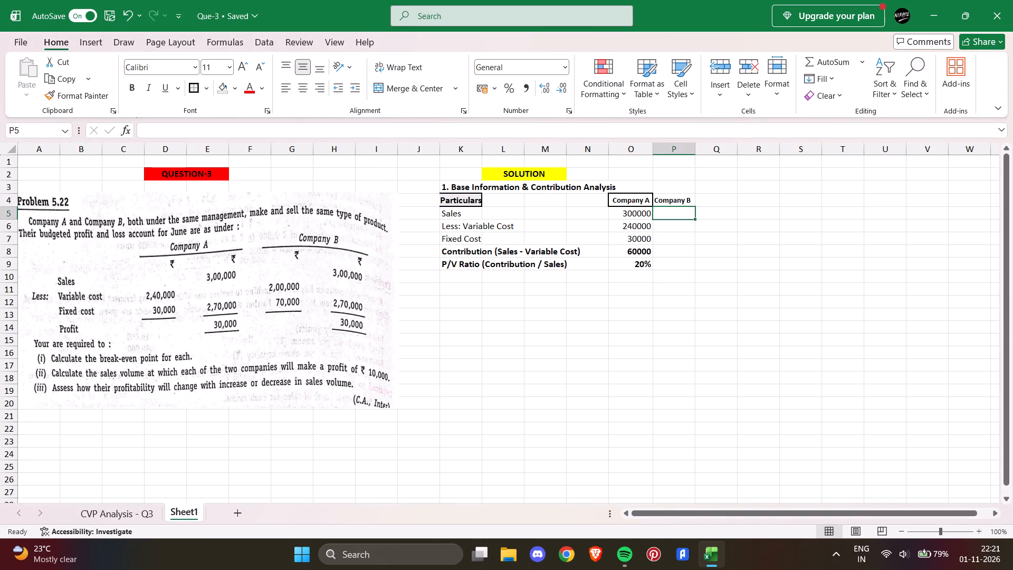
# Apply a thick outside border around the Company A and Company B columns in O4:P9.
pyautogui.moveTo(621, 197); pyautogui.dragTo(674, 205)
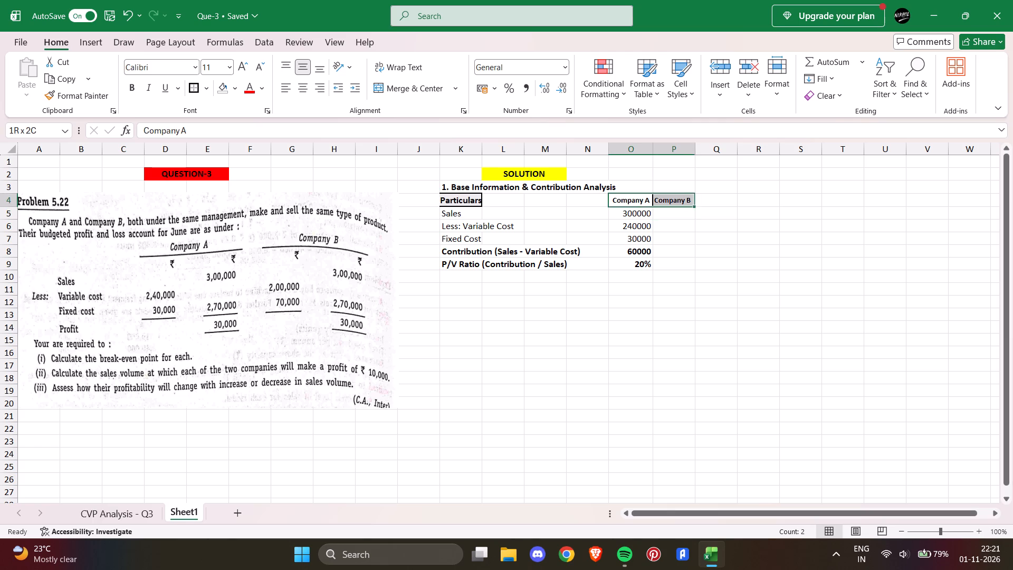
pyautogui.moveTo(674, 205); pyautogui.dragTo(682, 259)
pyautogui.click(199, 89)
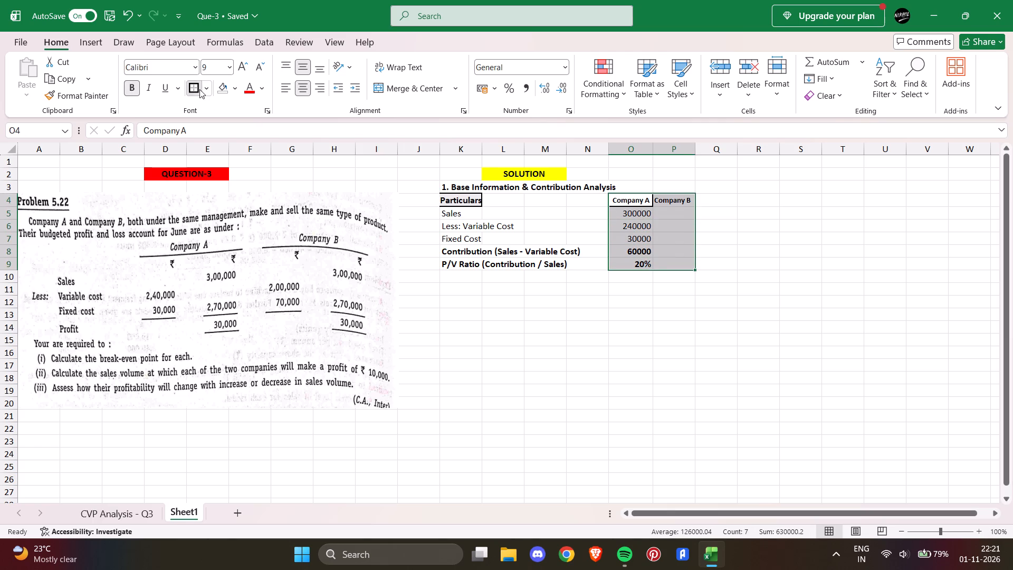
# Apply a thick outside border around the whole base information table, K4:P9.
pyautogui.moveTo(452, 201); pyautogui.dragTo(658, 263)
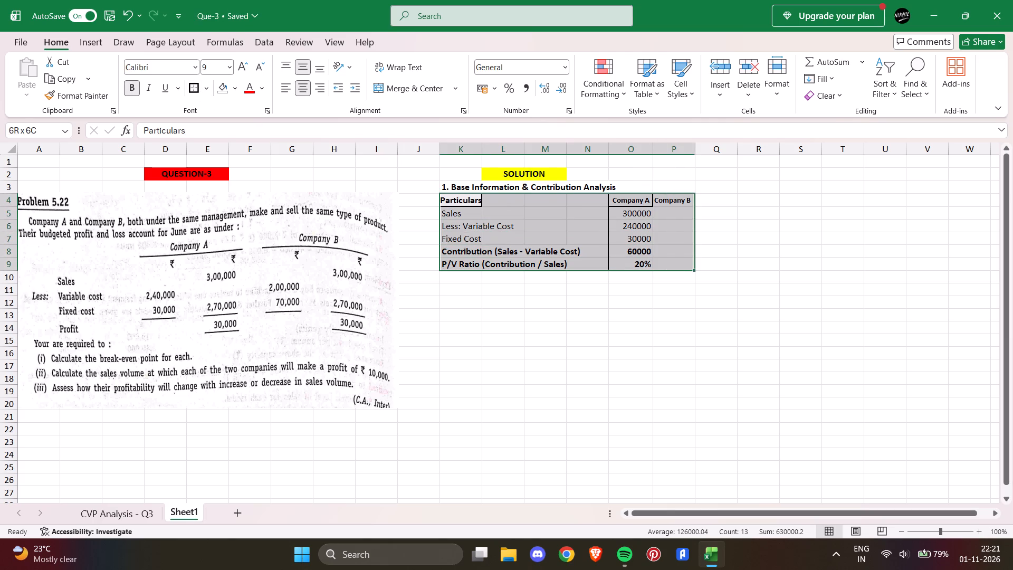
pyautogui.moveTo(658, 263); pyautogui.dragTo(665, 268)
pyautogui.click(204, 92)
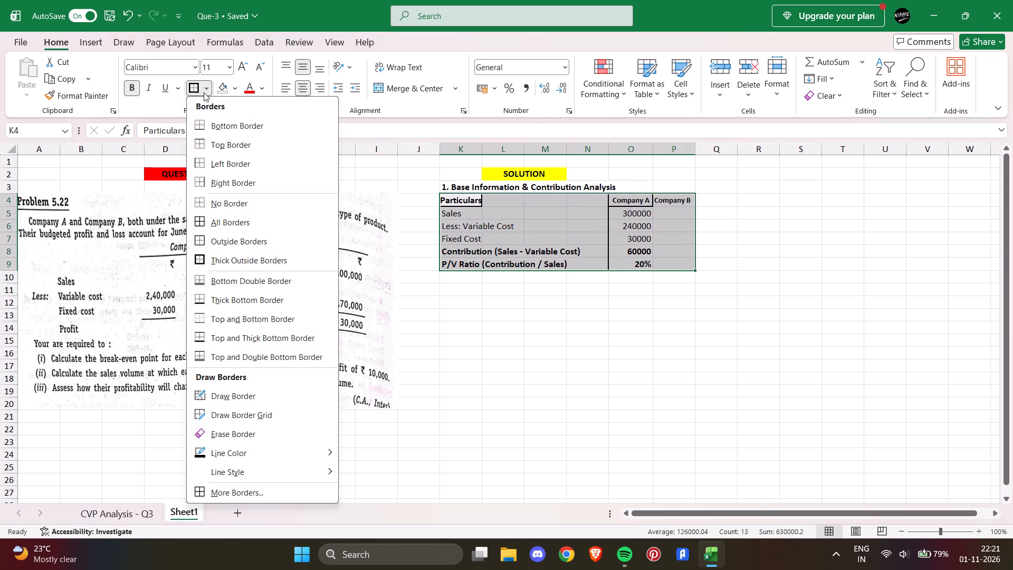
pyautogui.click(198, 87)
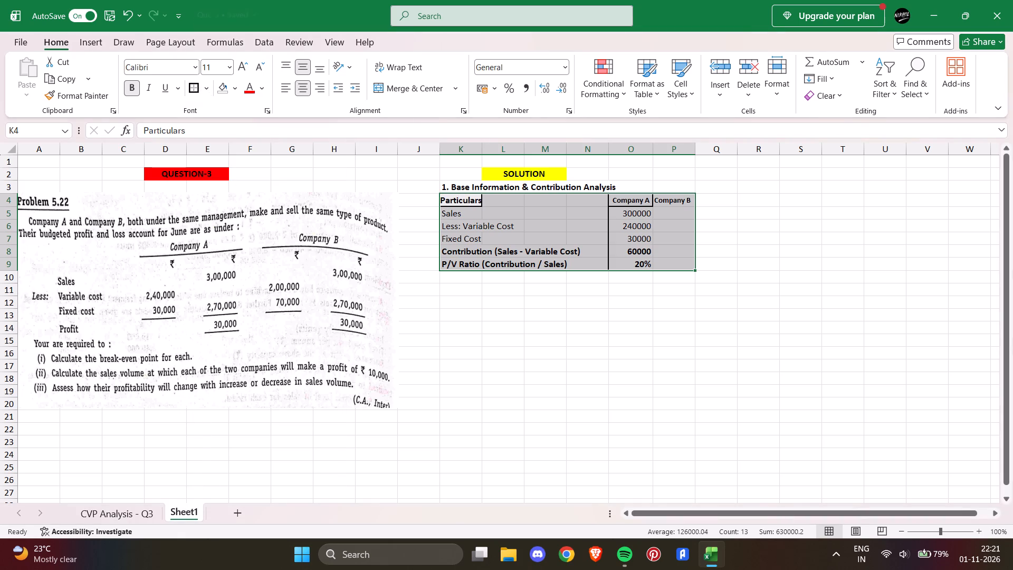
pyautogui.click(519, 291)
# Erase the border around the Particulars header cell K4.
pyautogui.click(469, 202)
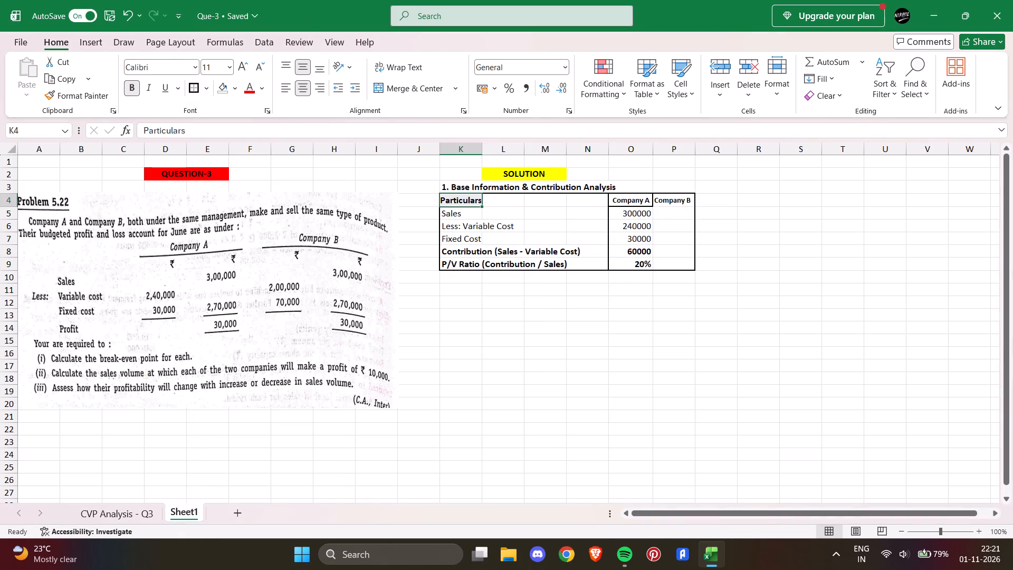
pyautogui.click(206, 85)
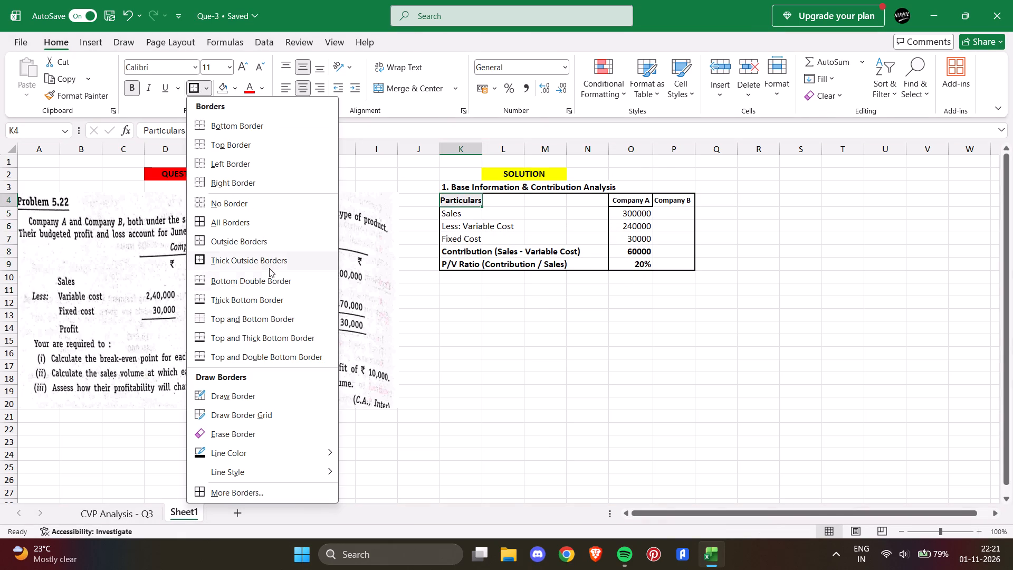
pyautogui.click(248, 430)
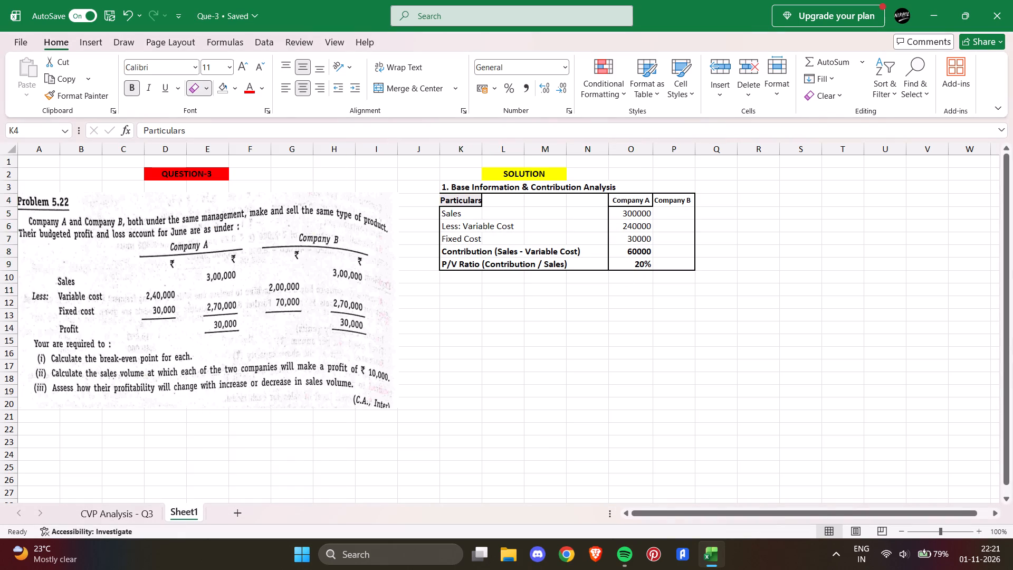
pyautogui.moveTo(543, 210); pyautogui.dragTo(455, 199)
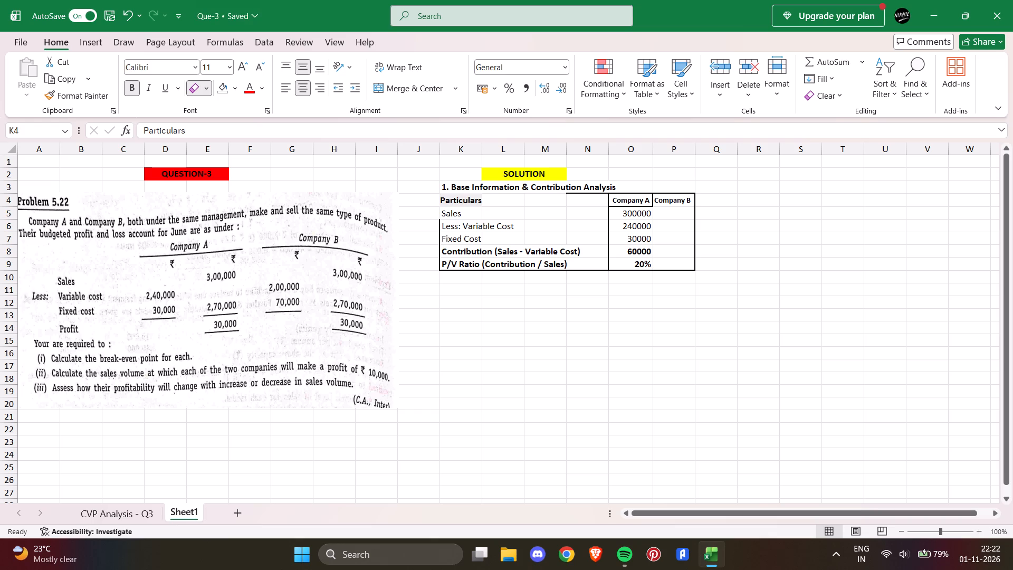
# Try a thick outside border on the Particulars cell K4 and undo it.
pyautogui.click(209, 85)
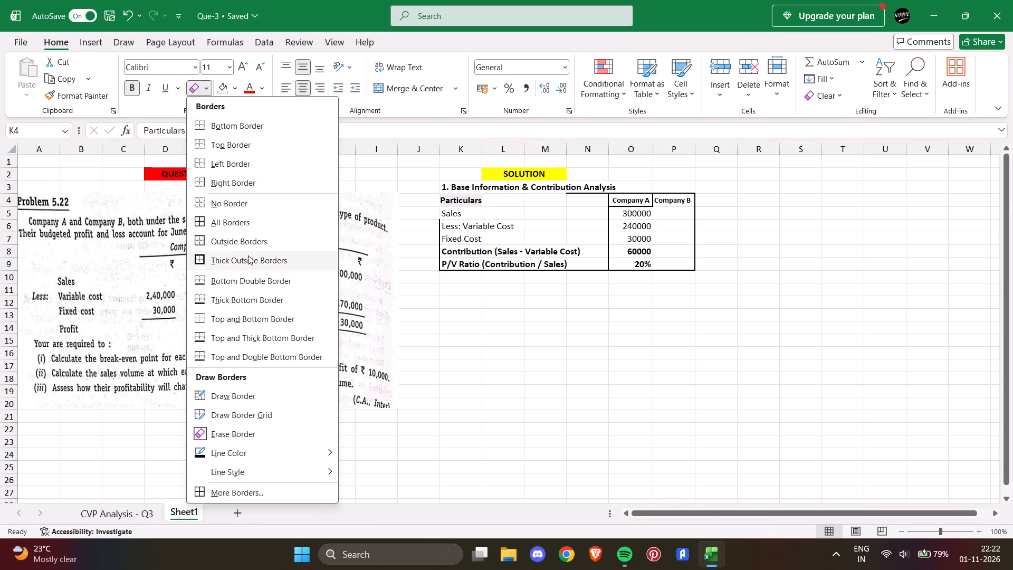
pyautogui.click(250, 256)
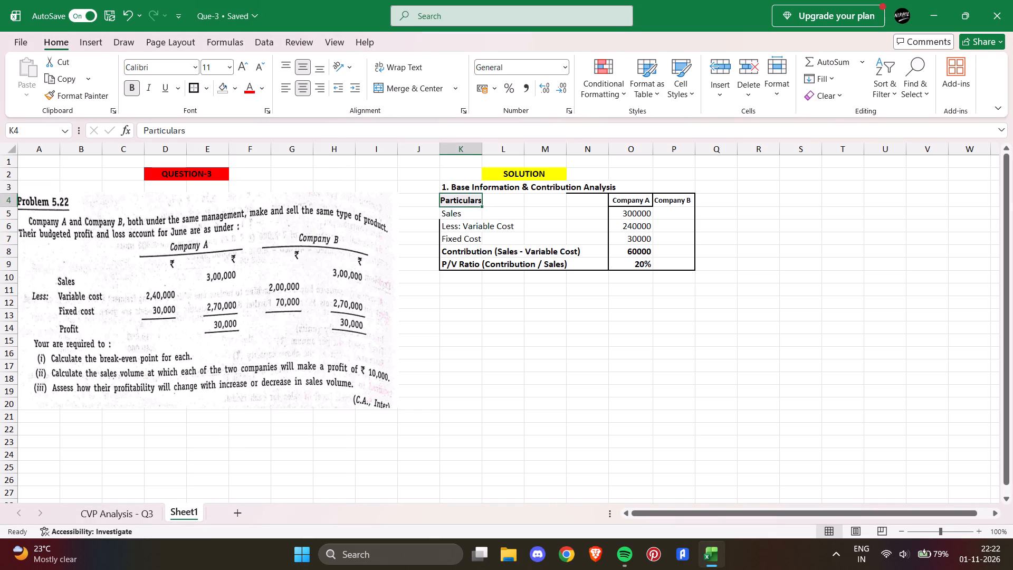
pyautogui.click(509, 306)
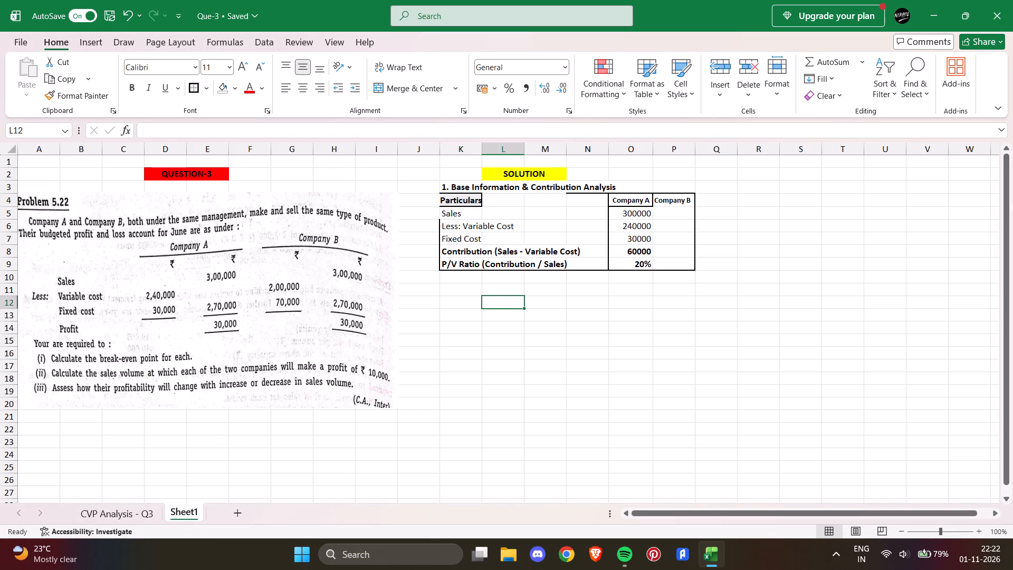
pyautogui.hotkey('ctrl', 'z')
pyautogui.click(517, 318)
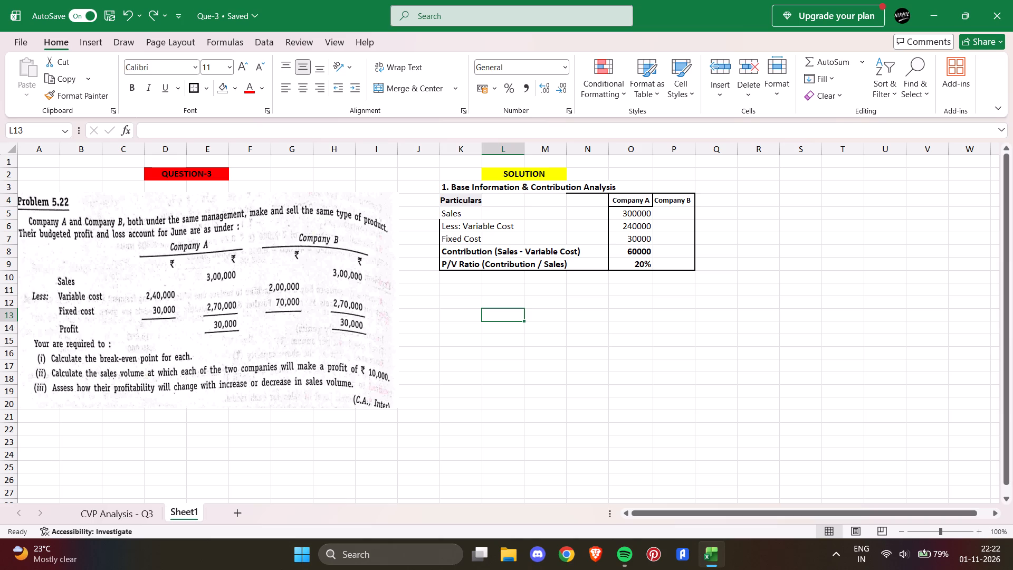
# Set the Particulars header cell K4 to no fill.
pyautogui.click(464, 202)
pyautogui.click(232, 89)
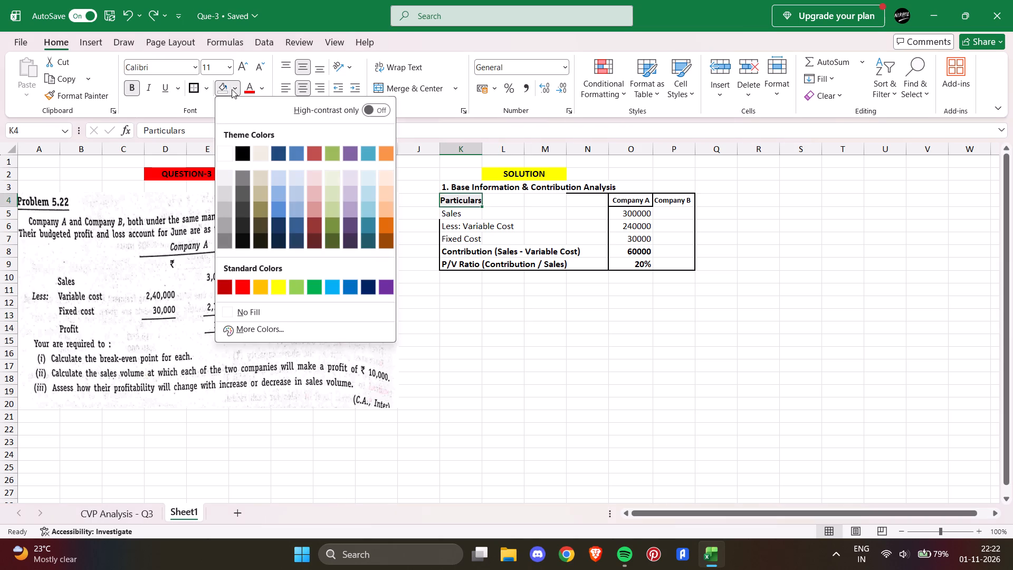
pyautogui.click(253, 310)
pyautogui.click(485, 318)
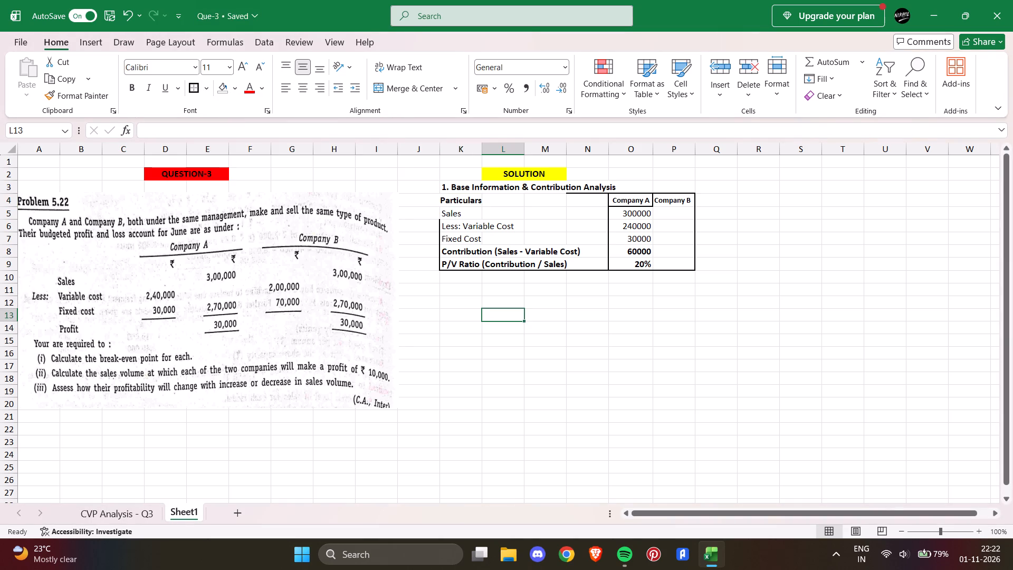
# Merge and center the Particulars header across K4:L4.
pyautogui.moveTo(457, 199); pyautogui.dragTo(498, 199)
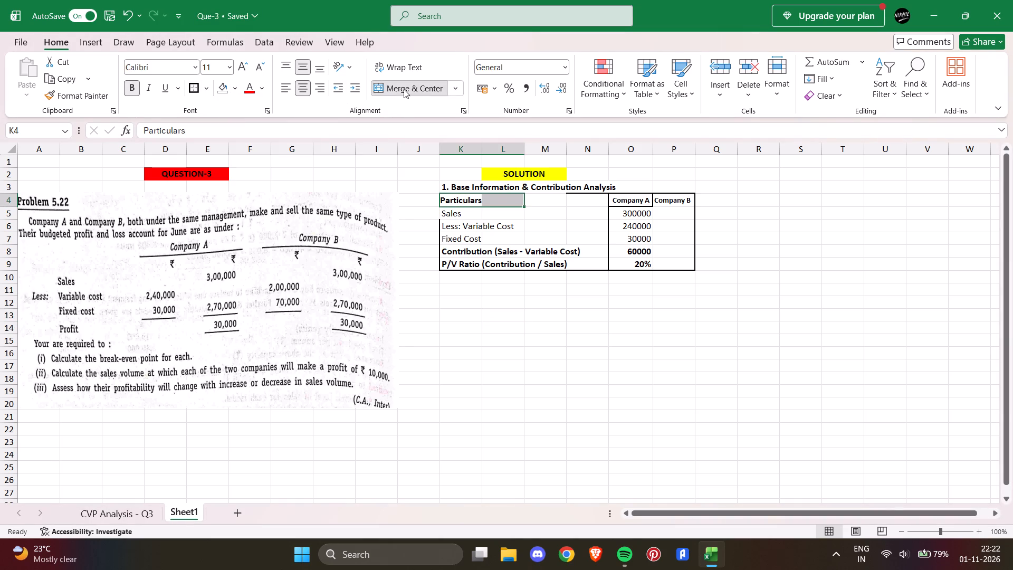
pyautogui.click(404, 89)
pyautogui.click(508, 312)
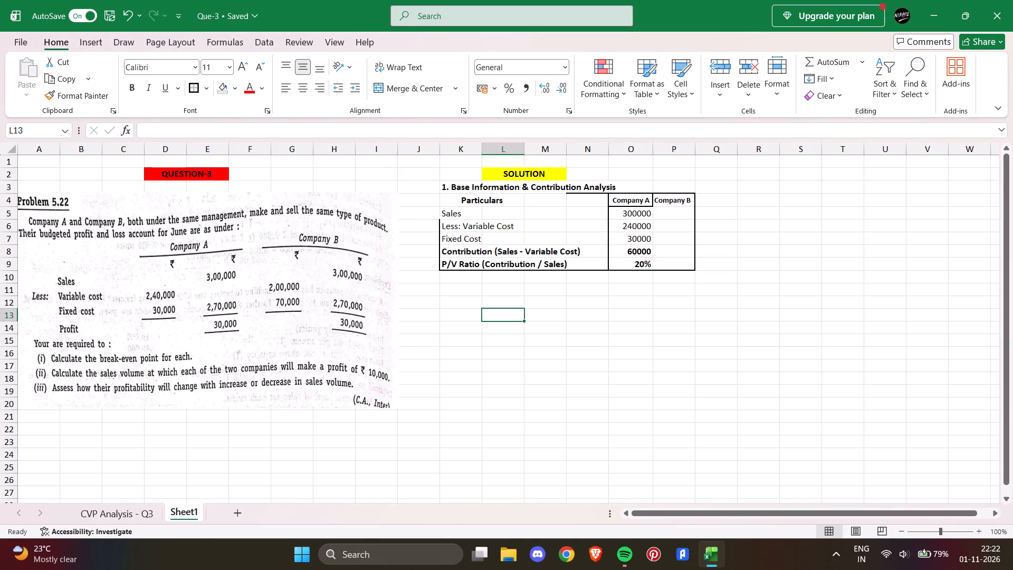
# Apply a thick outside border around the Company A column in O4:O9.
pyautogui.moveTo(623, 199); pyautogui.dragTo(649, 261)
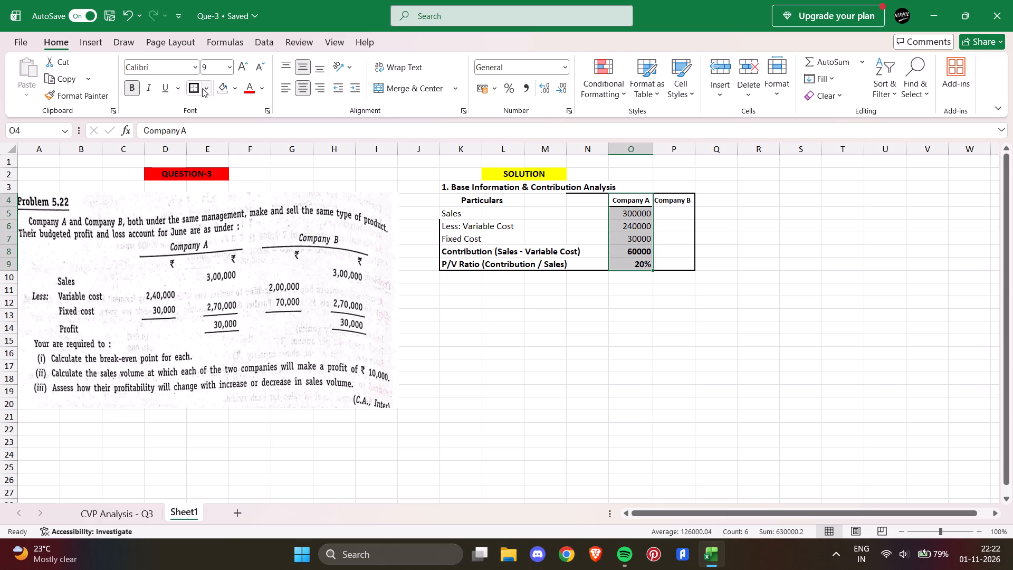
pyautogui.click(194, 88)
pyautogui.moveTo(663, 205); pyautogui.dragTo(675, 249)
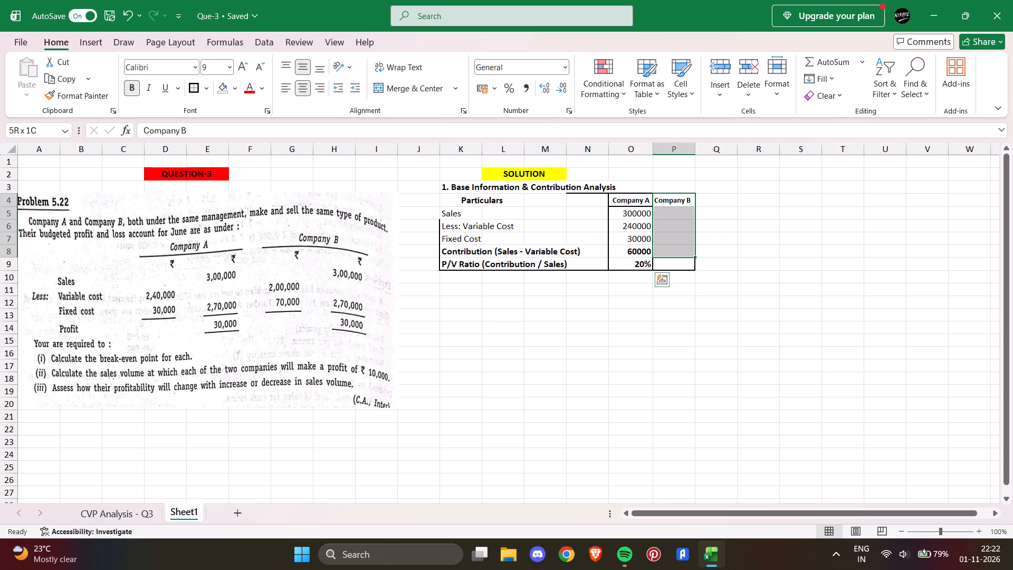
pyautogui.moveTo(675, 249); pyautogui.dragTo(678, 255)
pyautogui.moveTo(661, 198); pyautogui.dragTo(666, 205)
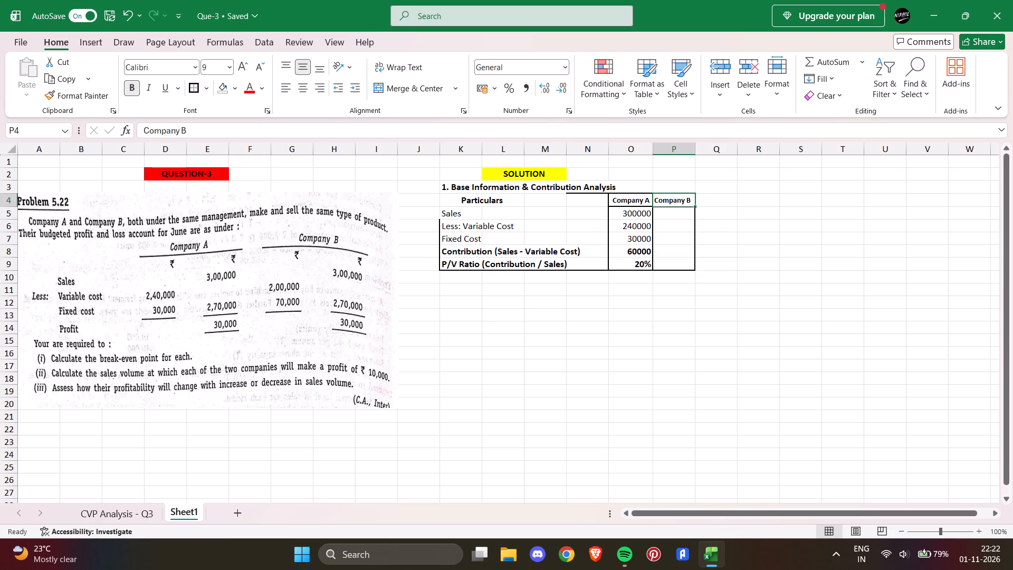
# Apply a thick outside border around the table's header row, K4:P4.
pyautogui.moveTo(448, 198); pyautogui.dragTo(667, 198)
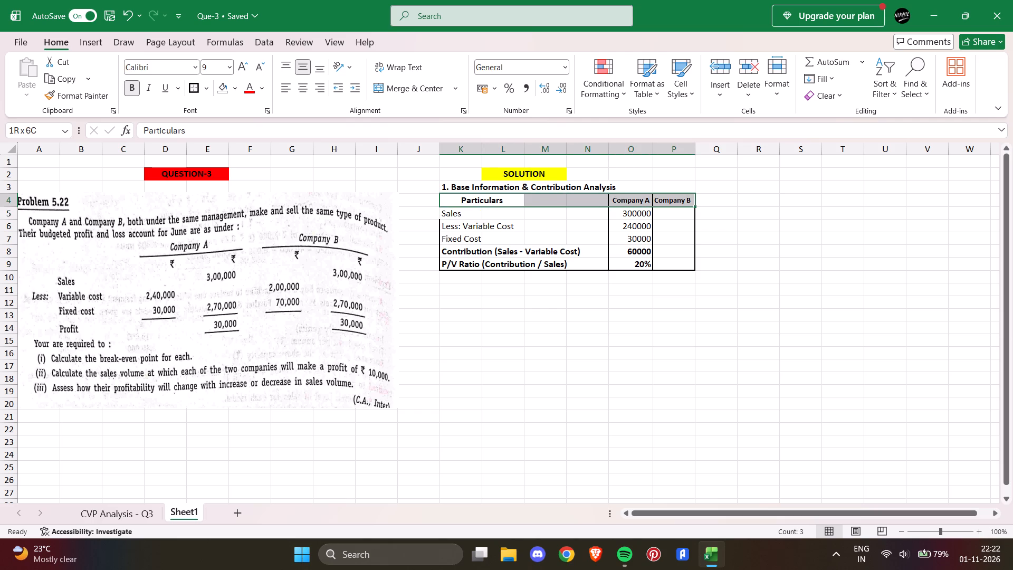
pyautogui.moveTo(667, 198); pyautogui.dragTo(668, 199)
pyautogui.click(193, 91)
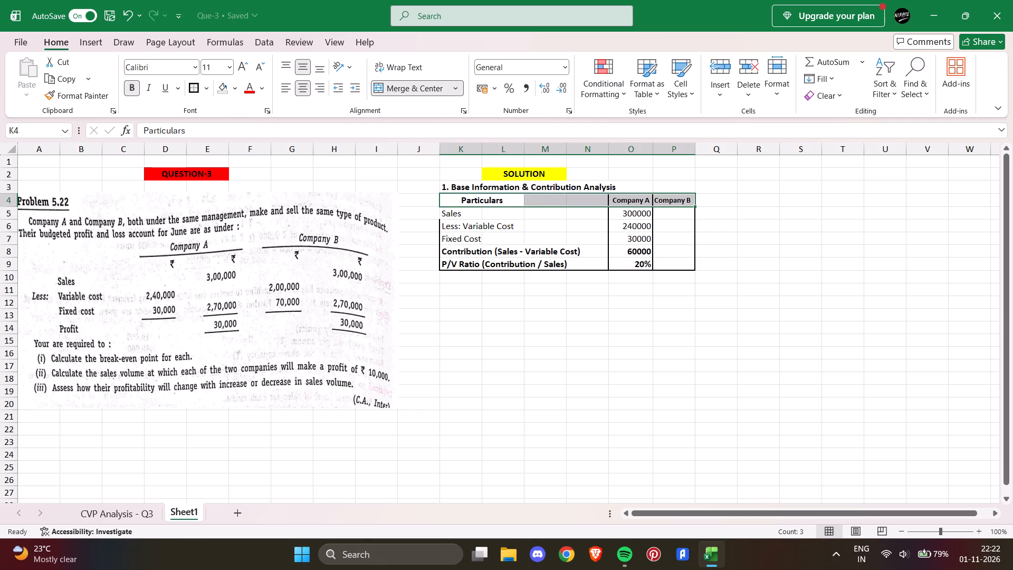
# Apply a thick outside border around the Particulars section of the table, K4:N9.
pyautogui.moveTo(446, 200); pyautogui.dragTo(590, 265)
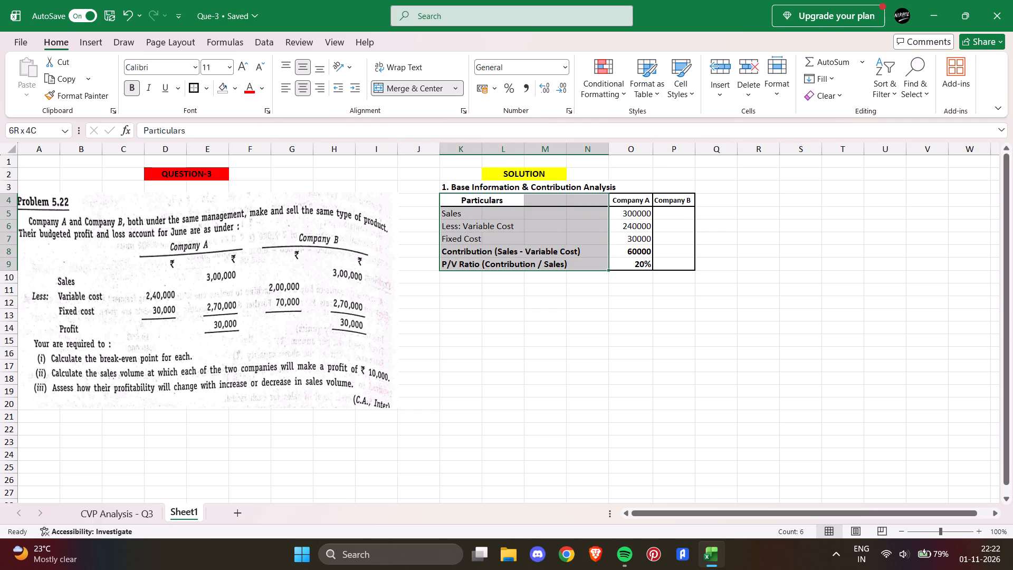
pyautogui.moveTo(590, 265); pyautogui.dragTo(590, 266)
pyautogui.click(202, 86)
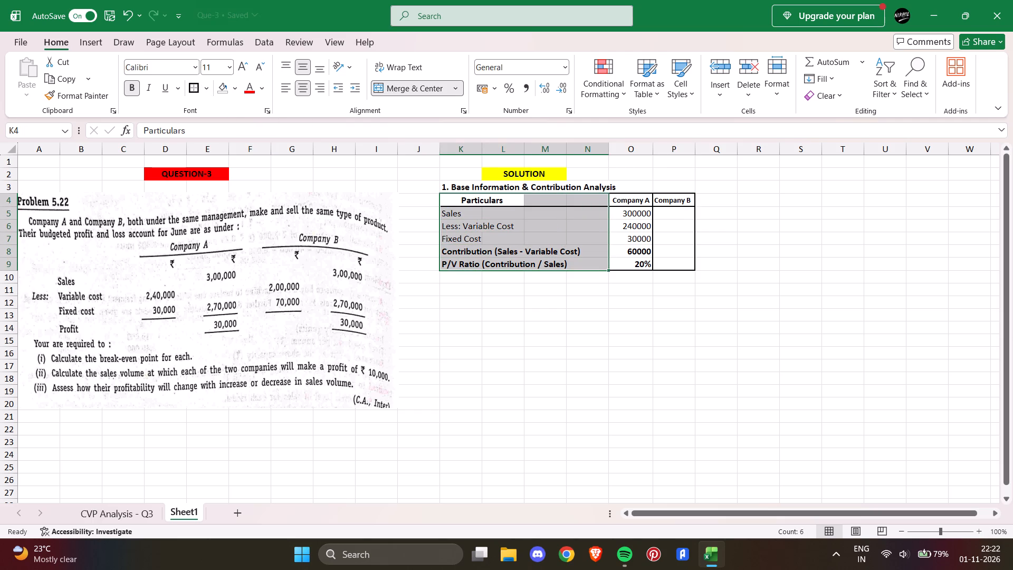
pyautogui.click(528, 303)
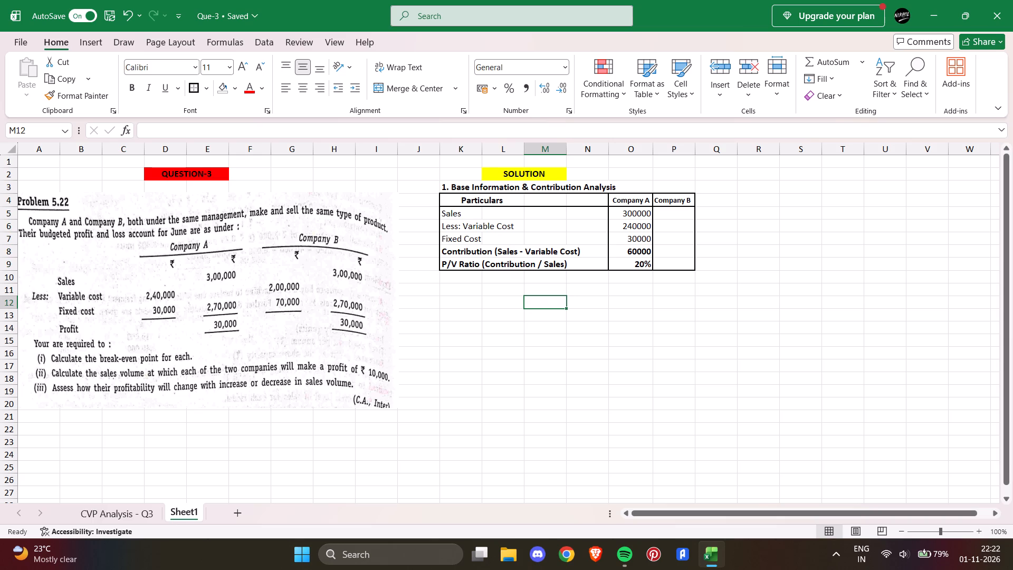
# Copy Company A's Sales figure from O5 into Company B's Sales cell P5.
pyautogui.click(642, 210)
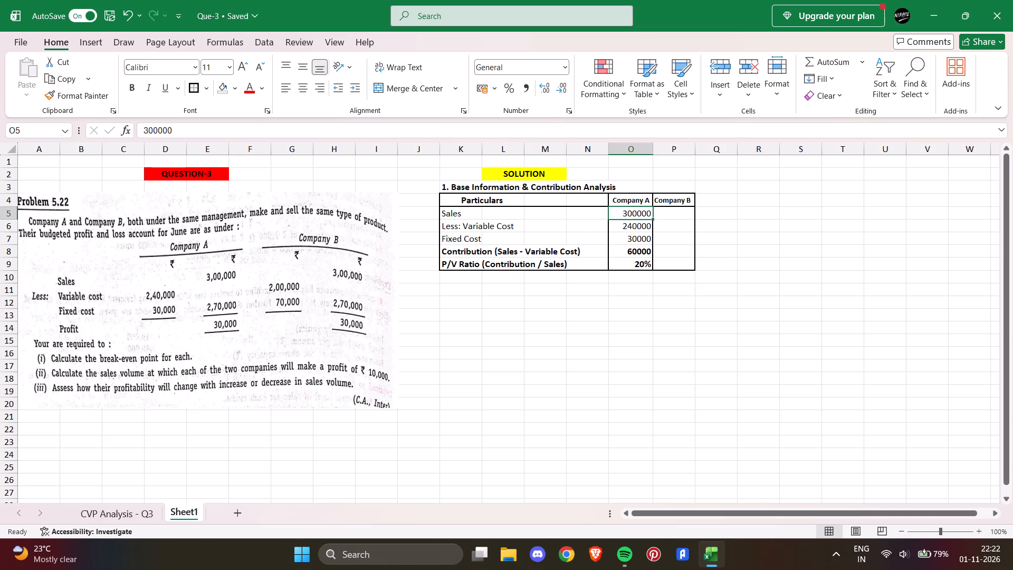
pyautogui.hotkey('ctrl', 'c')
pyautogui.press('Right')
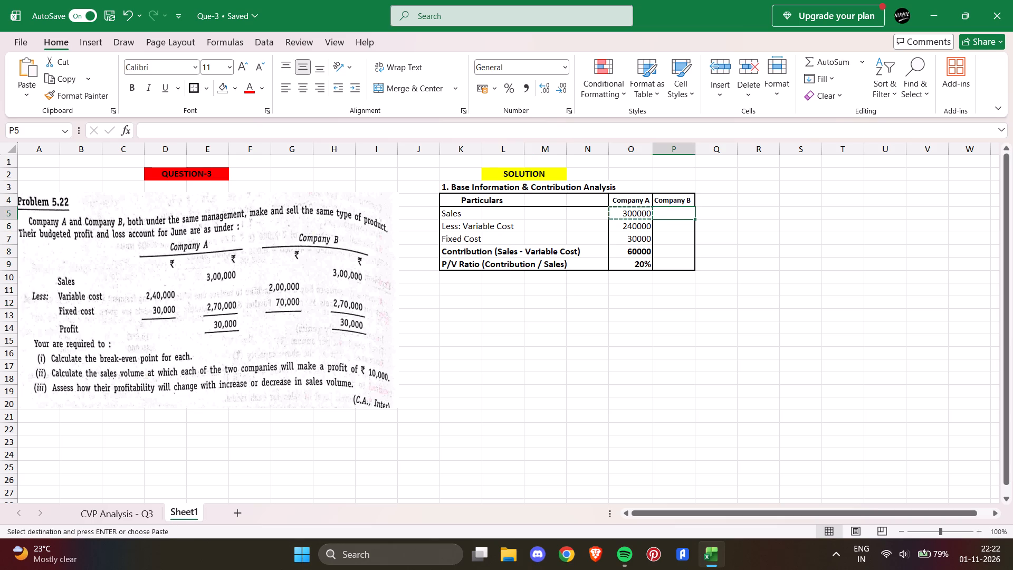
pyautogui.hotkey('ctrl', 'v')
# Enter Company B's Variable Cost 200000, Fixed Cost 70000, Contribution 100000 and P/V Ratio 3333% in P6:P9.
pyautogui.click(675, 223)
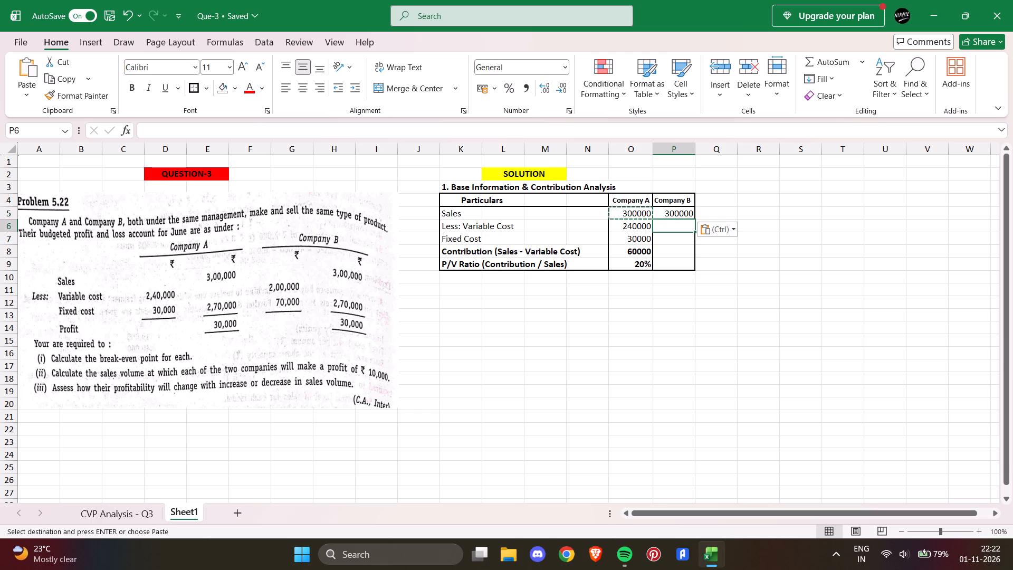
pyautogui.press('3')
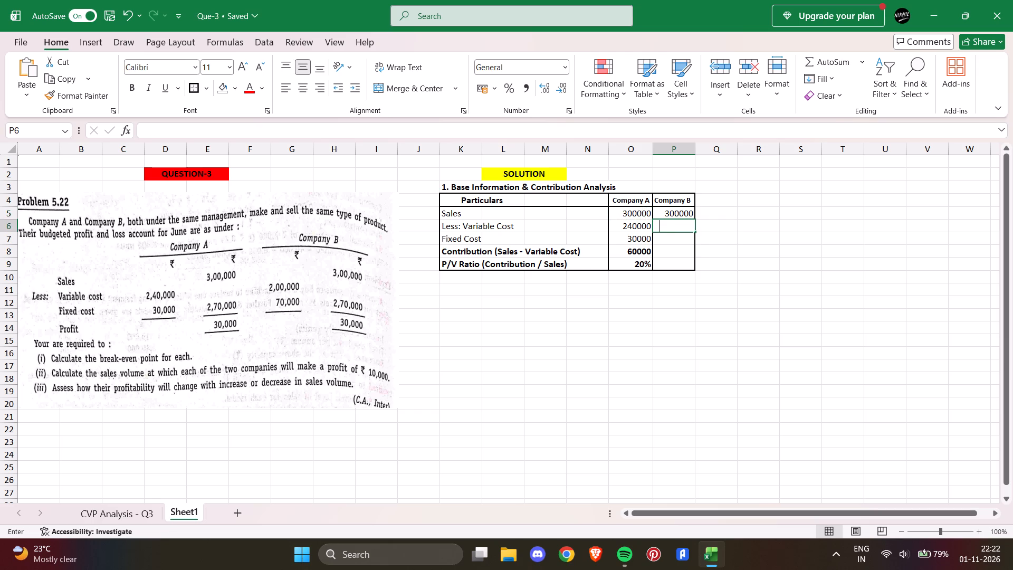
pyautogui.press('BackSpace')
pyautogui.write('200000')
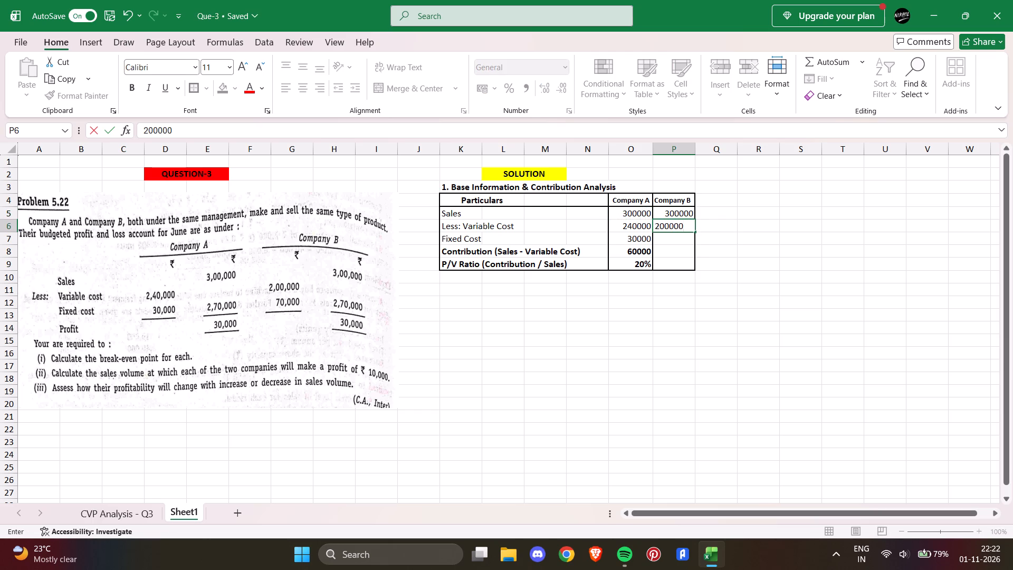
pyautogui.click(670, 237)
pyautogui.write('70000')
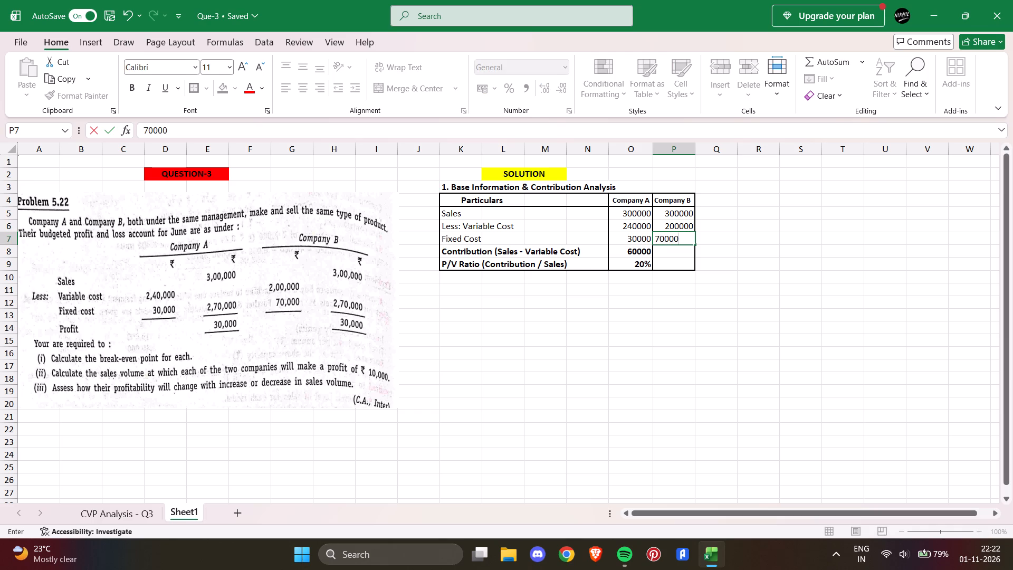
pyautogui.click(662, 249)
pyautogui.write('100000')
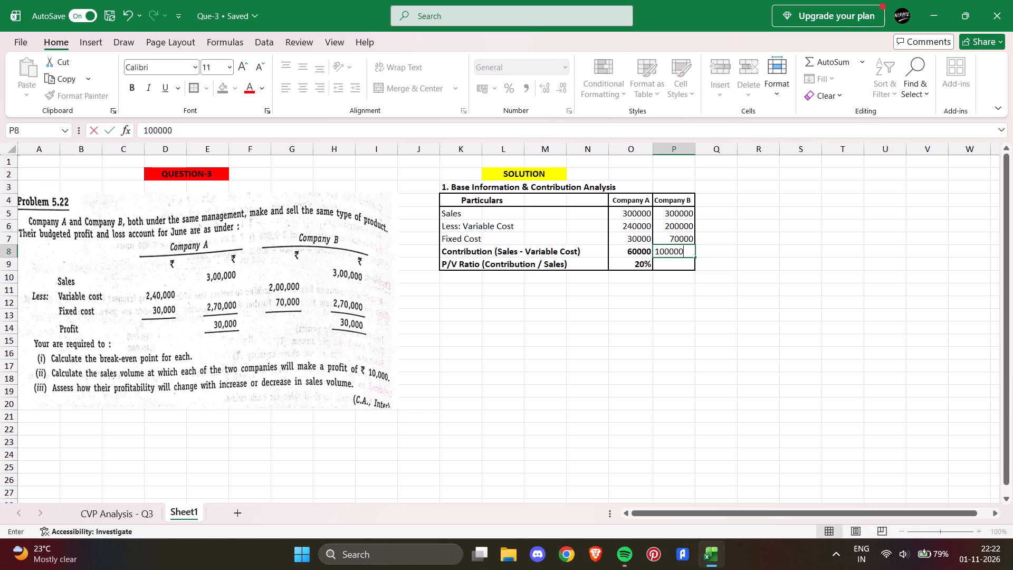
pyautogui.click(672, 267)
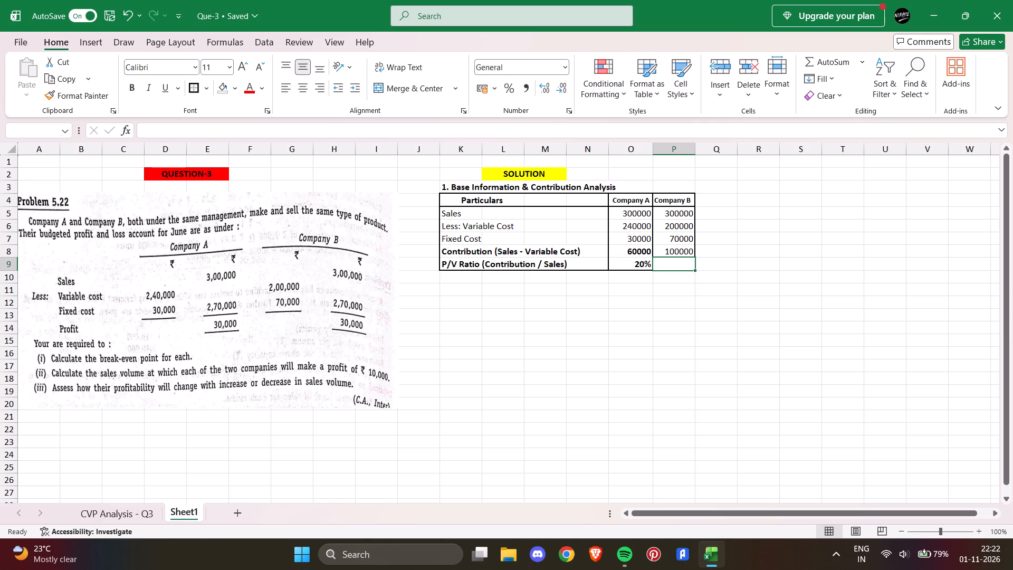
pyautogui.write('33')
pyautogui.write('33')
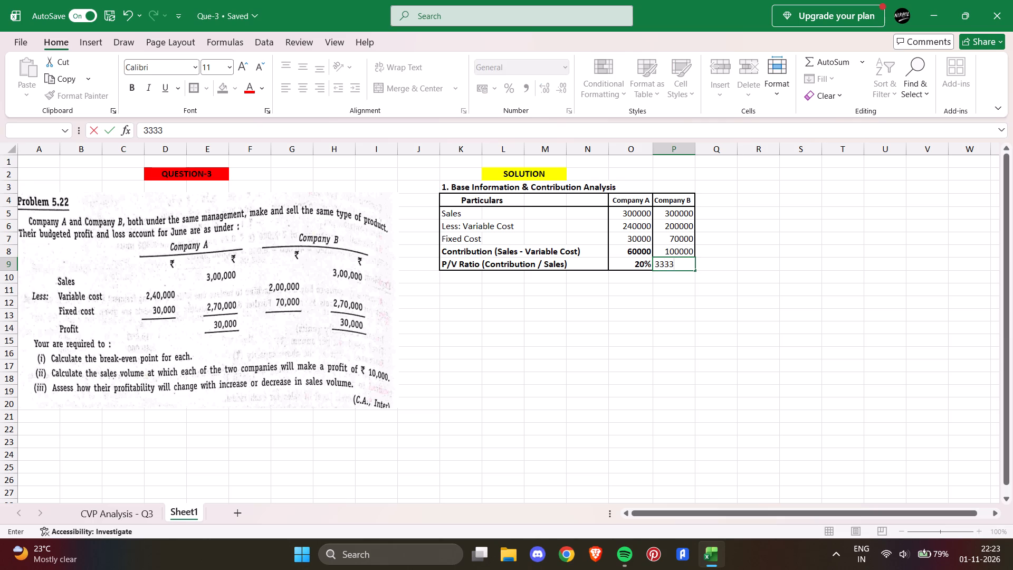
pyautogui.hotkey('shift', '%')
pyautogui.click(723, 268)
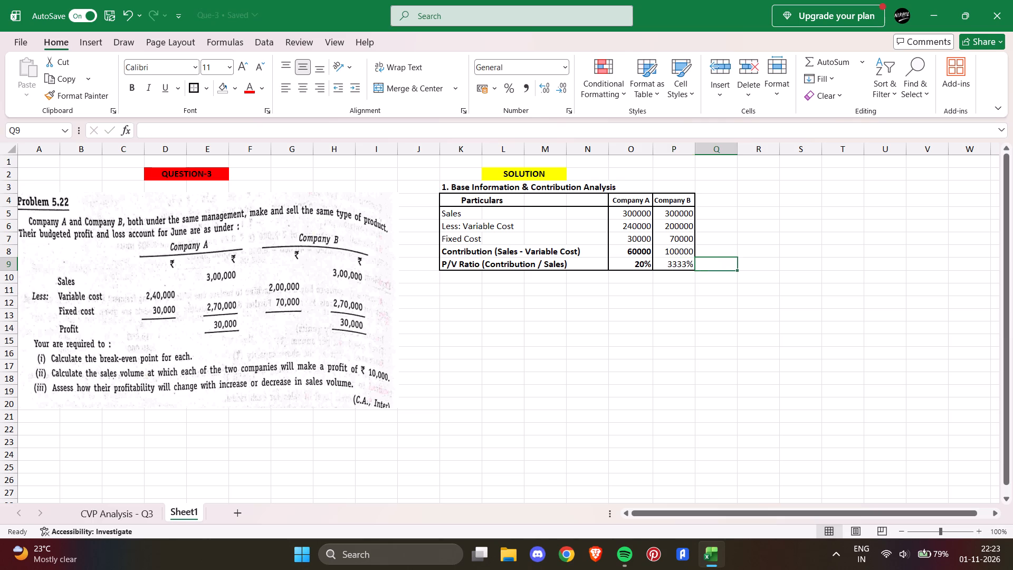
# Centre the Company A and Company B figures in O5:P9 horizontally and middle-align them vertically.
pyautogui.click(664, 252)
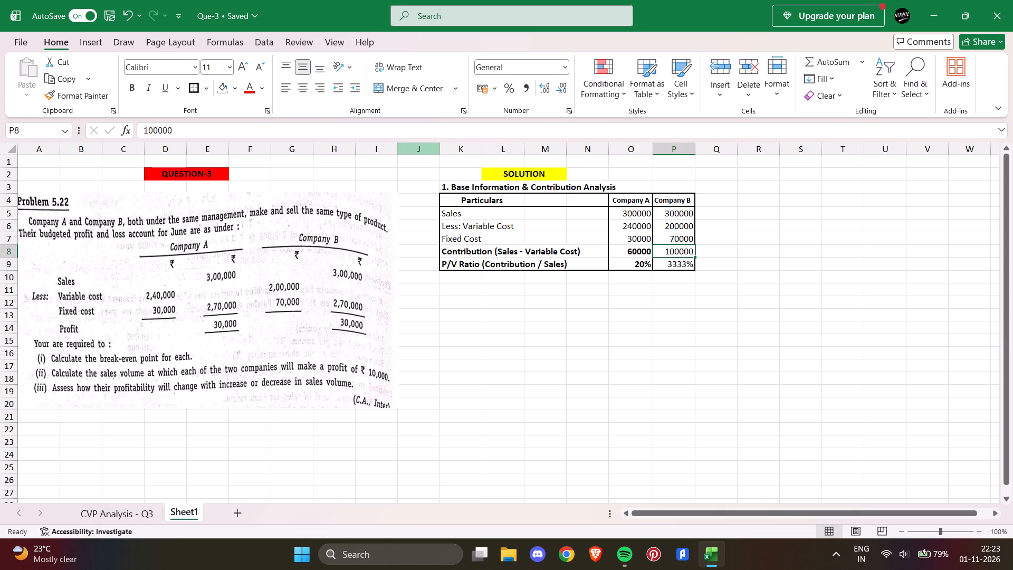
pyautogui.moveTo(620, 211); pyautogui.dragTo(678, 260)
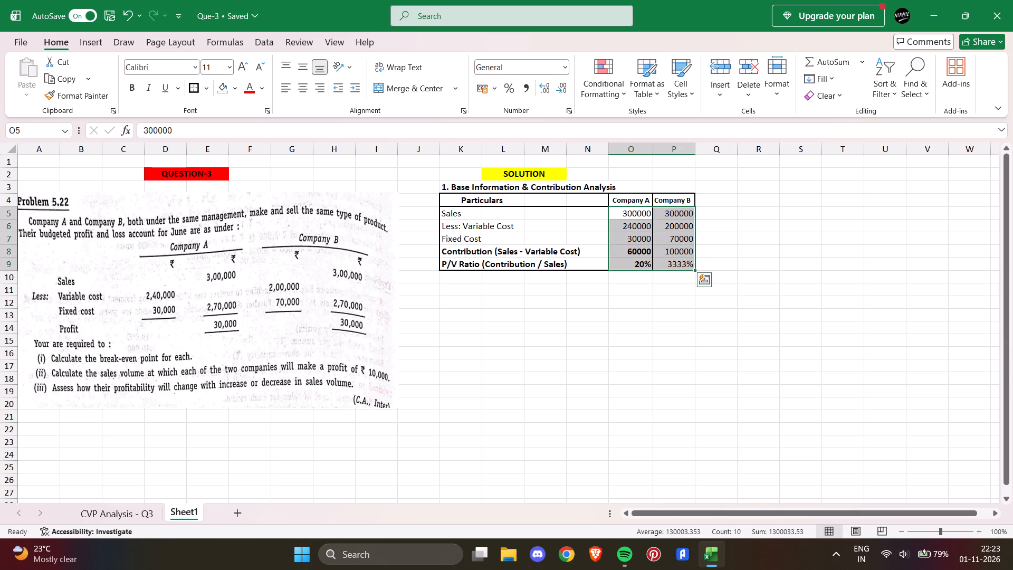
pyautogui.click(308, 88)
pyautogui.click(305, 69)
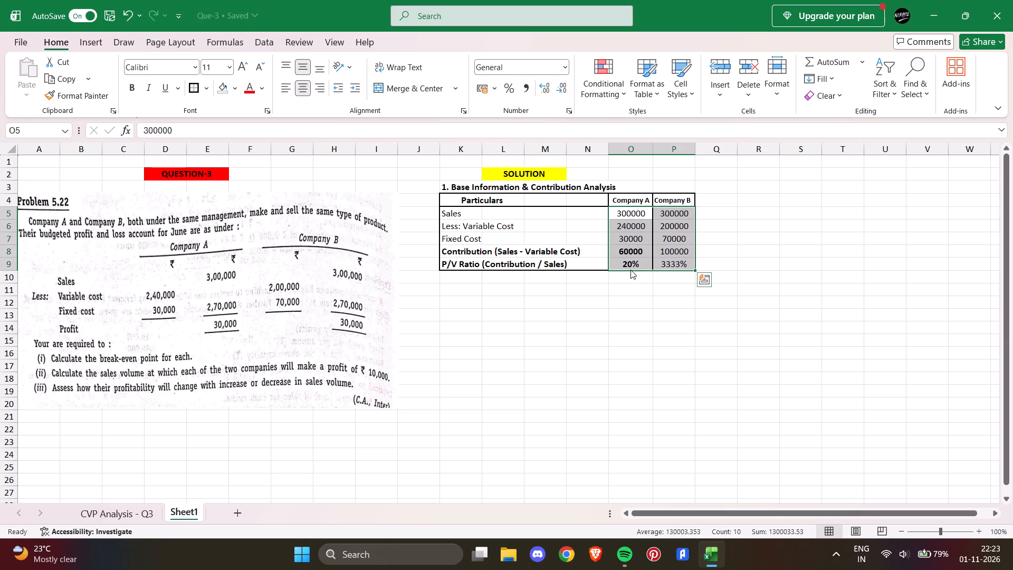
pyautogui.click(630, 270)
# Make Company B's P/V Ratio in P9 and Contribution in P8 bold.
pyautogui.click(672, 262)
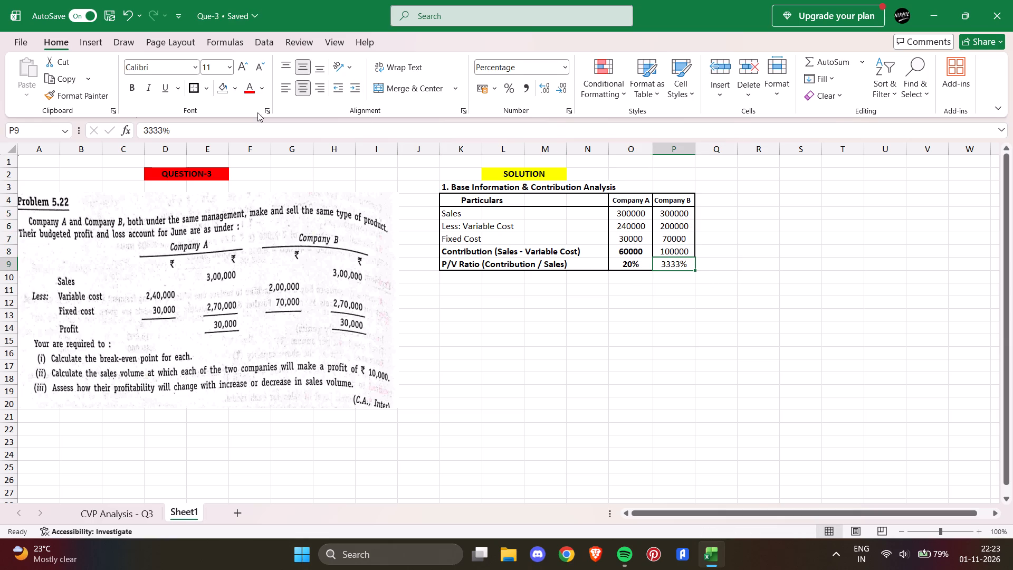
pyautogui.click(132, 90)
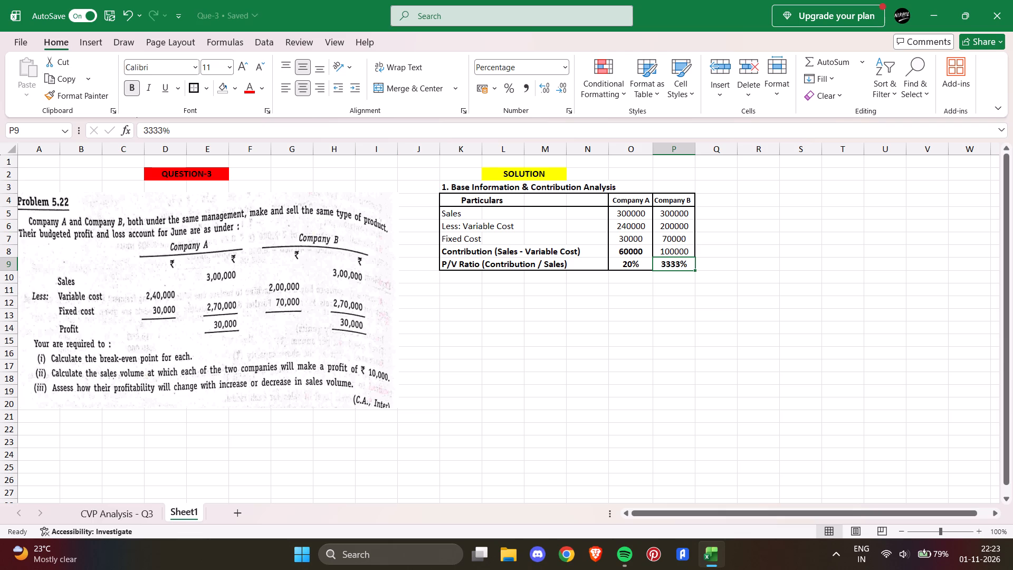
pyautogui.click(667, 255)
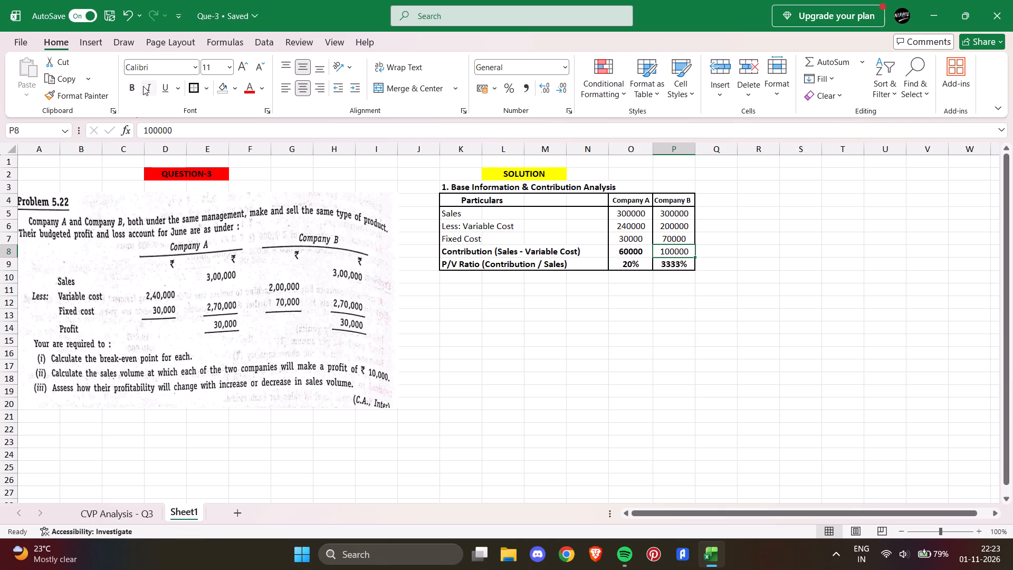
pyautogui.click(135, 87)
pyautogui.click(620, 302)
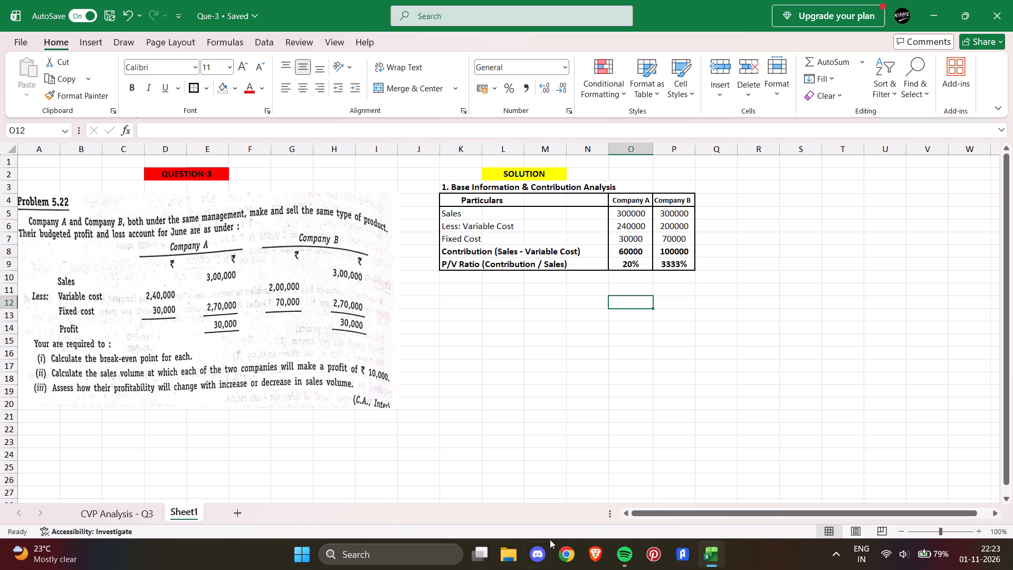
# Switch to File Explorer, view que-2.png in the D: drive's FILE folder for its solution layout, and return to the workbook.
pyautogui.click(509, 557)
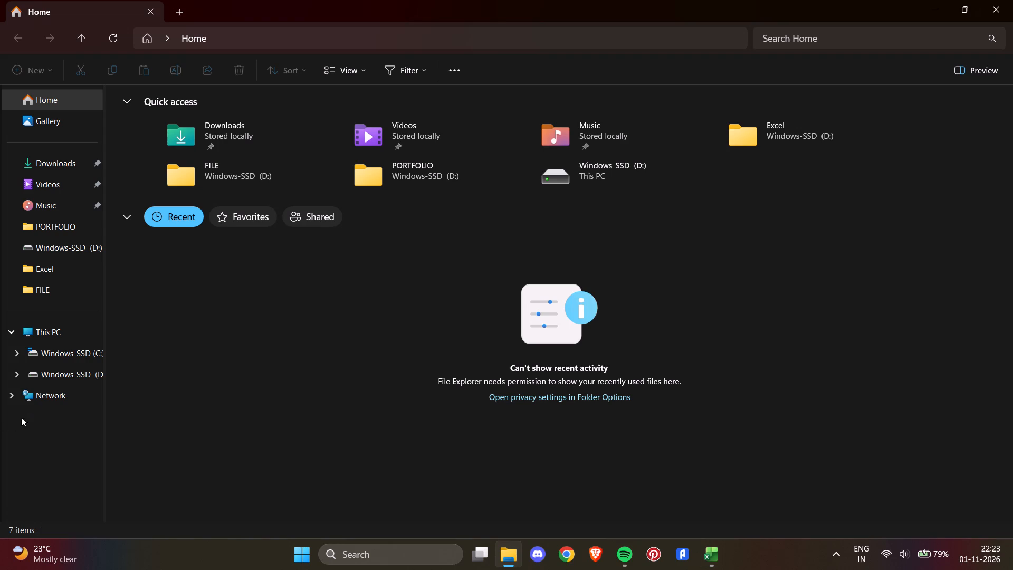
pyautogui.click(63, 375)
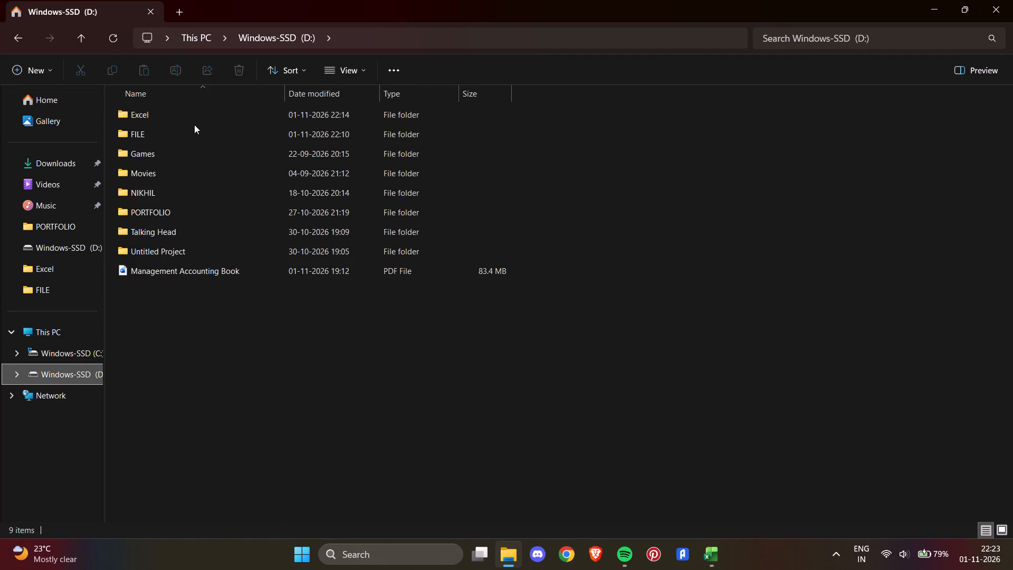
pyautogui.click(194, 125)
pyautogui.doubleClick(194, 127)
pyautogui.doubleClick(205, 142)
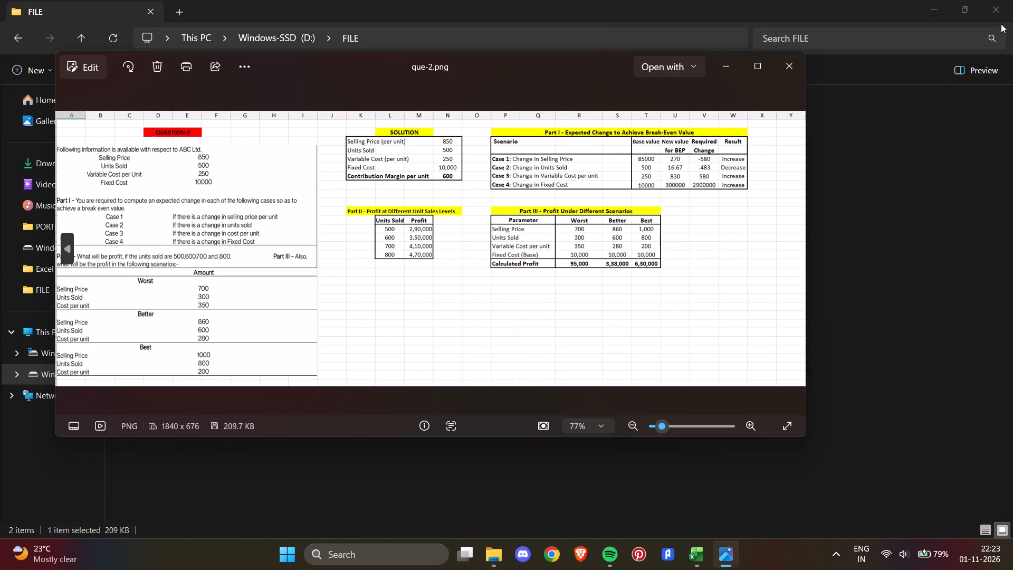
pyautogui.click(999, 2)
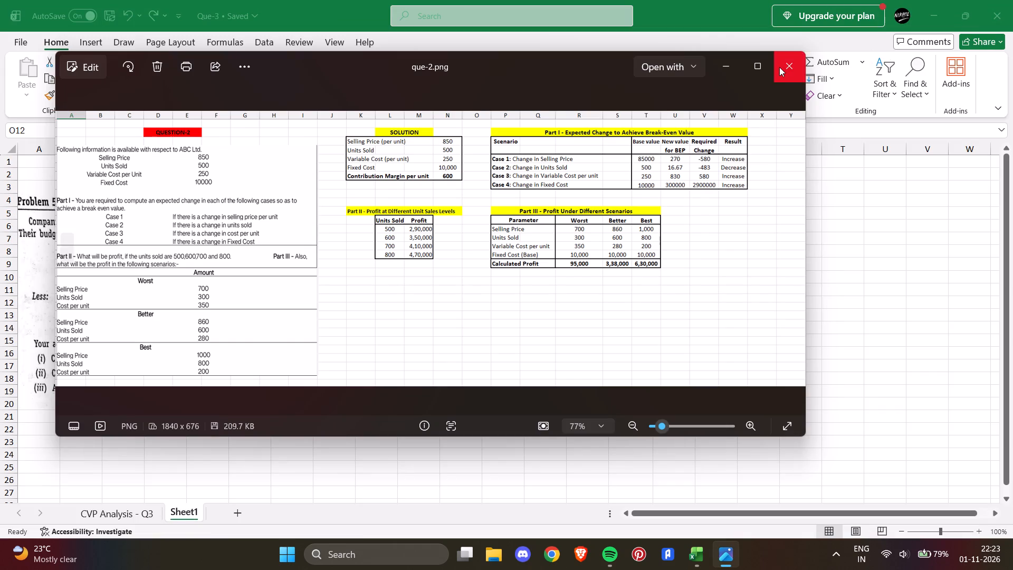
pyautogui.click(779, 67)
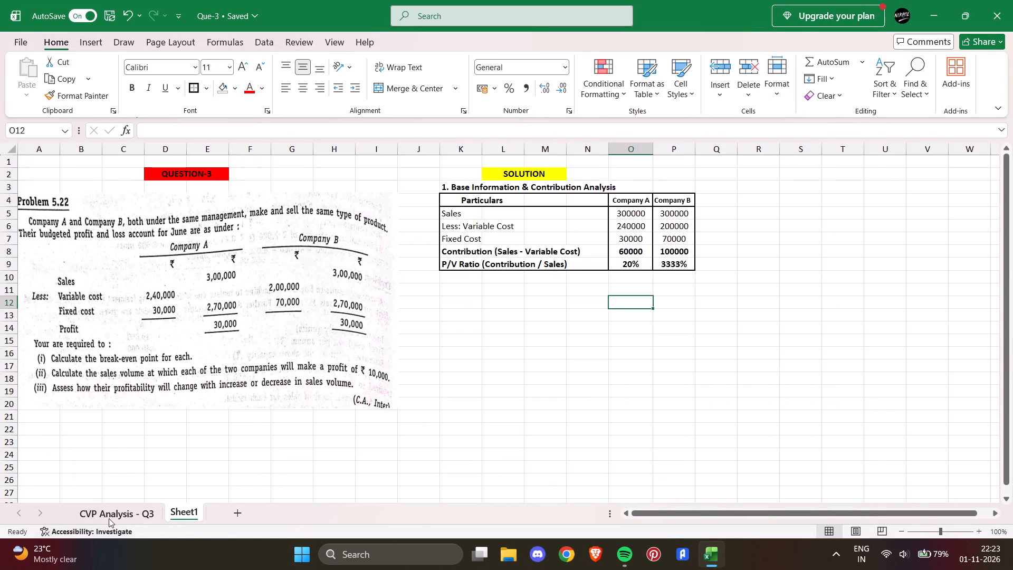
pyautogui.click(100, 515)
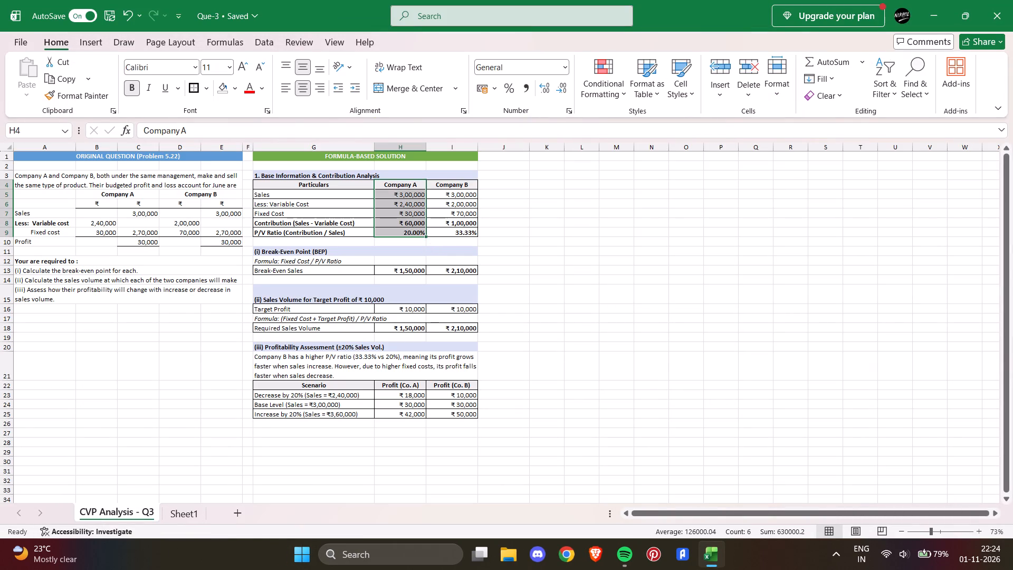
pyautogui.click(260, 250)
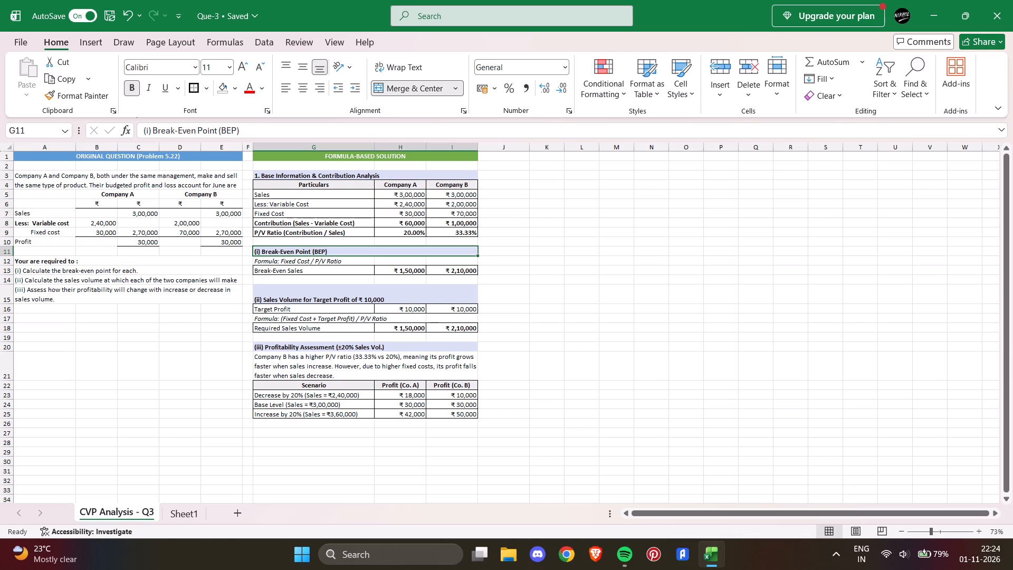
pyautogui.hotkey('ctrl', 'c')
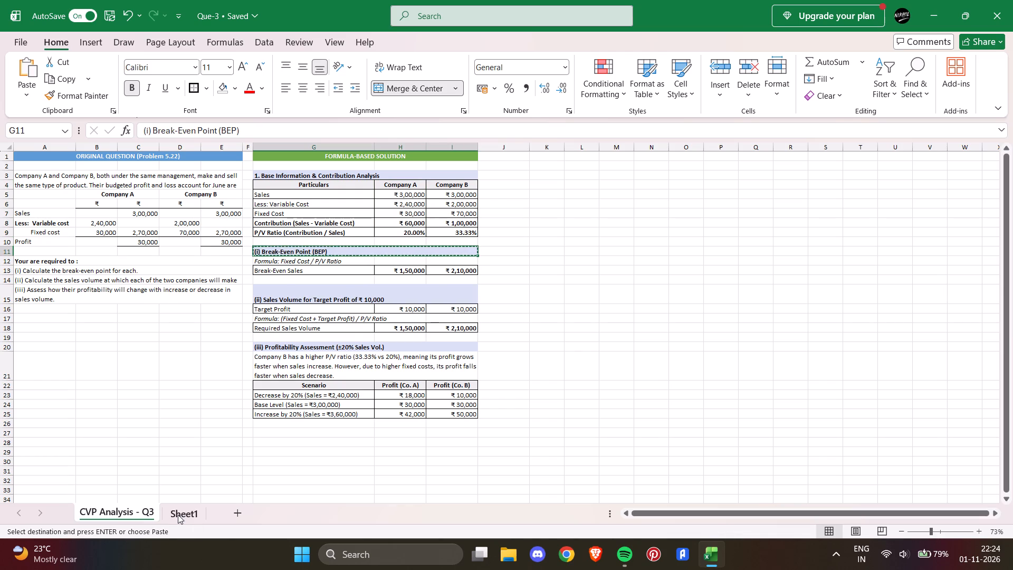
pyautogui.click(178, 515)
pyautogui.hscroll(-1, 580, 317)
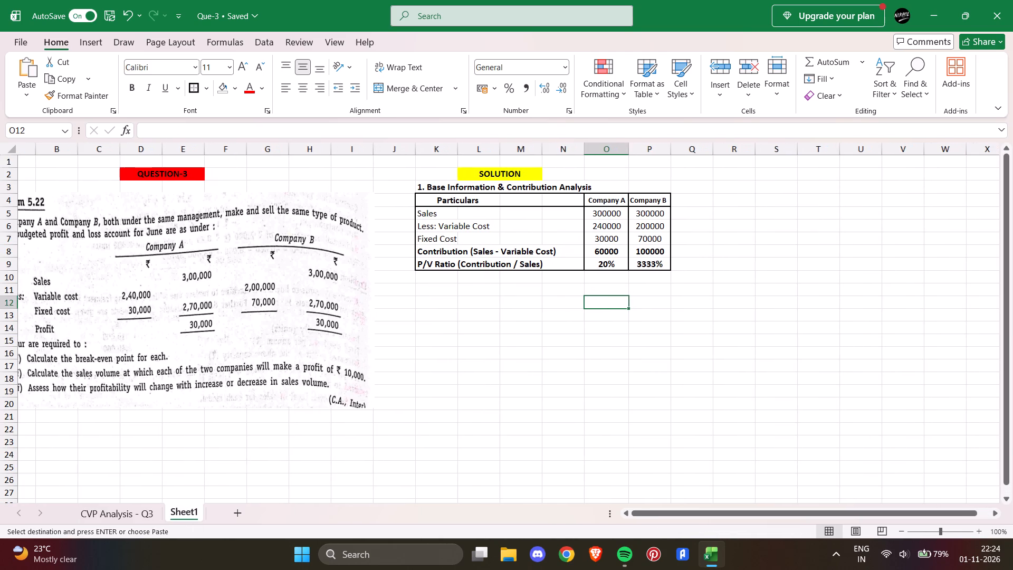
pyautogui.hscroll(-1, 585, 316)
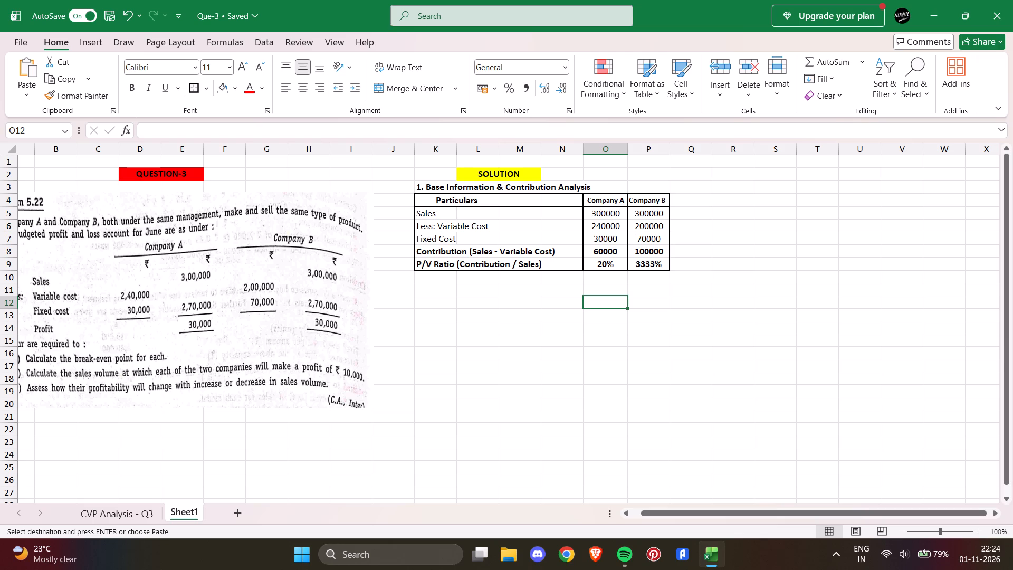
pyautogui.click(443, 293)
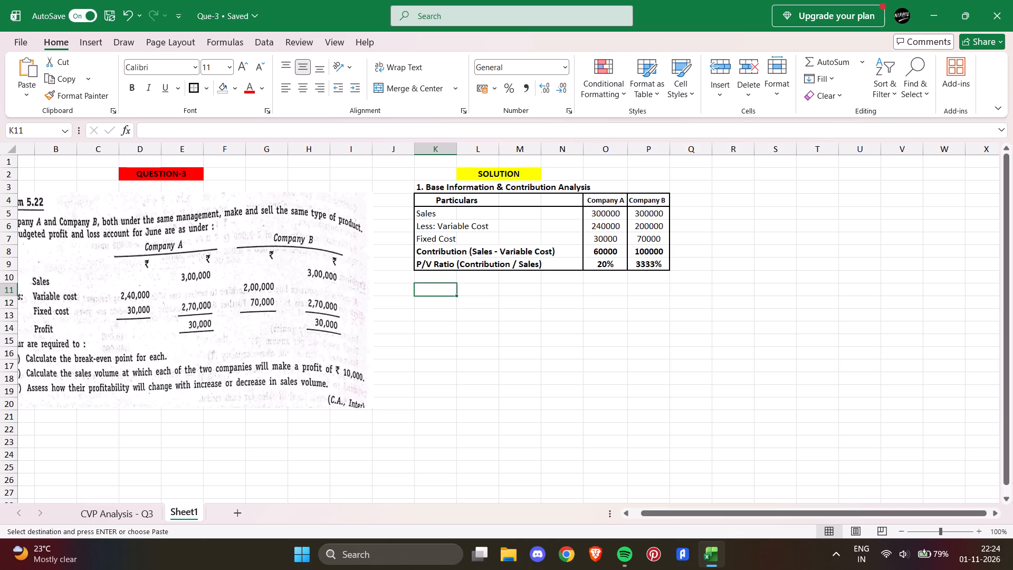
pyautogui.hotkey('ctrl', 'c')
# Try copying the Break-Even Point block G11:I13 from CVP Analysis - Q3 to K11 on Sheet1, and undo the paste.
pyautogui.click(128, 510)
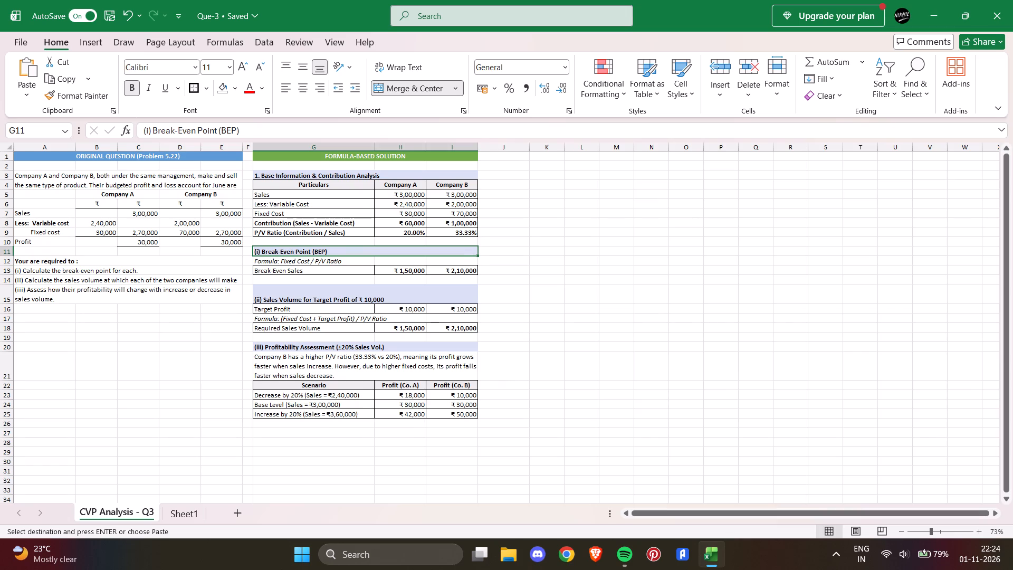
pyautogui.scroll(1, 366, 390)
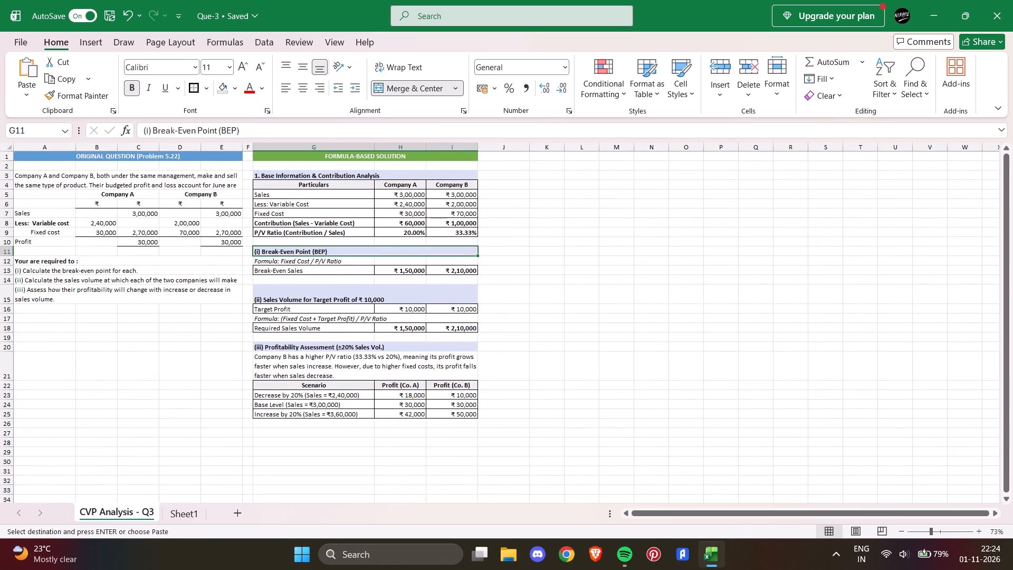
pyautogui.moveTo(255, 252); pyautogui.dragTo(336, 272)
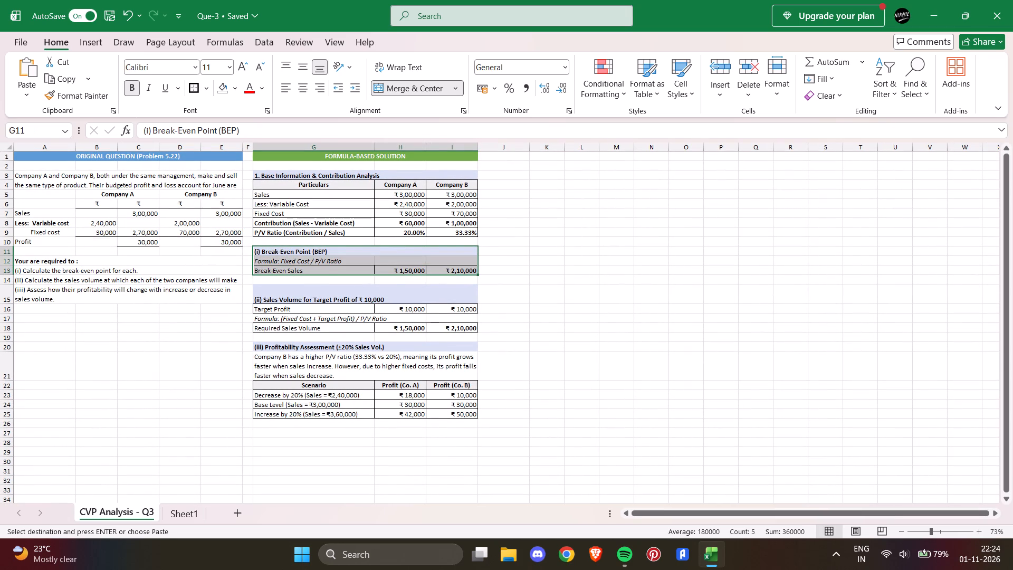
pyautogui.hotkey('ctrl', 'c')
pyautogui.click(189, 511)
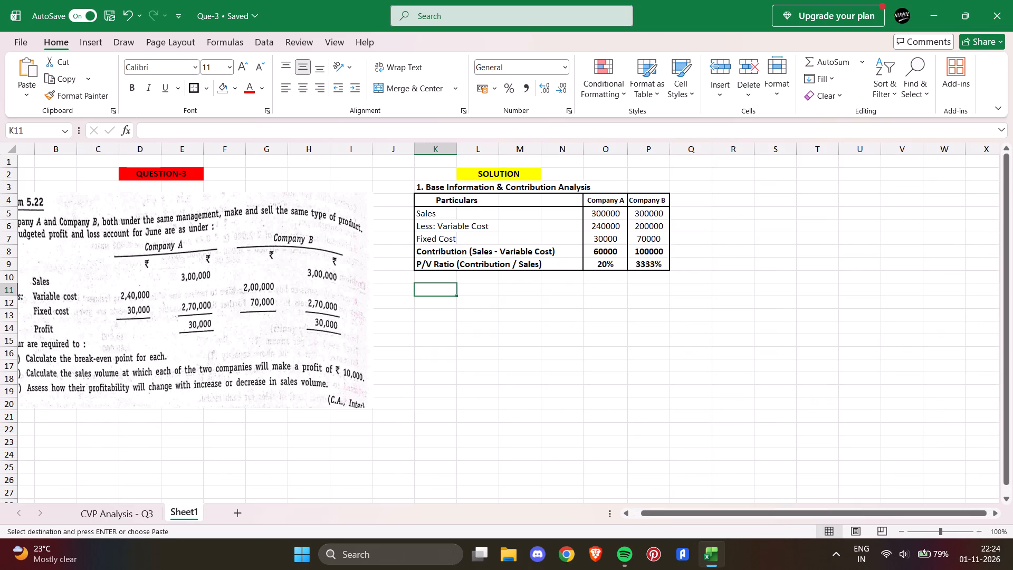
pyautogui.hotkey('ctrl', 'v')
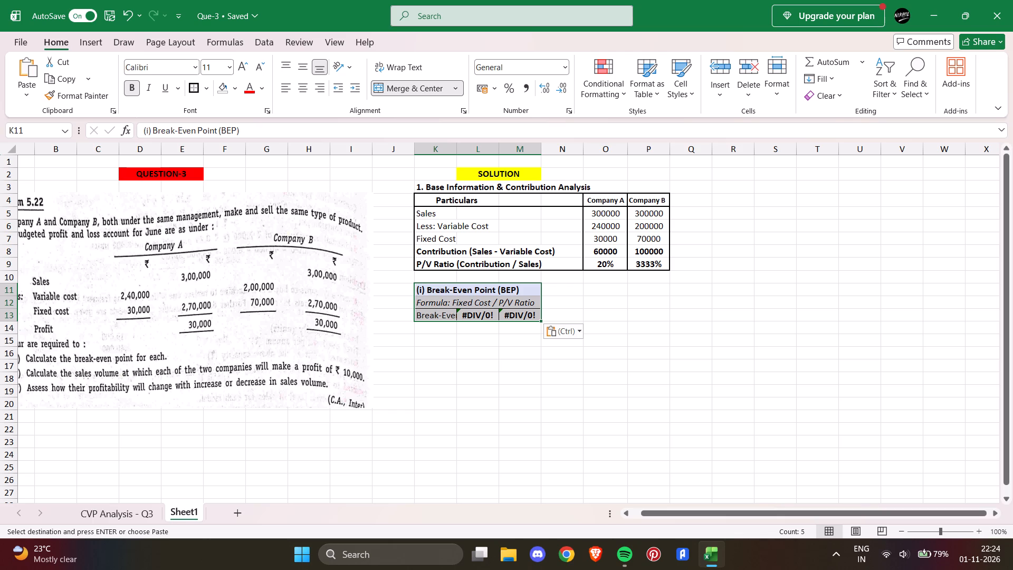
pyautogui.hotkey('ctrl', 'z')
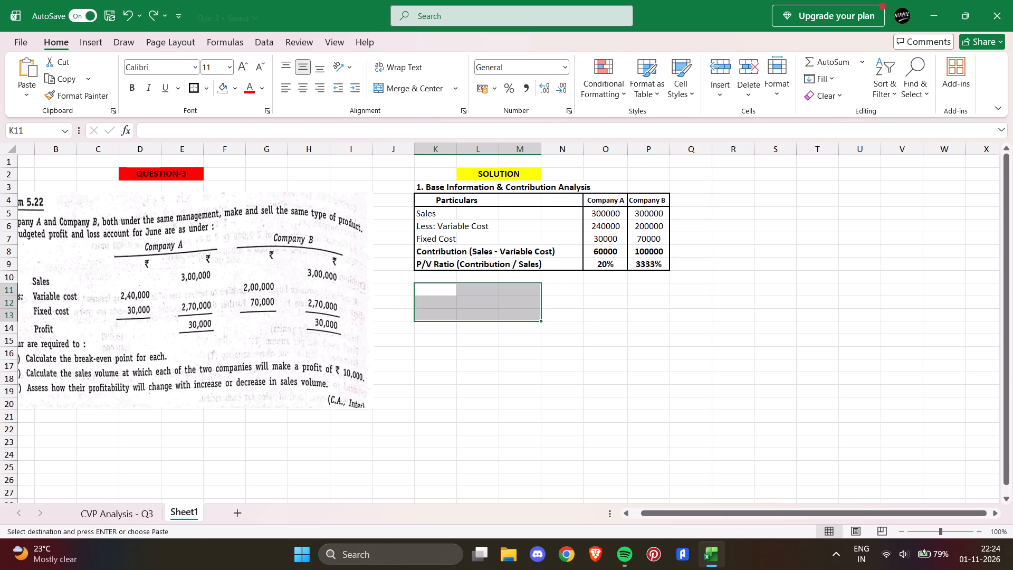
# Copy the "(i) Break-Even Point (BEP)" heading from G11 on CVP Analysis - Q3 to K12 on Sheet1.
pyautogui.click(126, 517)
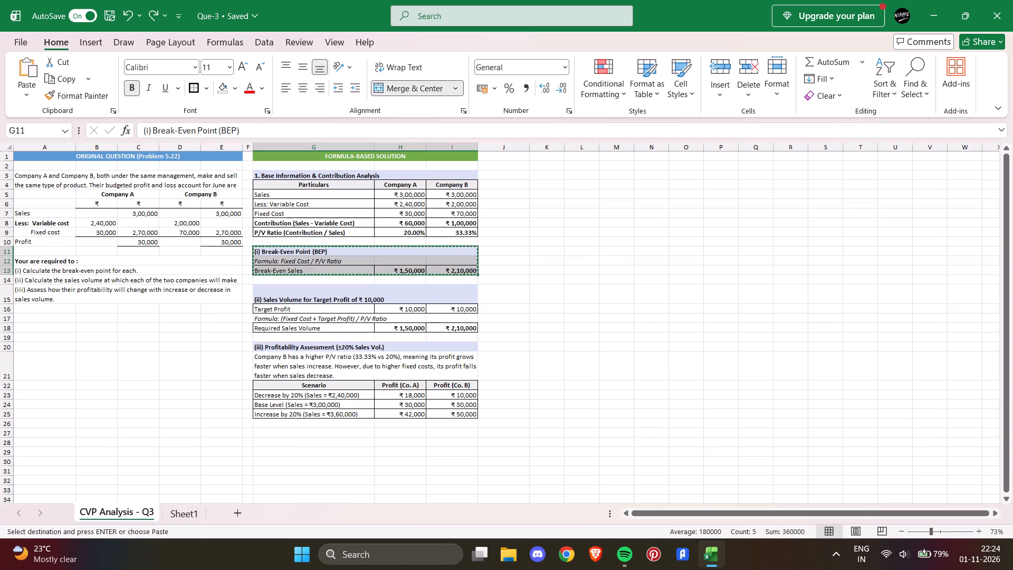
pyautogui.moveTo(359, 253); pyautogui.dragTo(330, 253)
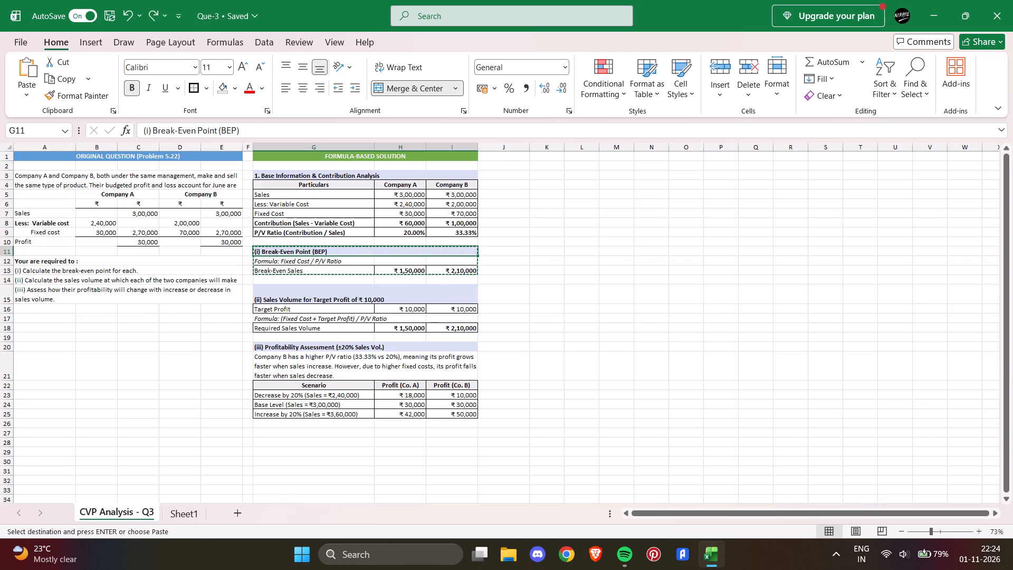
pyautogui.hotkey('ctrl', 'c')
pyautogui.click(190, 513)
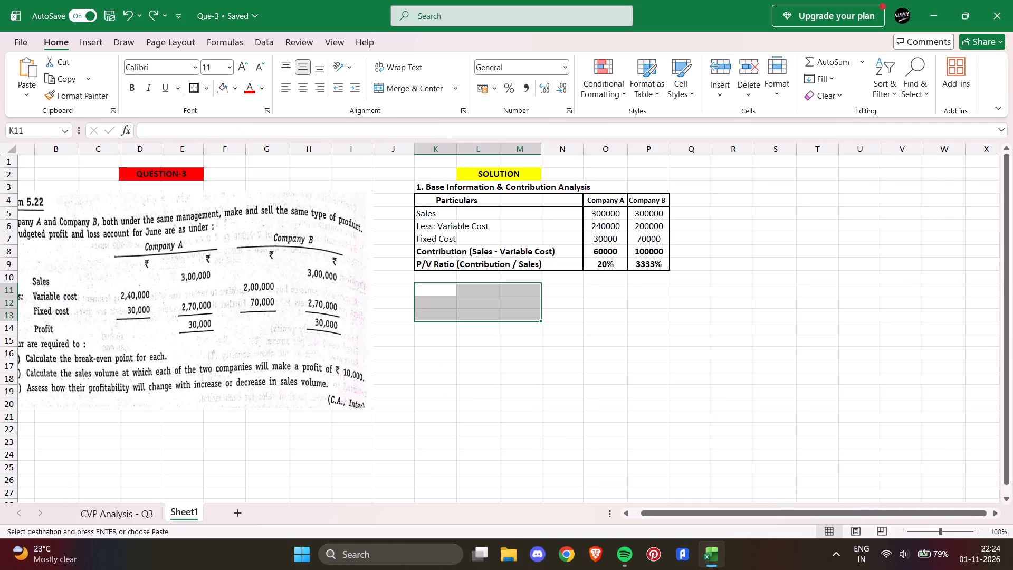
pyautogui.click(439, 299)
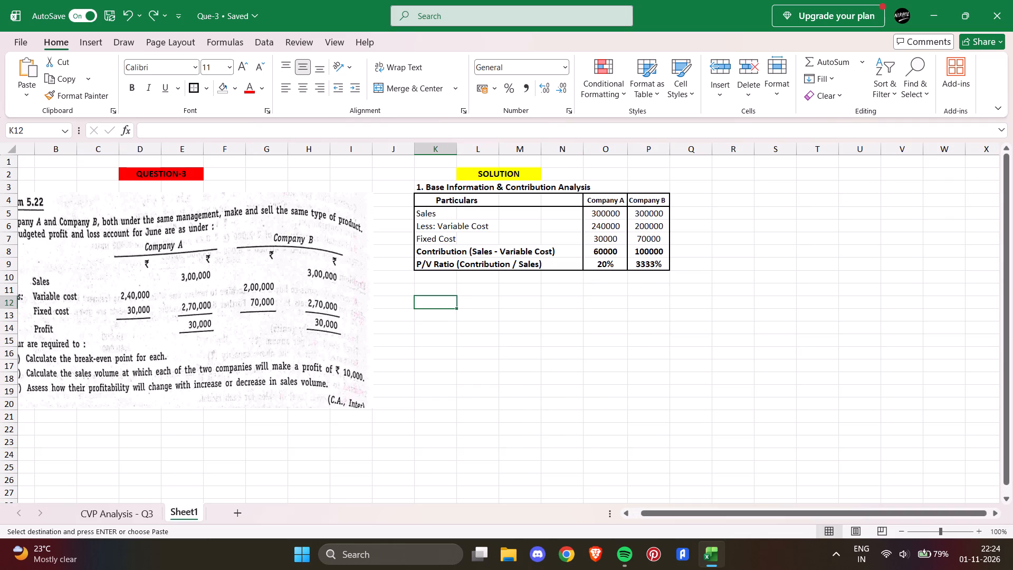
pyautogui.hotkey('ctrl', 'v')
# Copy the Target Profit, Formula and Required Sales Volume labels from G16:G18 on CVP Analysis - Q3 to K13 on Sheet1.
pyautogui.click(123, 510)
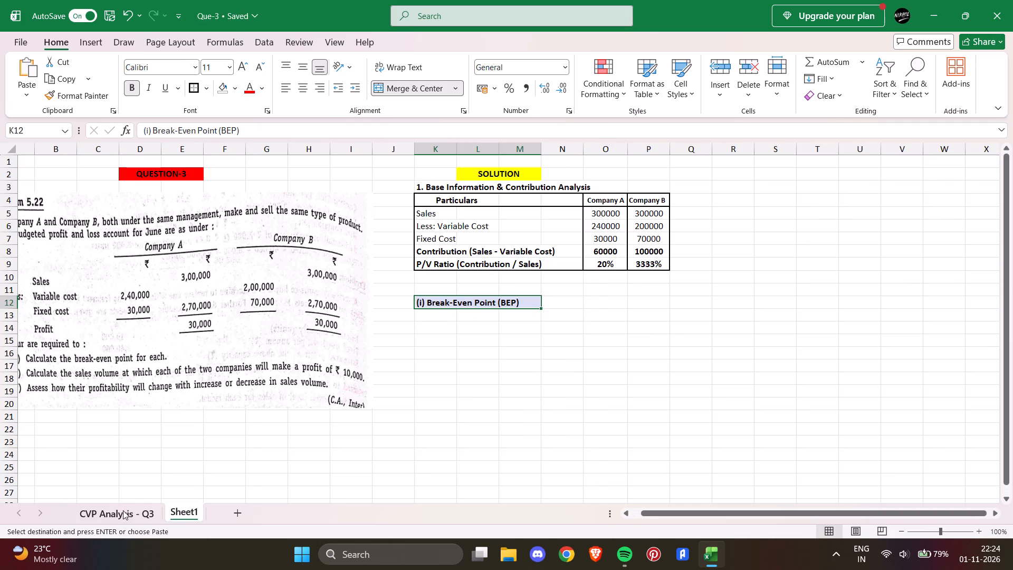
pyautogui.moveTo(274, 311); pyautogui.dragTo(312, 330)
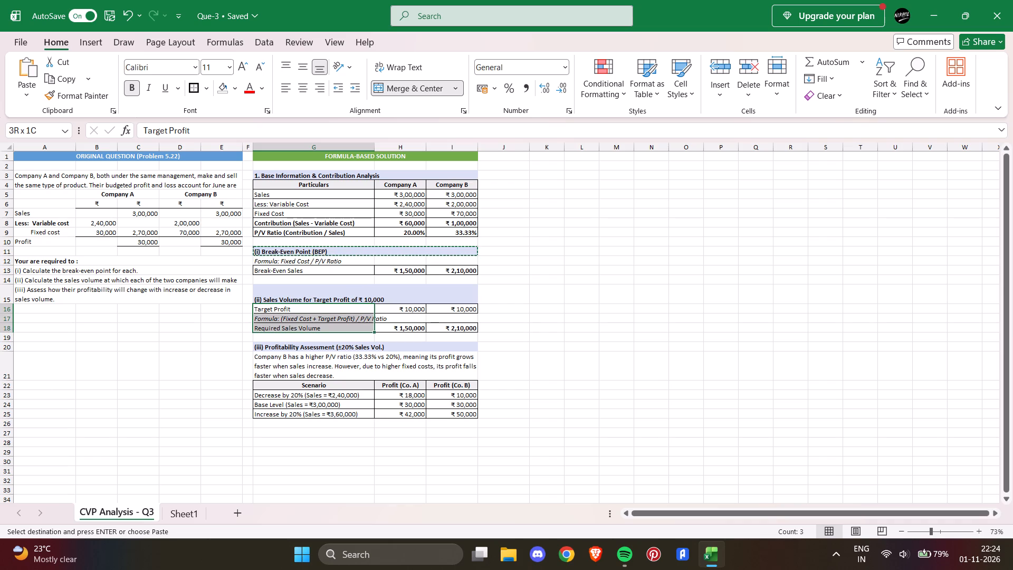
pyautogui.moveTo(312, 330); pyautogui.dragTo(324, 327)
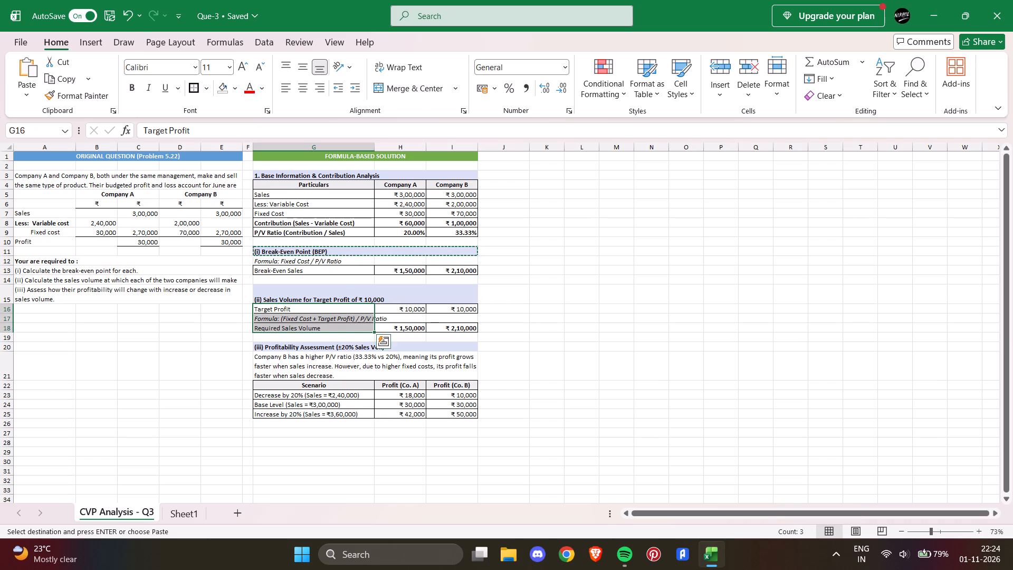
pyautogui.hotkey('ctrl', 'c')
pyautogui.click(193, 506)
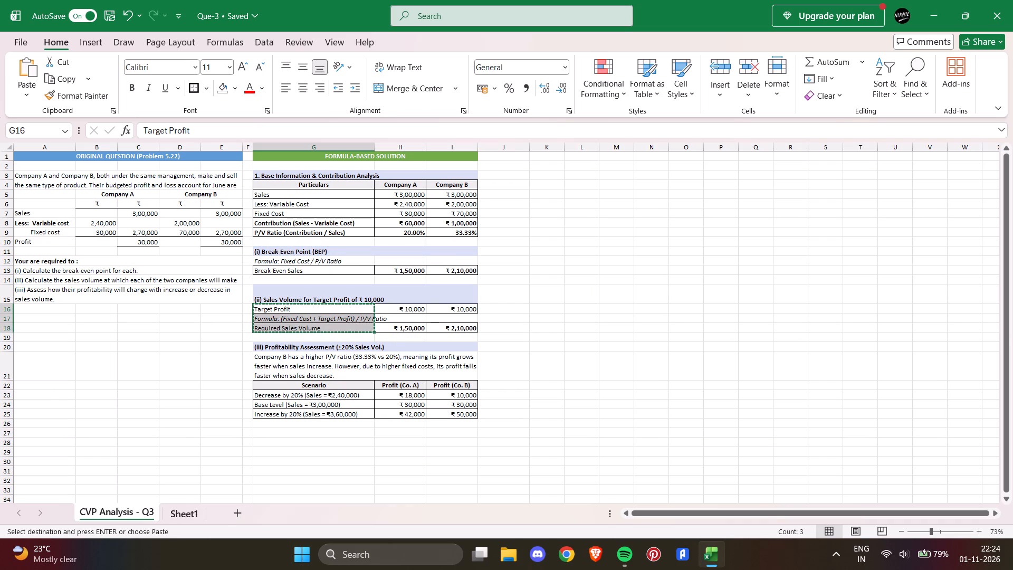
pyautogui.click(439, 320)
pyautogui.hotkey('ctrl', 'c')
pyautogui.hotkey('ctrl', 'v')
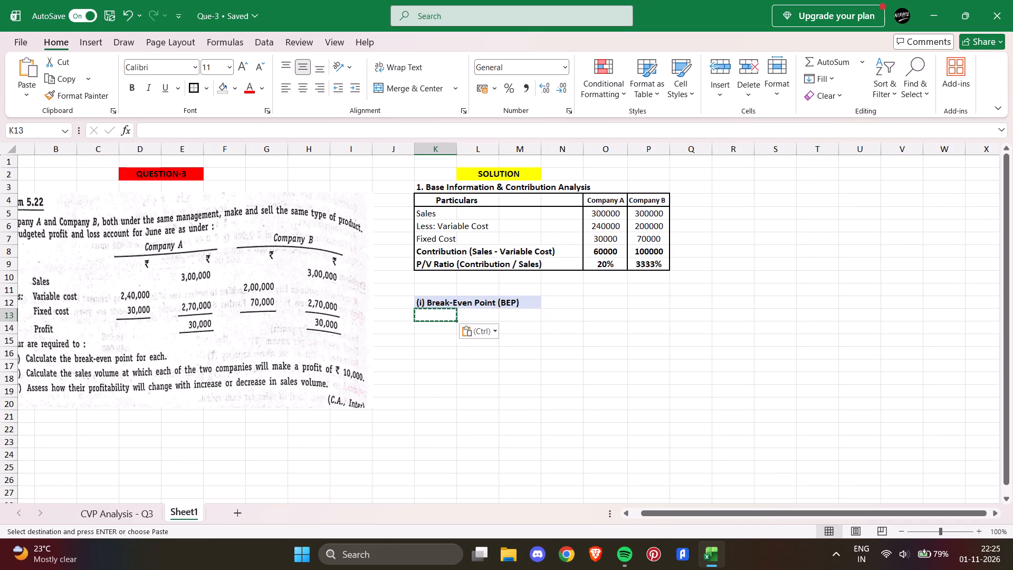
pyautogui.click(121, 512)
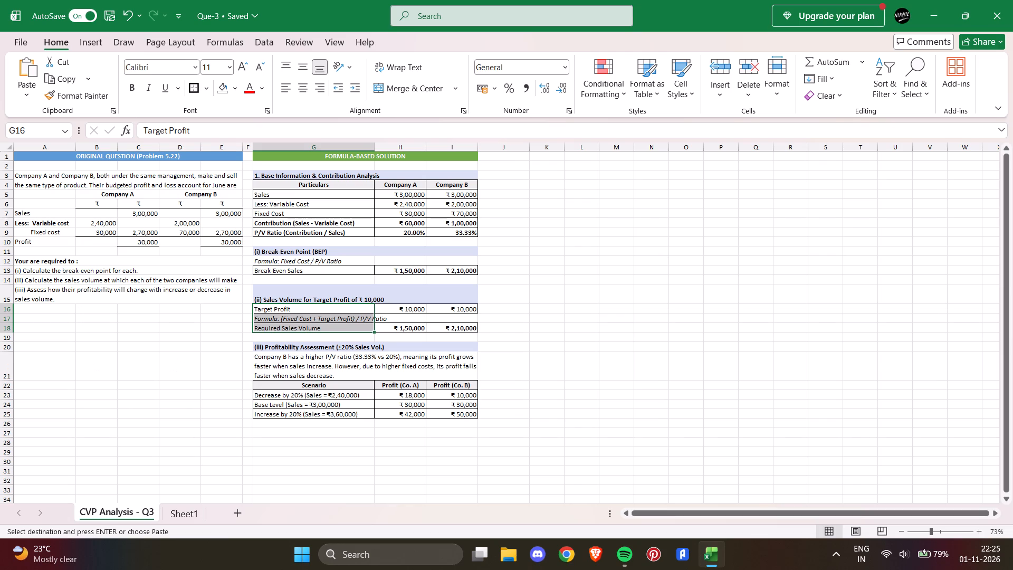
pyautogui.hotkey('ctrl', 'c')
pyautogui.keyDown('ctrl'); pyautogui.click(163, 508); pyautogui.keyUp('ctrl')
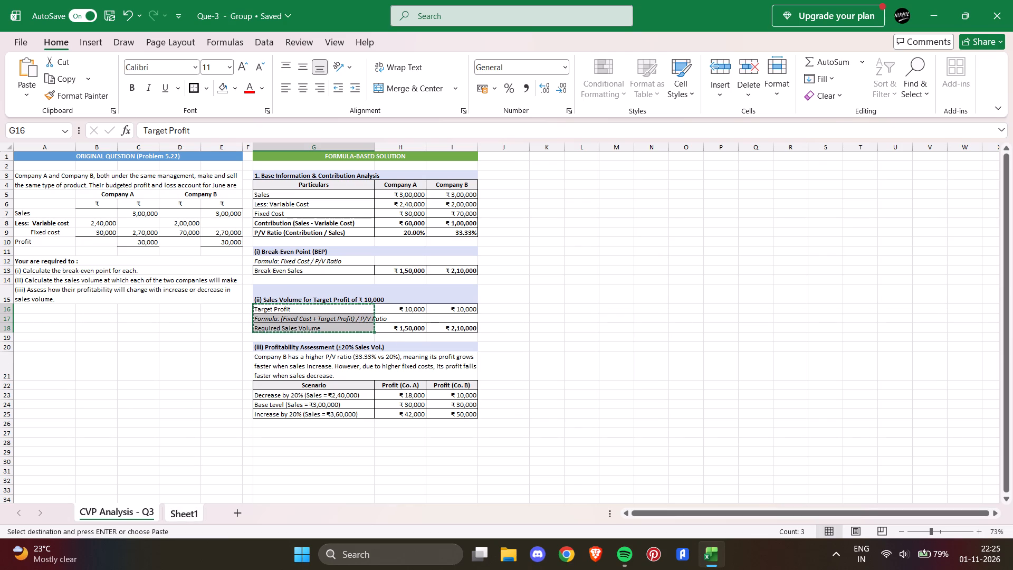
pyautogui.keyDown('ctrl'); pyautogui.click(185, 514); pyautogui.keyUp('ctrl')
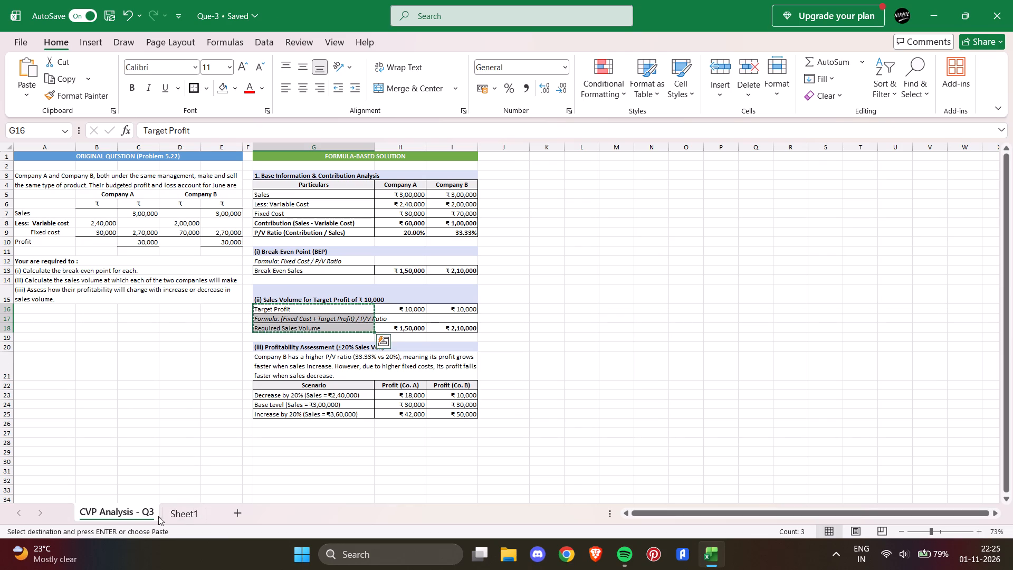
pyautogui.click(128, 512)
pyautogui.click(169, 511)
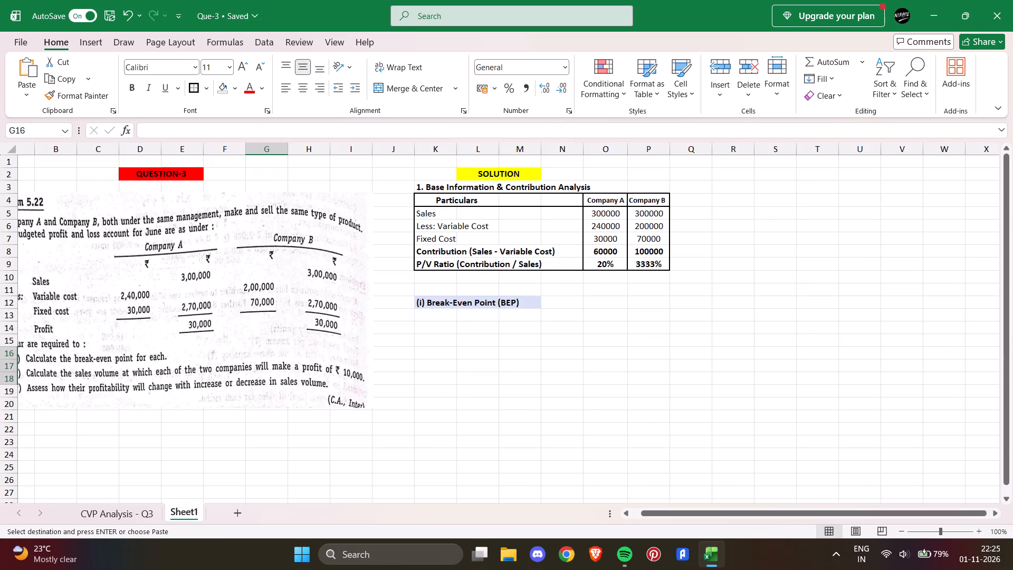
pyautogui.click(438, 317)
pyautogui.hotkey('ctrl', 'v')
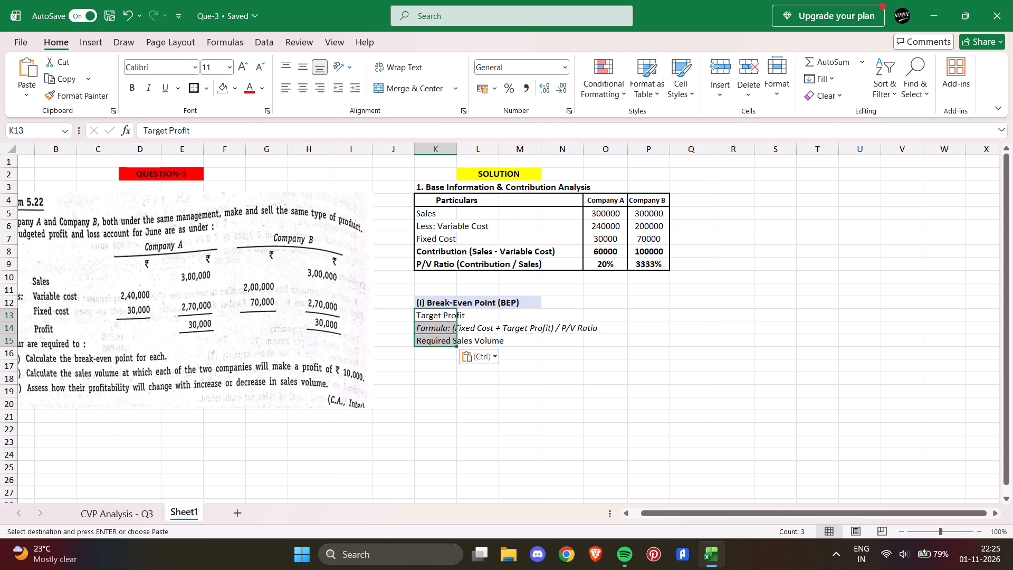
# Enter 10000 as the Target Profit for both companies in P13 and Q13.
pyautogui.click(619, 305)
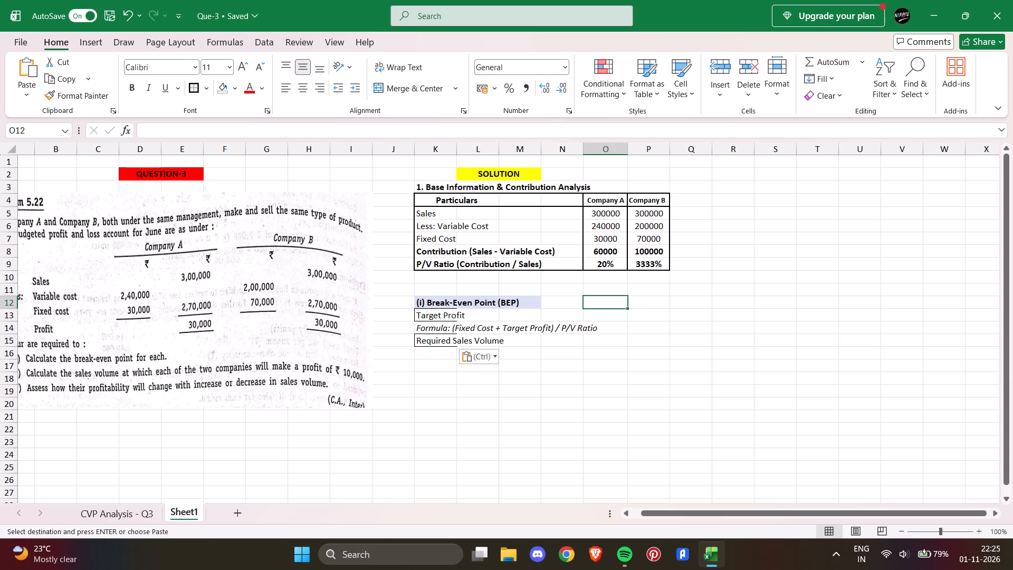
pyautogui.click(638, 306)
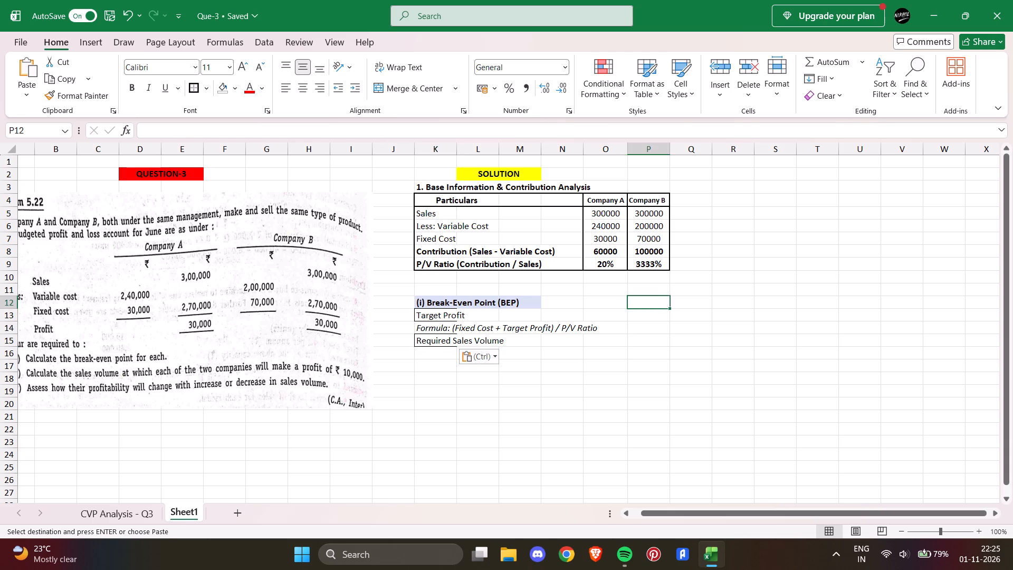
pyautogui.press('Down')
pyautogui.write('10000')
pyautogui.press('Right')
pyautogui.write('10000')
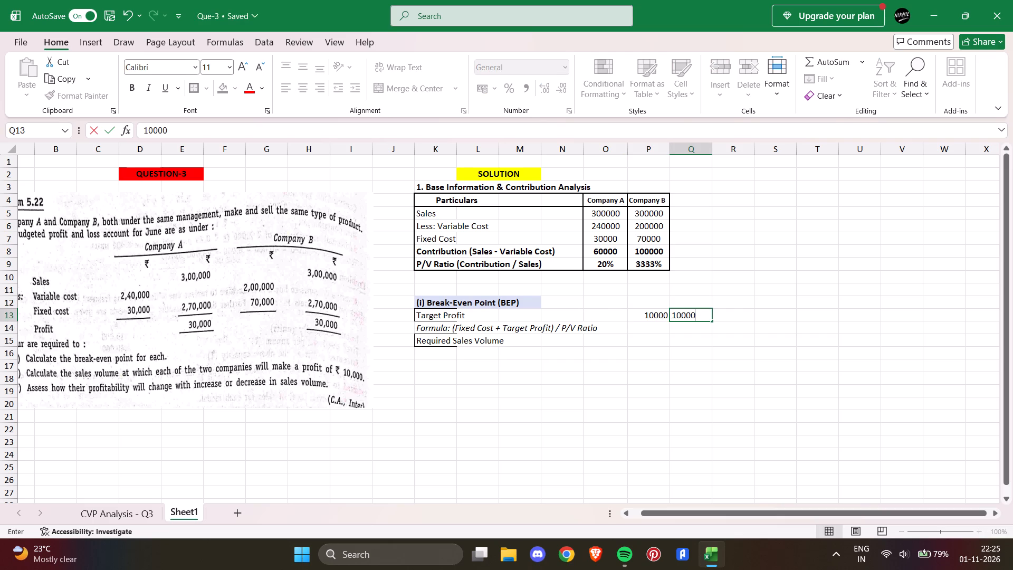
# Enter the Required Sales Volume figures: 210000 in Q15 and 150000 in P15.
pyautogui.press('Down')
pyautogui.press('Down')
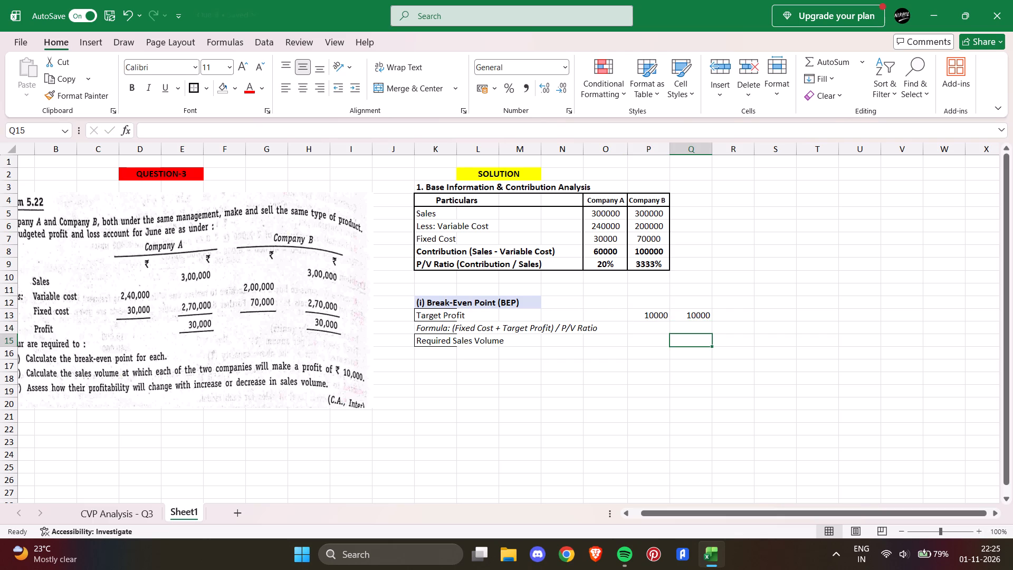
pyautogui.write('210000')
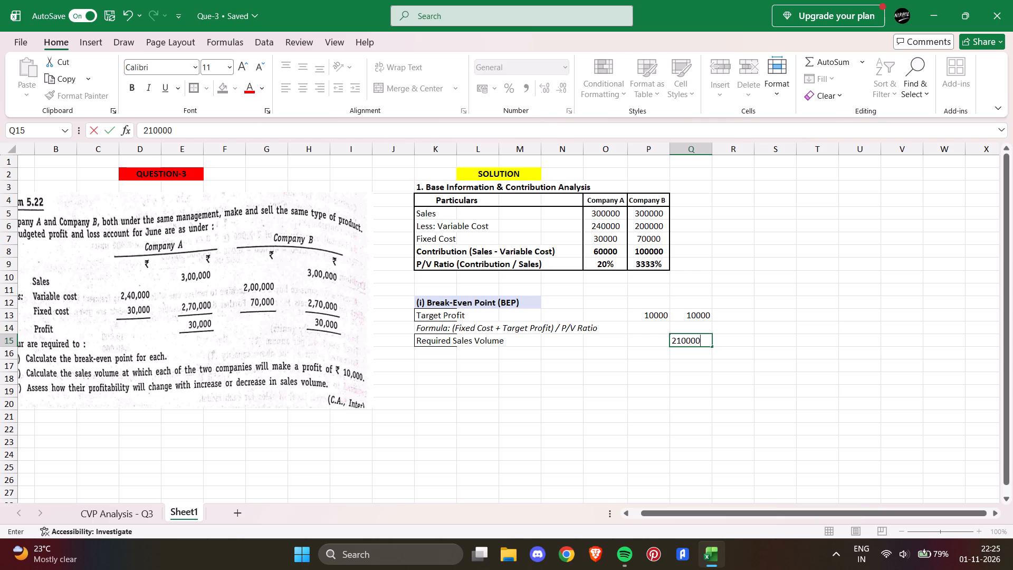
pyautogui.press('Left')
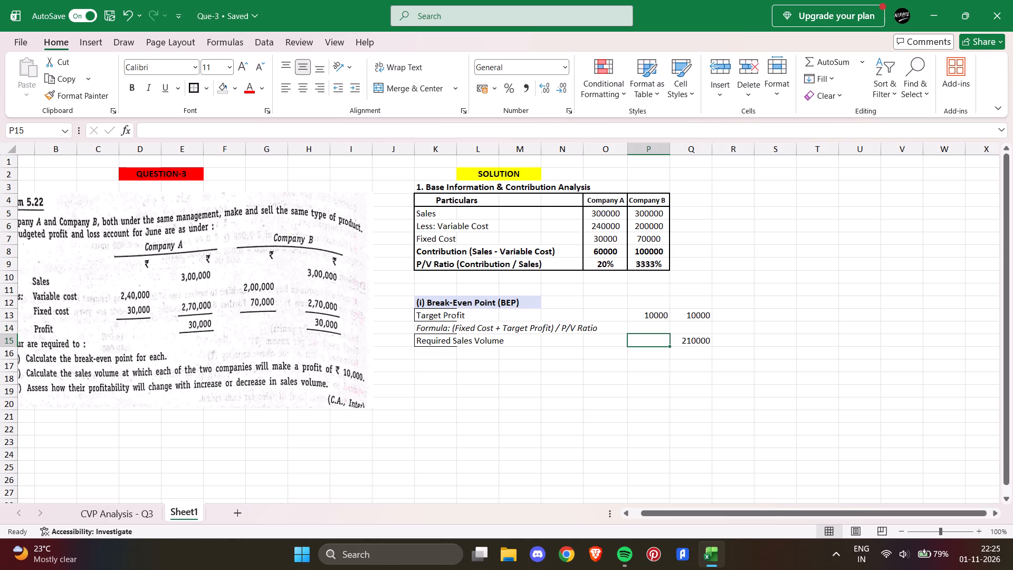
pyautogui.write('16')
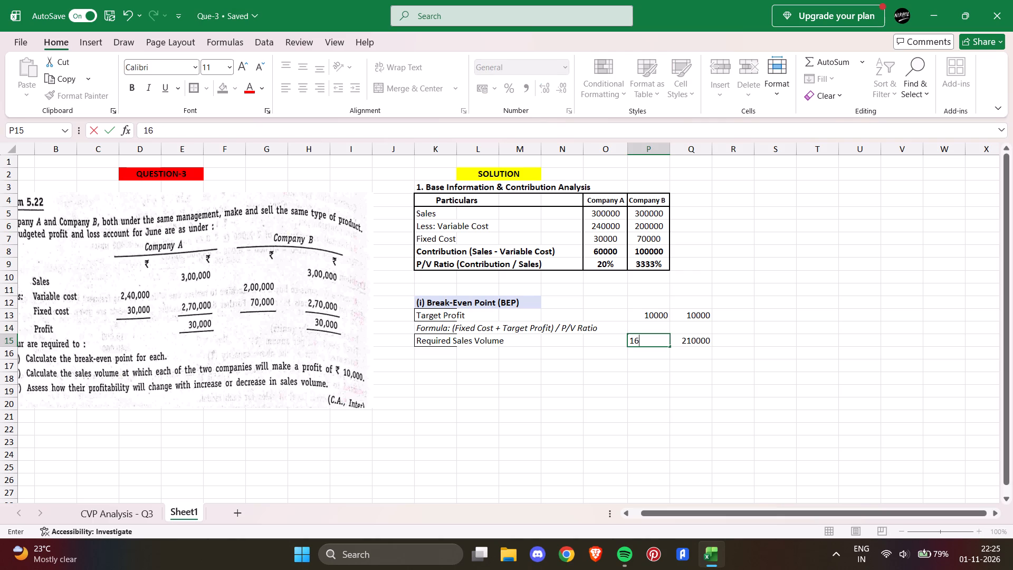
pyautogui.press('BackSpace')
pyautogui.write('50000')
pyautogui.click(700, 364)
# Centre the Required Sales Volume figures in P15:Q15 and make them bold.
pyautogui.moveTo(709, 340); pyautogui.dragTo(632, 346)
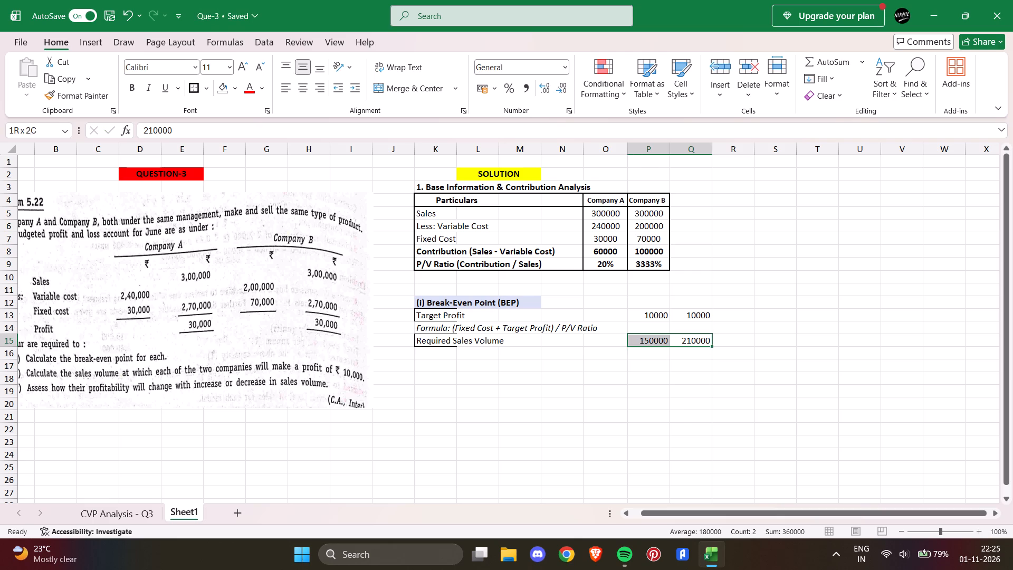
pyautogui.moveTo(632, 346); pyautogui.dragTo(632, 346)
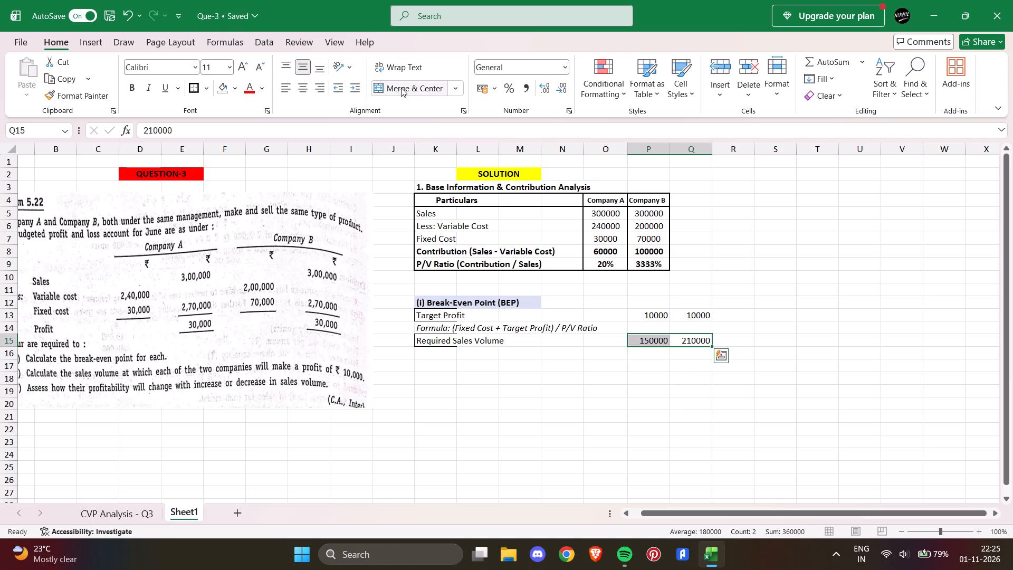
pyautogui.click(307, 85)
pyautogui.click(132, 91)
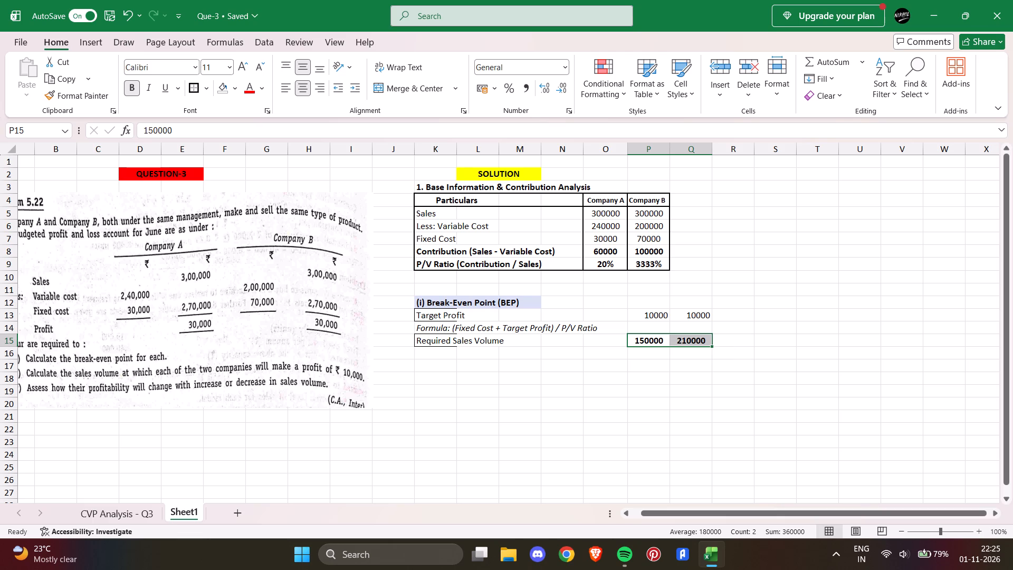
# Centre the Target Profit figures in P13:Q13, keeping them in regular weight.
pyautogui.moveTo(635, 313); pyautogui.dragTo(684, 312)
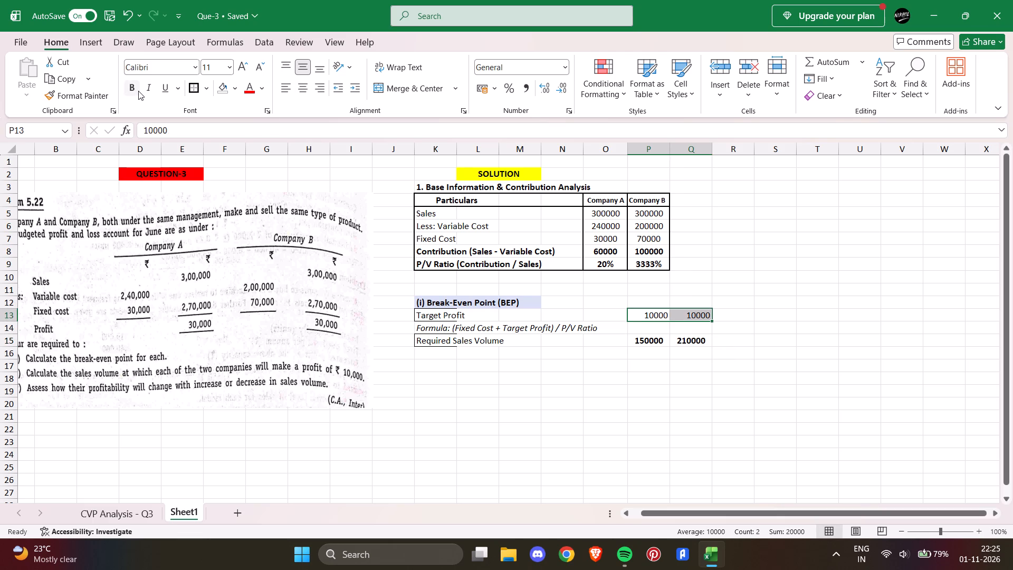
pyautogui.click(137, 90)
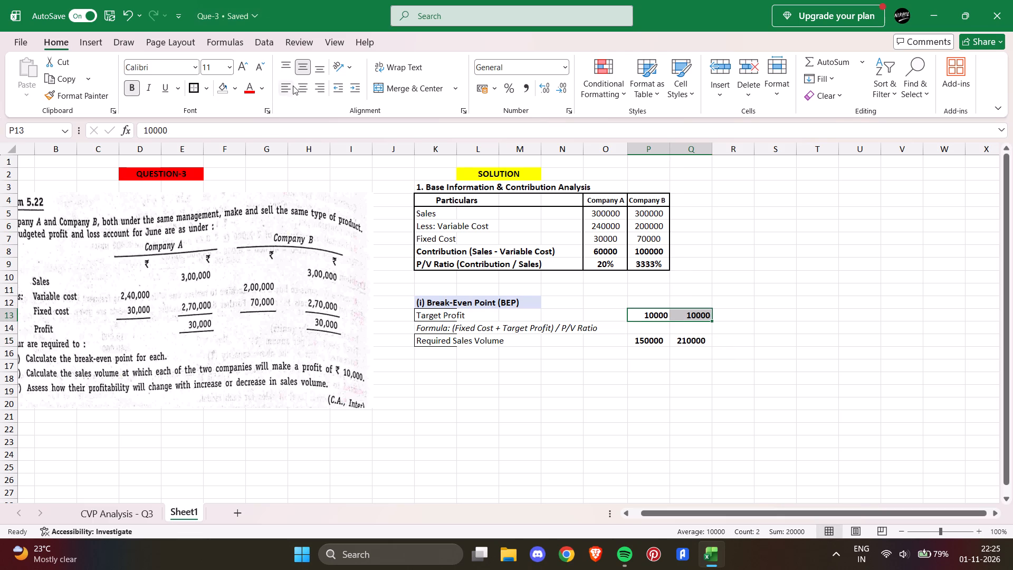
pyautogui.click(299, 87)
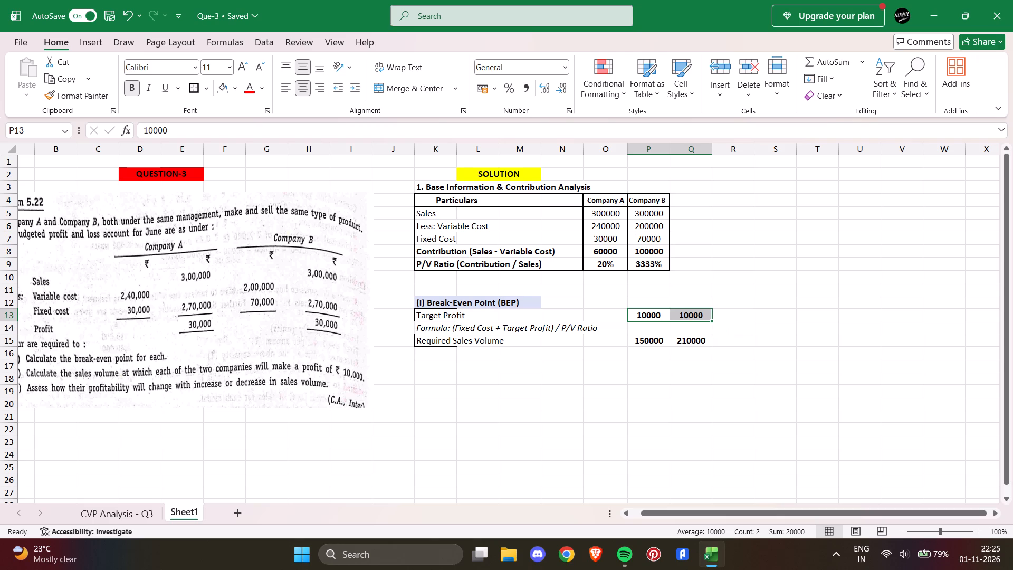
pyautogui.click(128, 84)
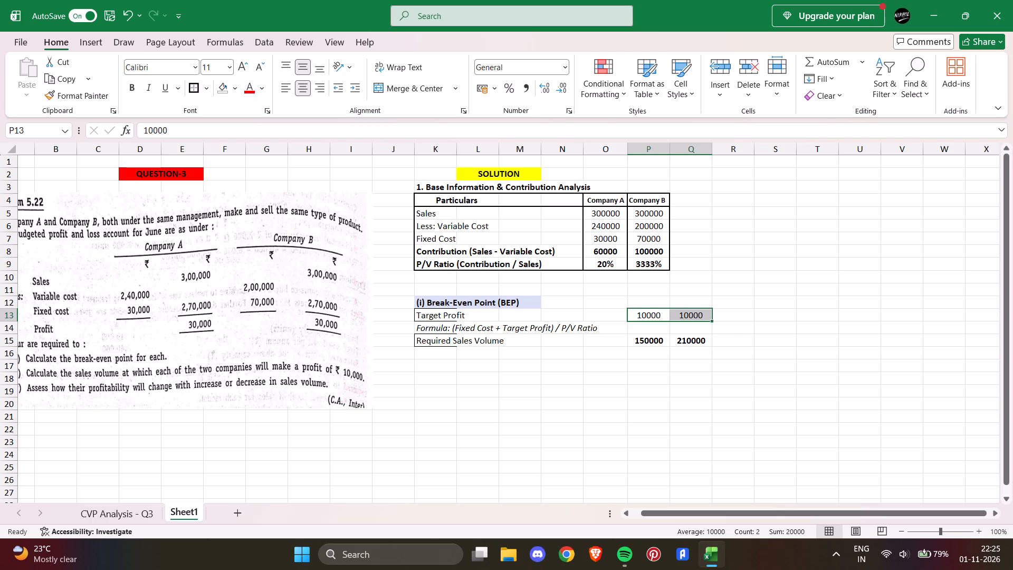
# Fill the "(i) Break-Even Point (BEP)" heading in K12 with yellow.
pyautogui.click(590, 293)
pyautogui.click(476, 309)
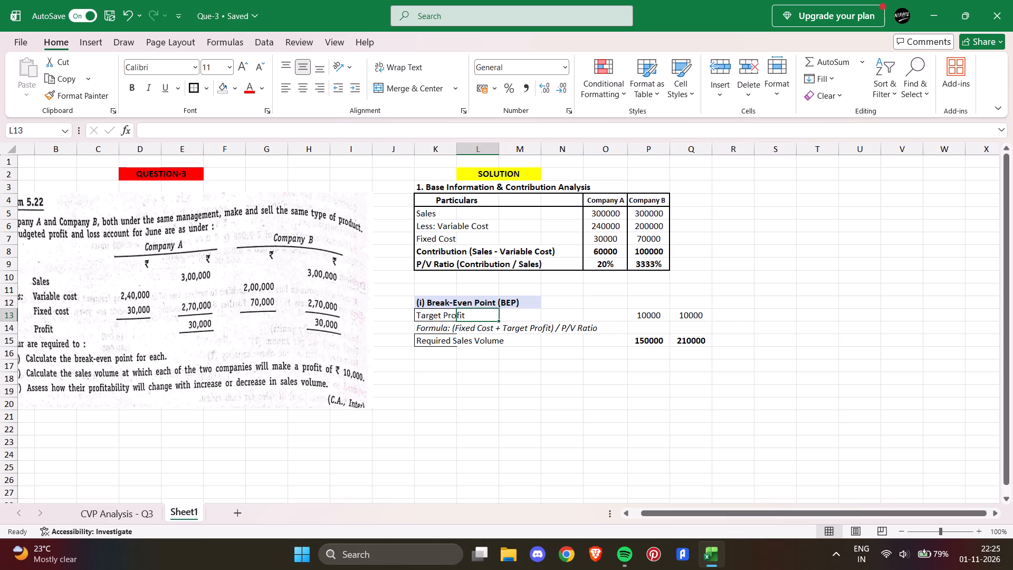
pyautogui.click(425, 303)
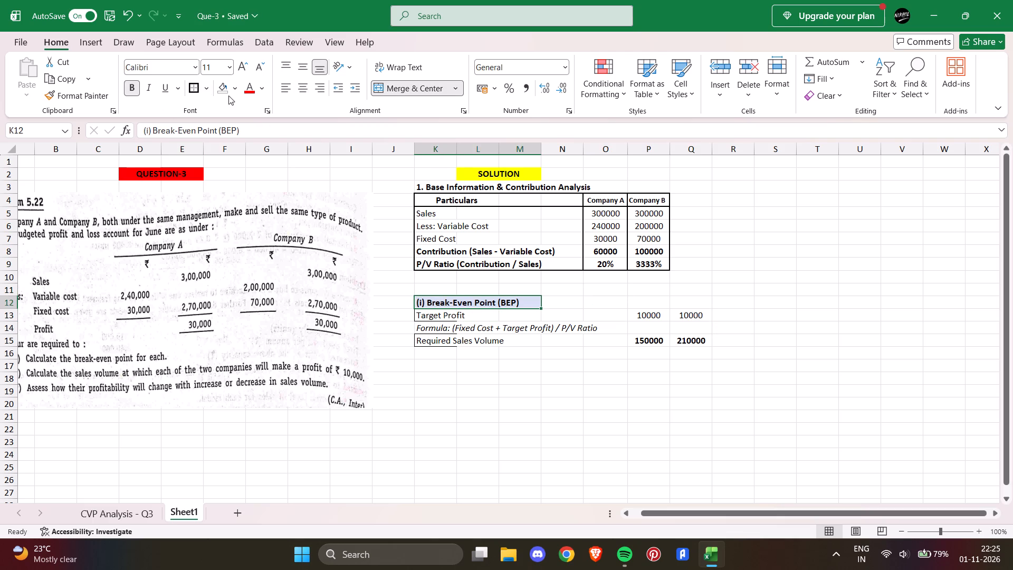
pyautogui.click(235, 90)
pyautogui.click(283, 287)
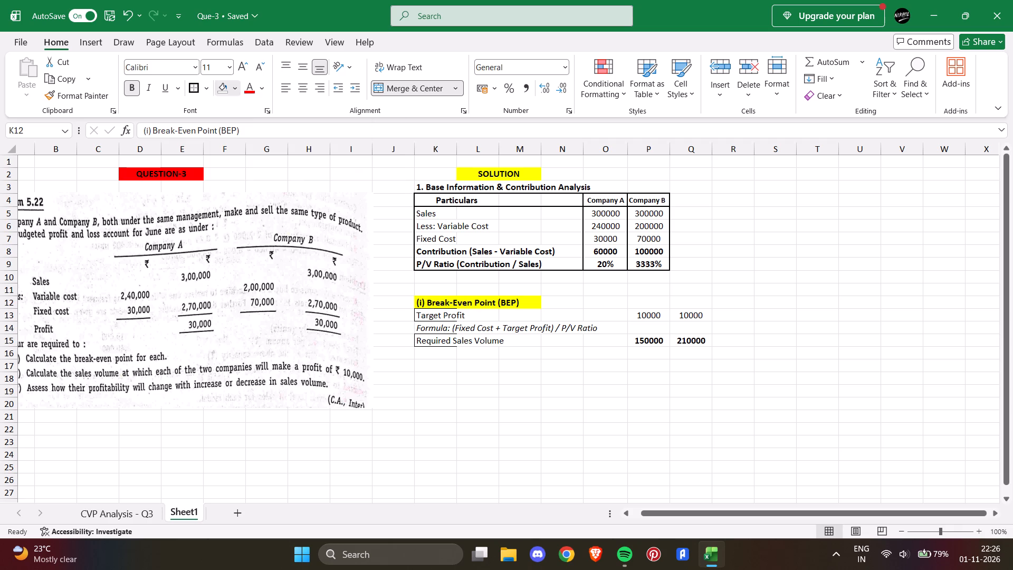
pyautogui.click(471, 380)
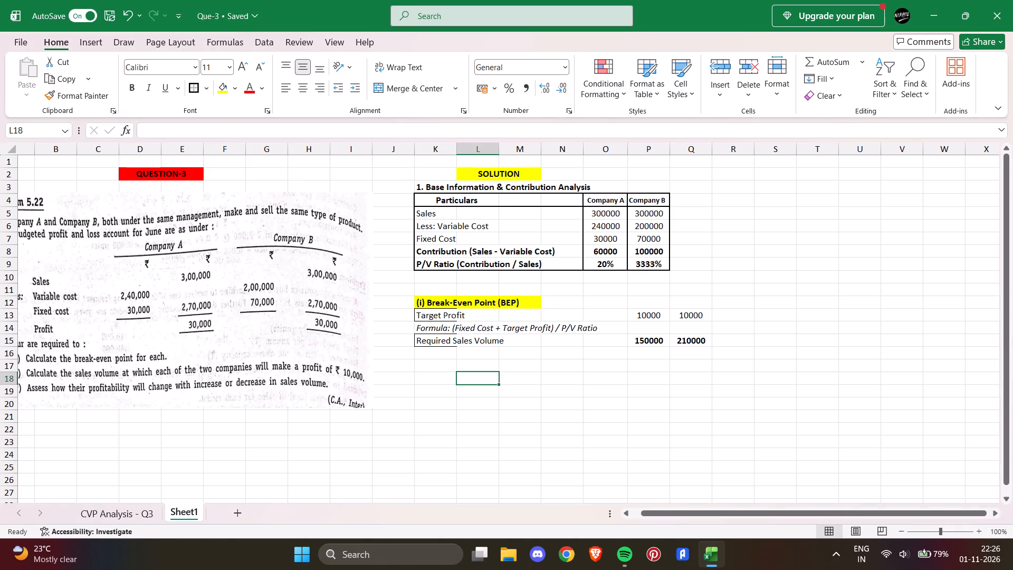
# Remove the borders from the Target Profit label cell K13.
pyautogui.click(476, 303)
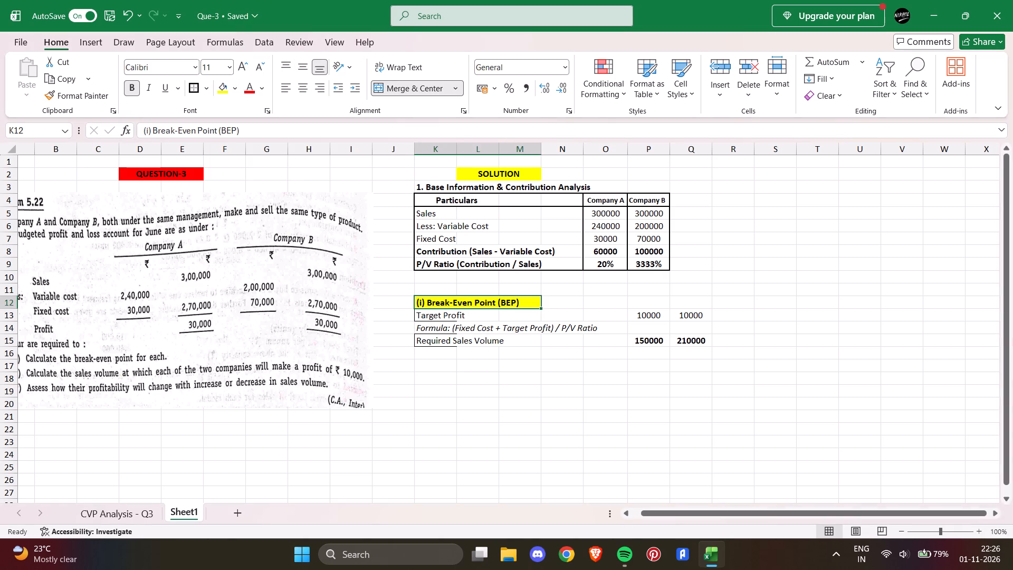
pyautogui.click(428, 319)
pyautogui.click(209, 89)
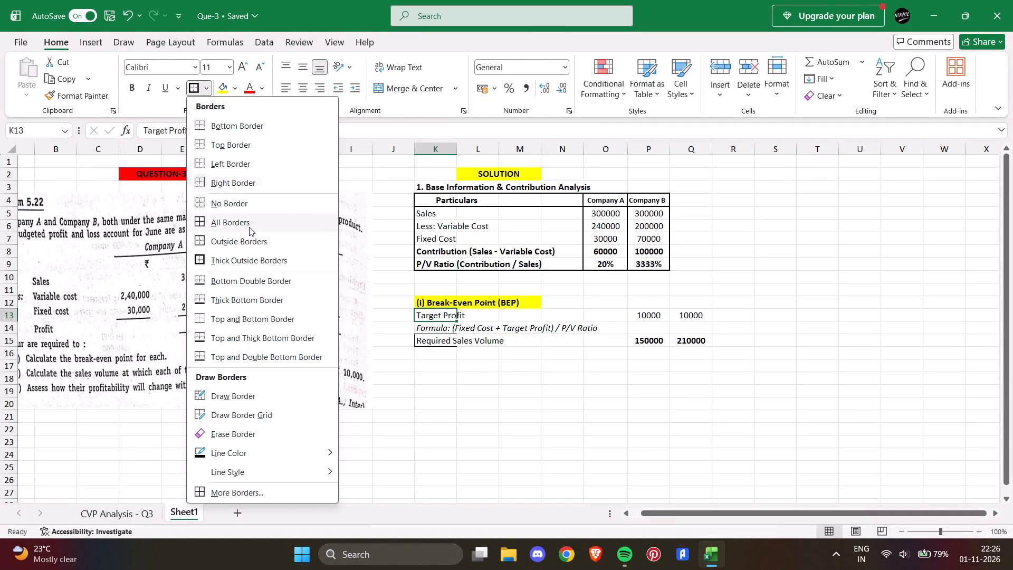
pyautogui.click(250, 200)
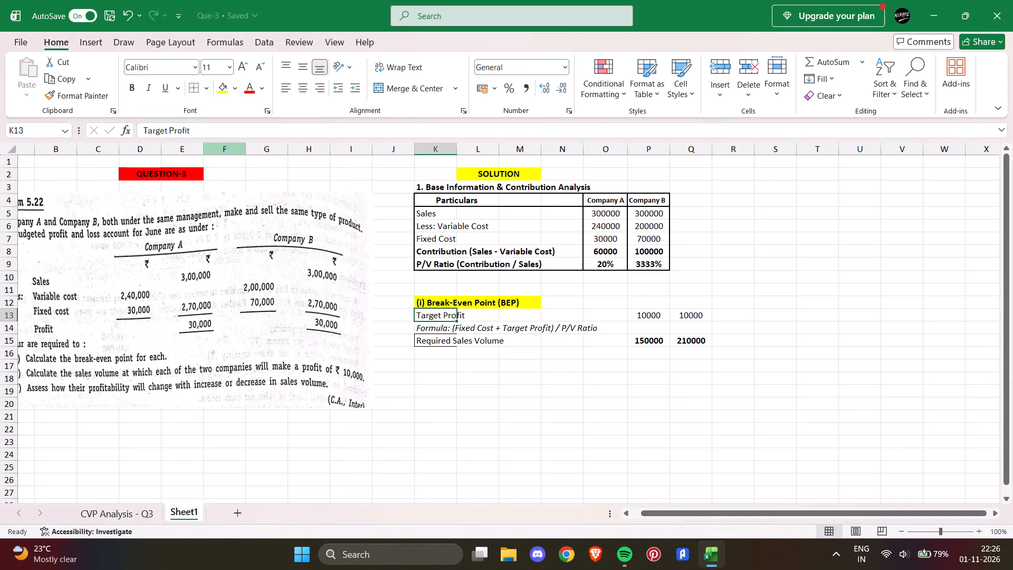
# Remove the borders from the formula label cell K14 and the Required Sales Volume label cell K15.
pyautogui.press('Down')
pyautogui.click(195, 90)
pyautogui.press('Down')
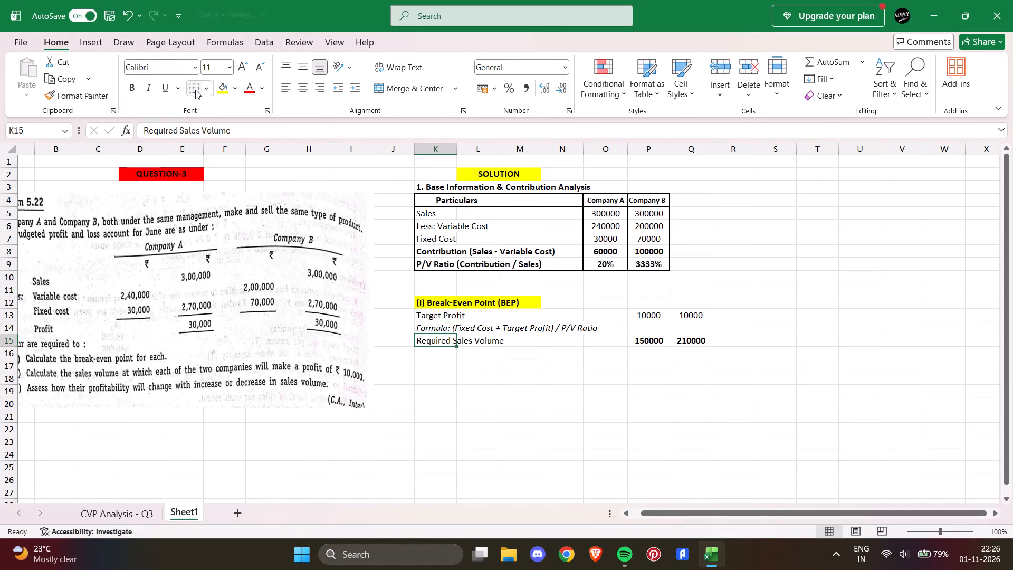
pyautogui.click(195, 90)
pyautogui.press('Right')
pyautogui.click(510, 349)
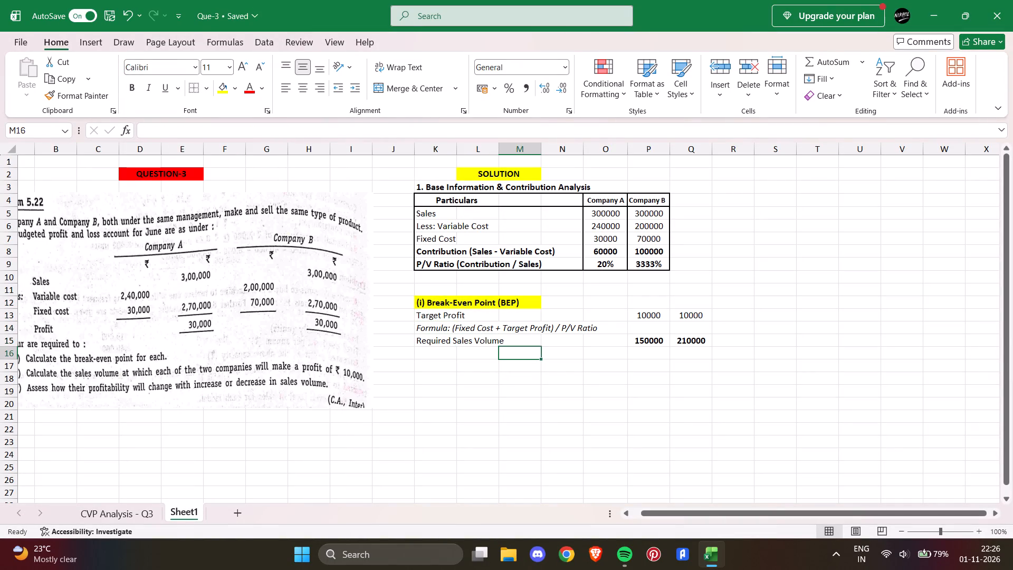
# Put a thick outside border around the Target Profit block K13:Q15.
pyautogui.moveTo(421, 315); pyautogui.dragTo(685, 344)
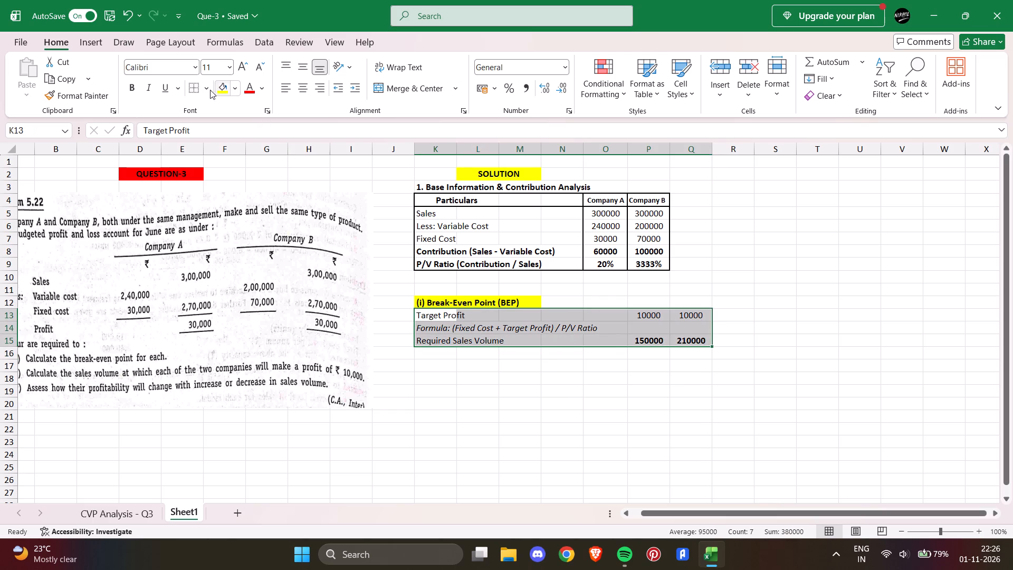
pyautogui.click(207, 93)
pyautogui.click(237, 258)
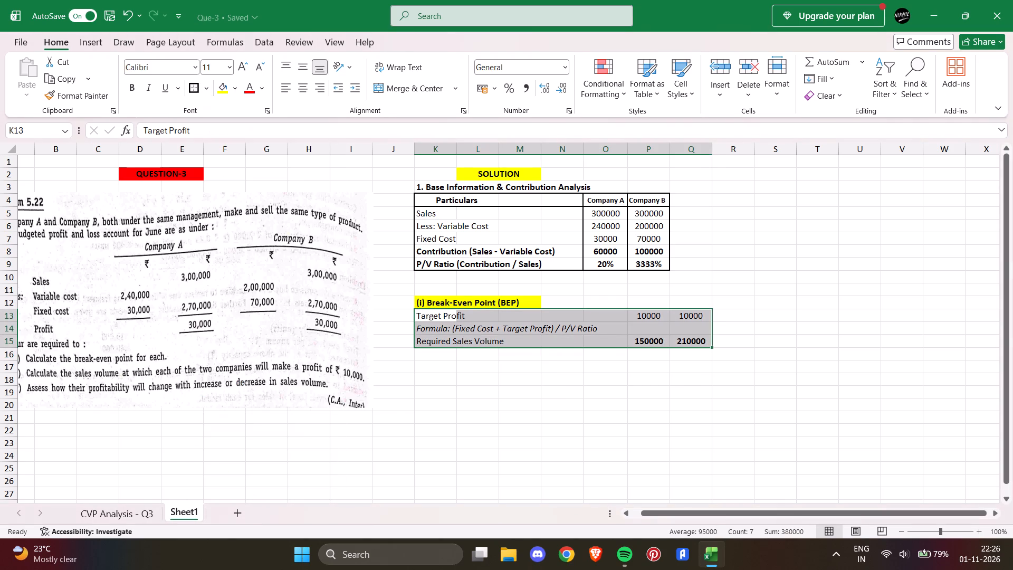
pyautogui.click(559, 405)
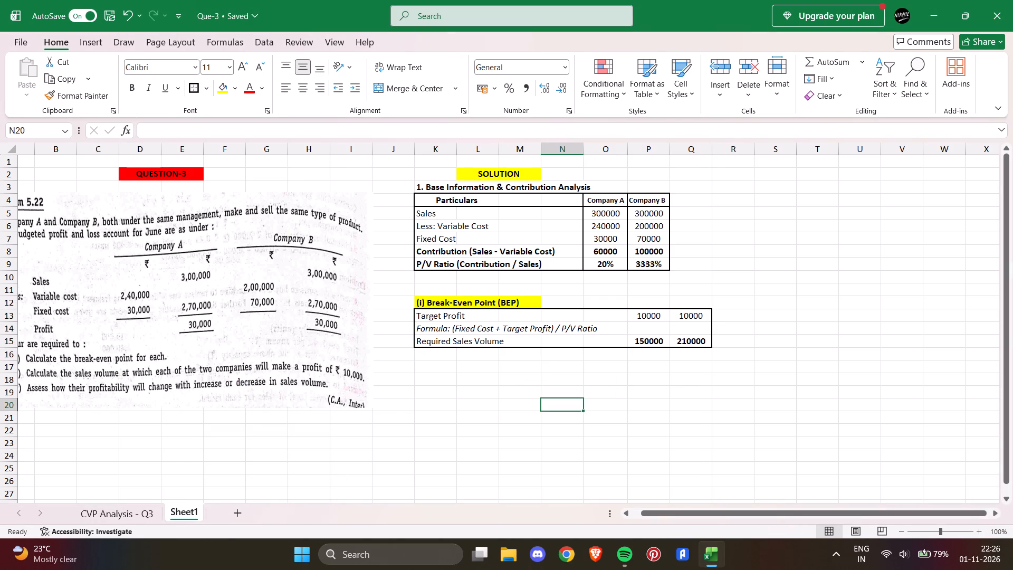
# Apply the same outside border around the figures P13:Q15 and around the Required Sales Volume figures P15:Q15.
pyautogui.moveTo(630, 315); pyautogui.dragTo(675, 342)
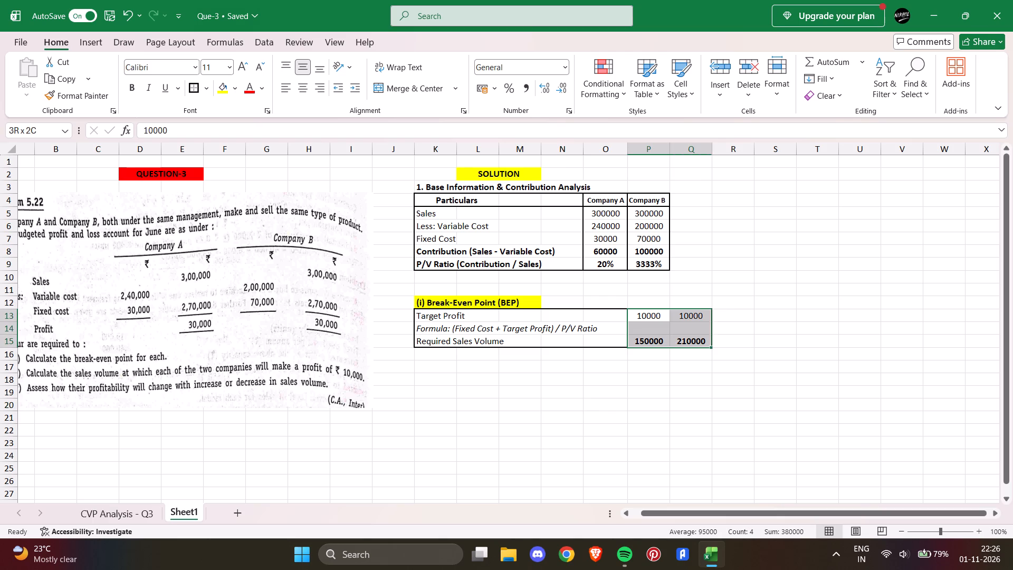
pyautogui.moveTo(675, 342); pyautogui.dragTo(678, 342)
pyautogui.click(199, 89)
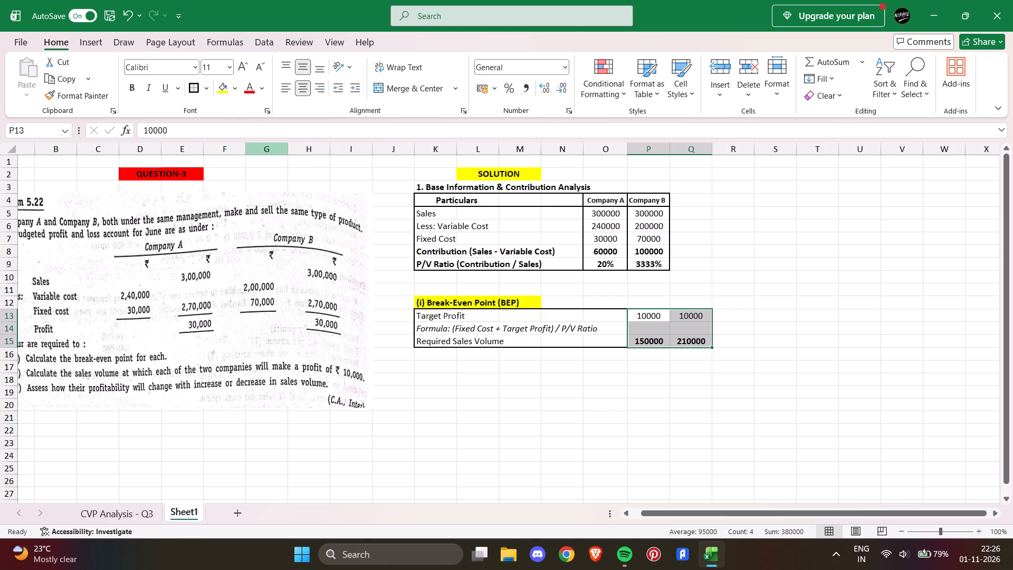
pyautogui.click(545, 382)
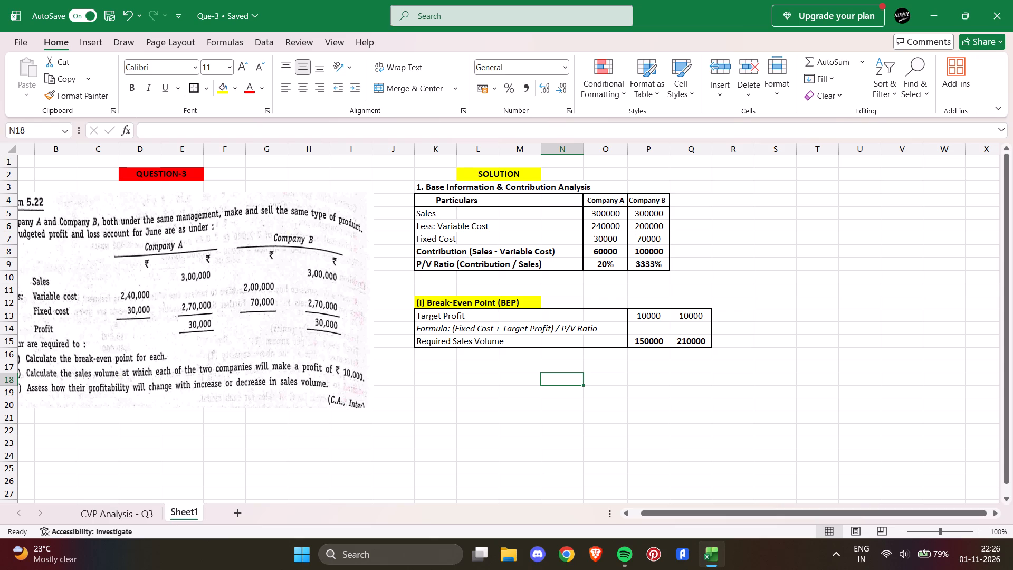
pyautogui.moveTo(634, 338); pyautogui.dragTo(685, 338)
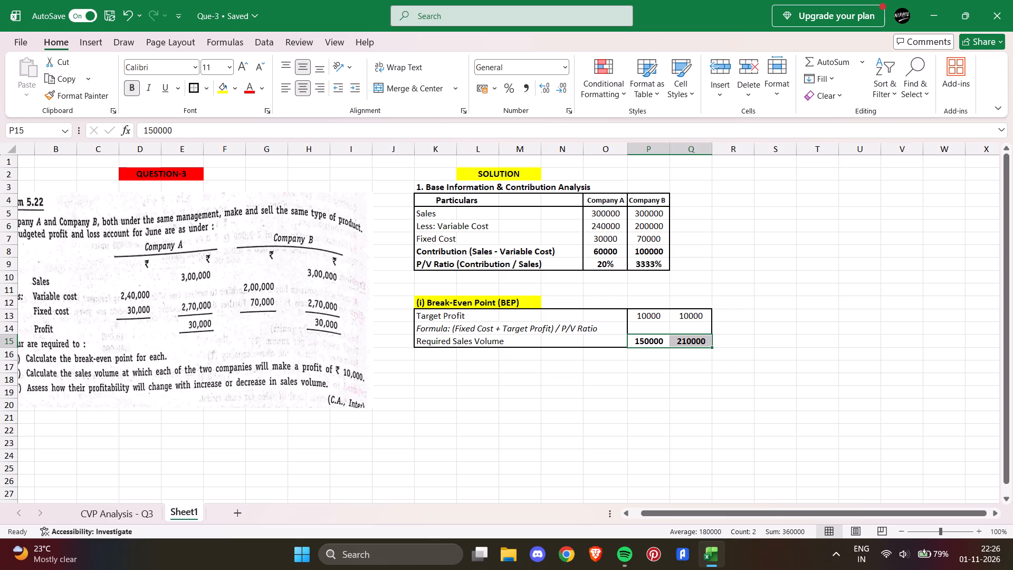
pyautogui.click(198, 89)
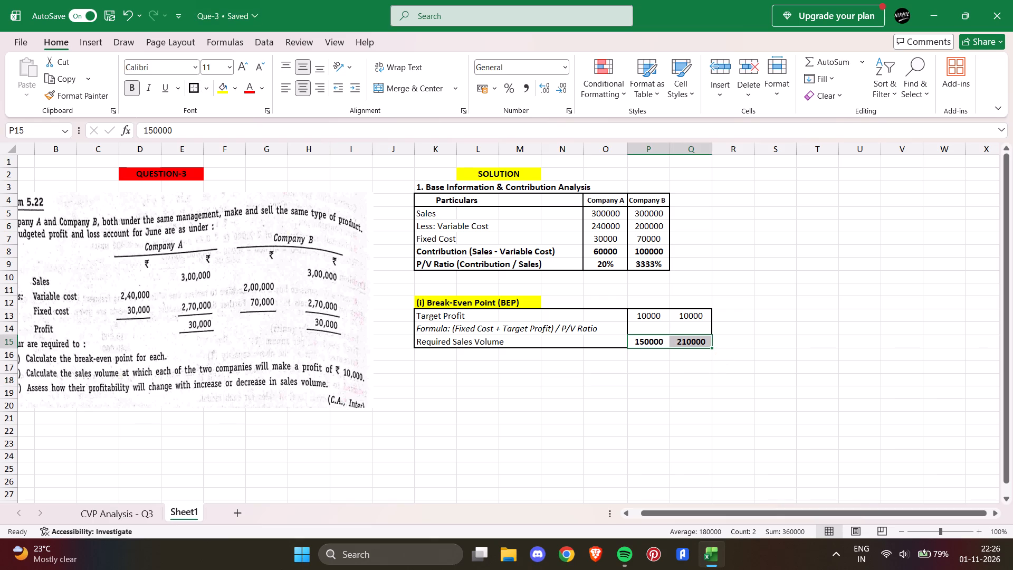
# Fill the "1. Base Information & Contribution Analysis" heading across K3:O3 with yellow.
pyautogui.moveTo(423, 188); pyautogui.dragTo(504, 184)
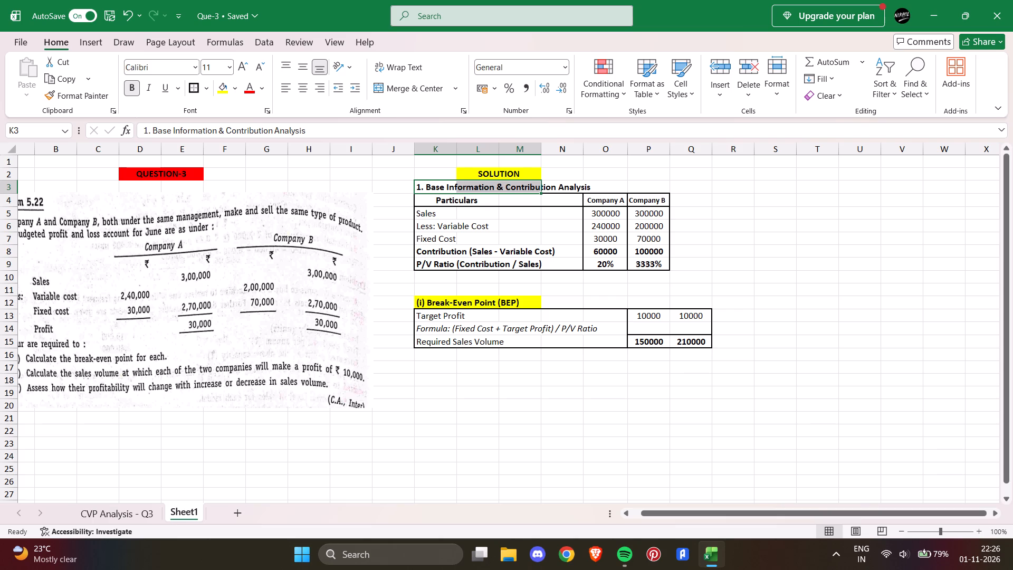
pyautogui.moveTo(518, 187); pyautogui.dragTo(559, 187)
pyautogui.click(663, 188)
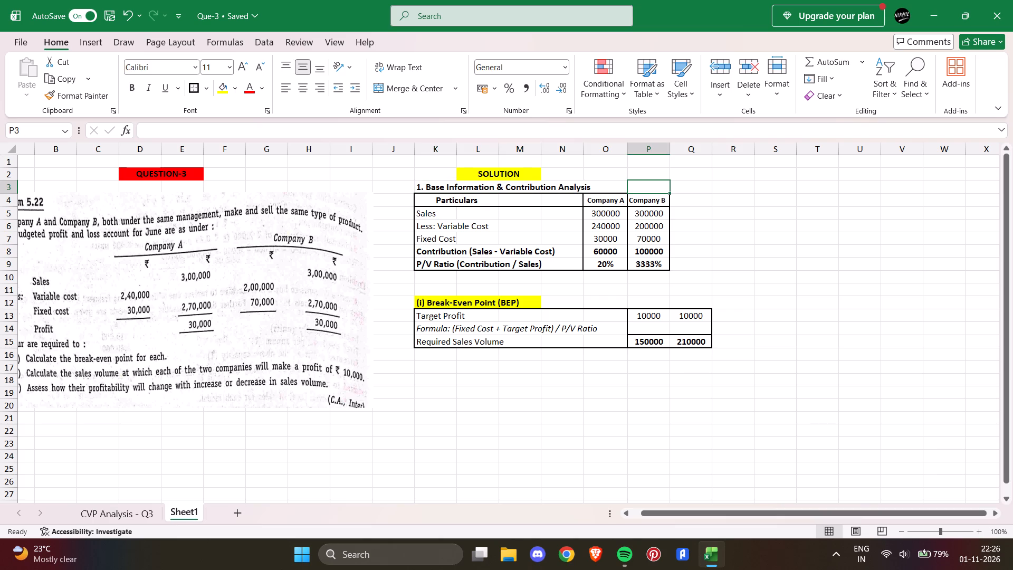
pyautogui.moveTo(421, 188); pyautogui.dragTo(592, 188)
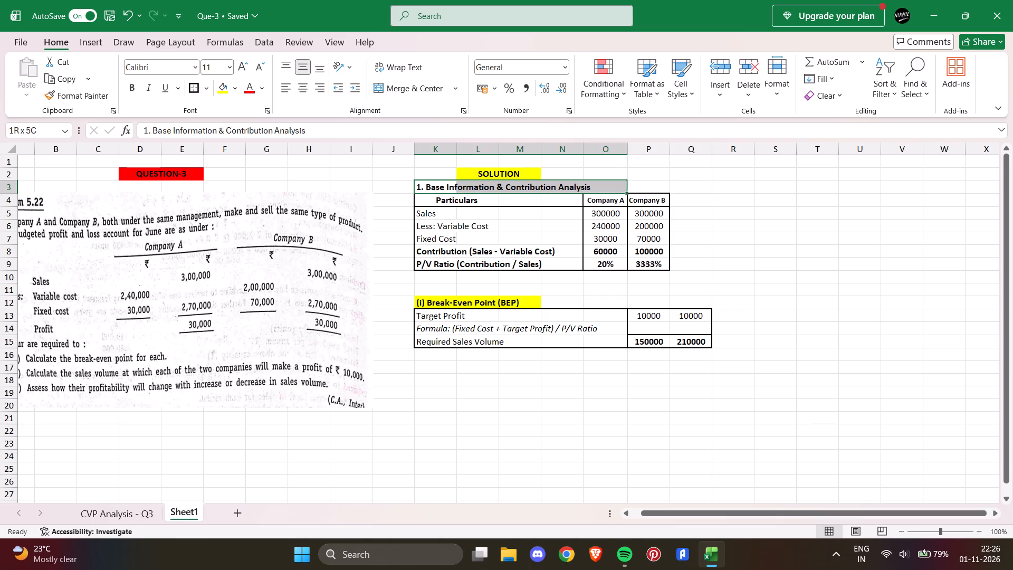
pyautogui.moveTo(592, 188); pyautogui.dragTo(597, 188)
pyautogui.click(221, 90)
# Change the fill of the SOLUTION heading in L2 to a light purple theme colour.
pyautogui.click(514, 174)
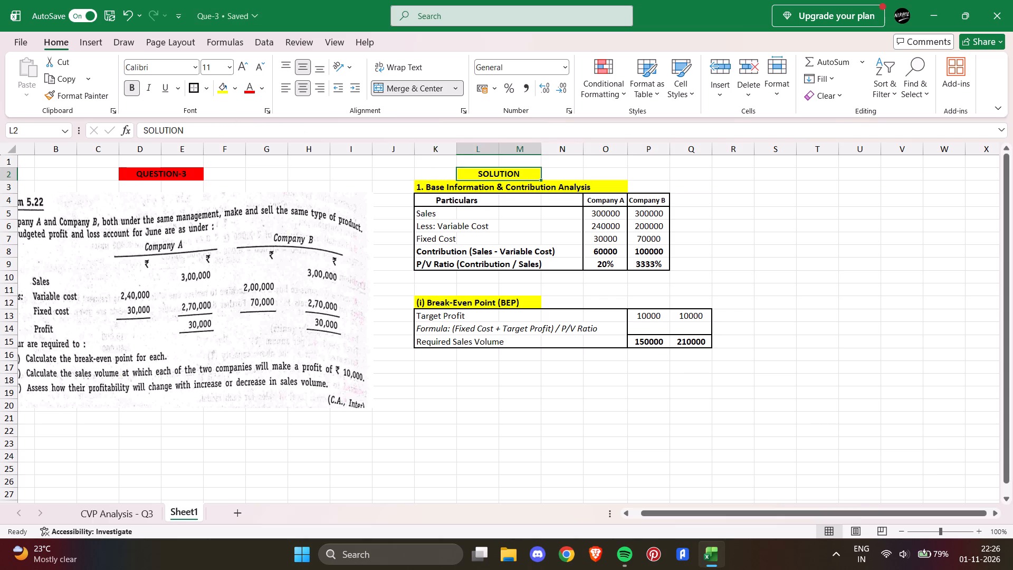
pyautogui.click(238, 89)
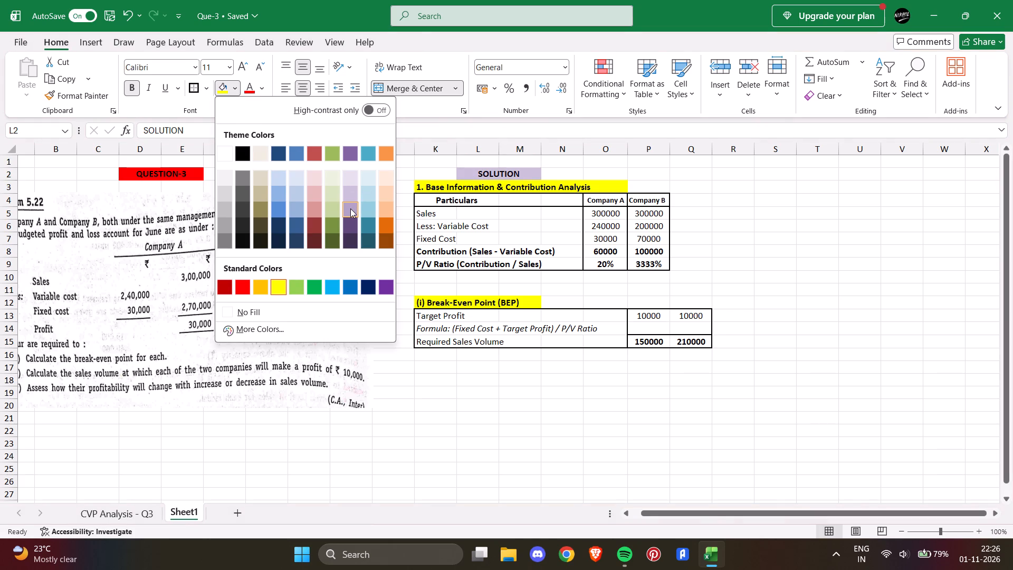
pyautogui.click(350, 208)
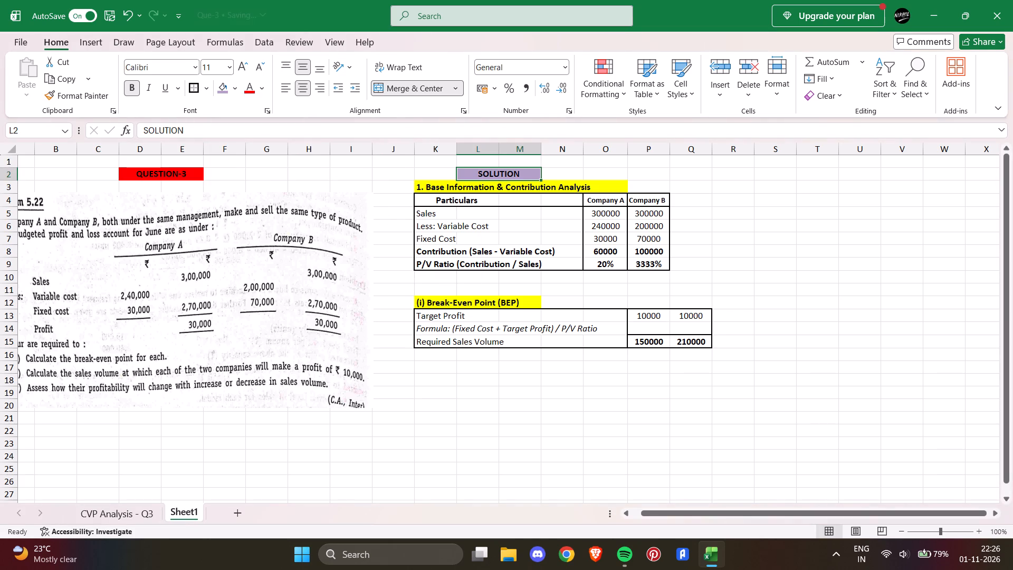
pyautogui.click(724, 218)
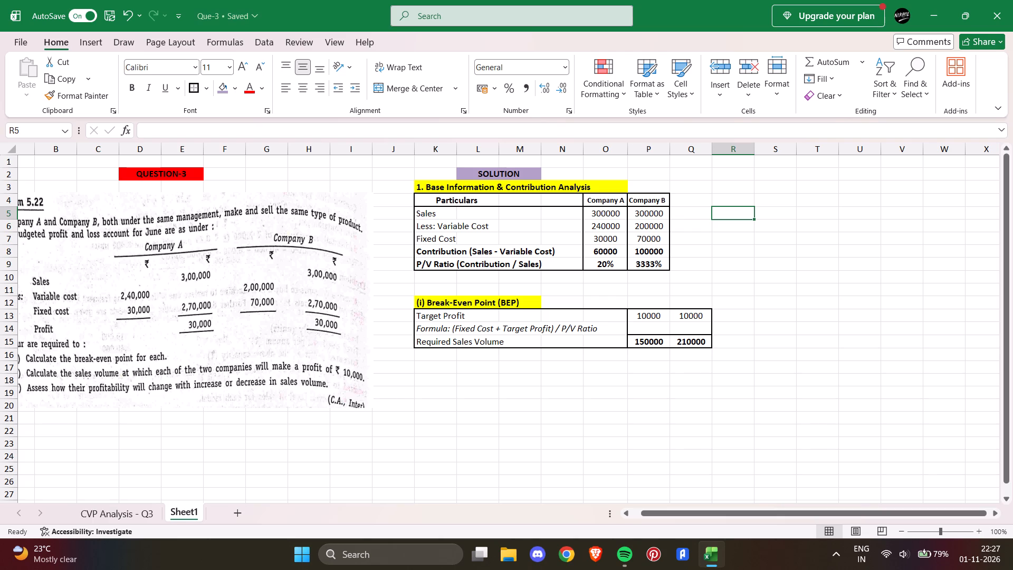
# Copy the heading text "(ii) Sales Volume for Target Profit of ₹ 10,000" from G15 of the CVP Analysis - Q3 sheet.
pyautogui.hscroll(2, 661, 379)
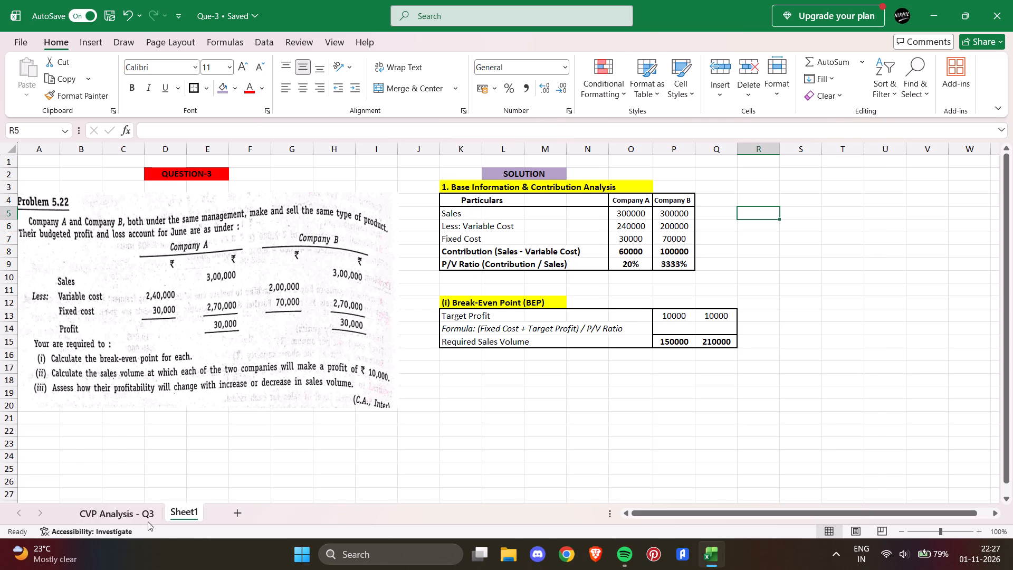
pyautogui.click(131, 516)
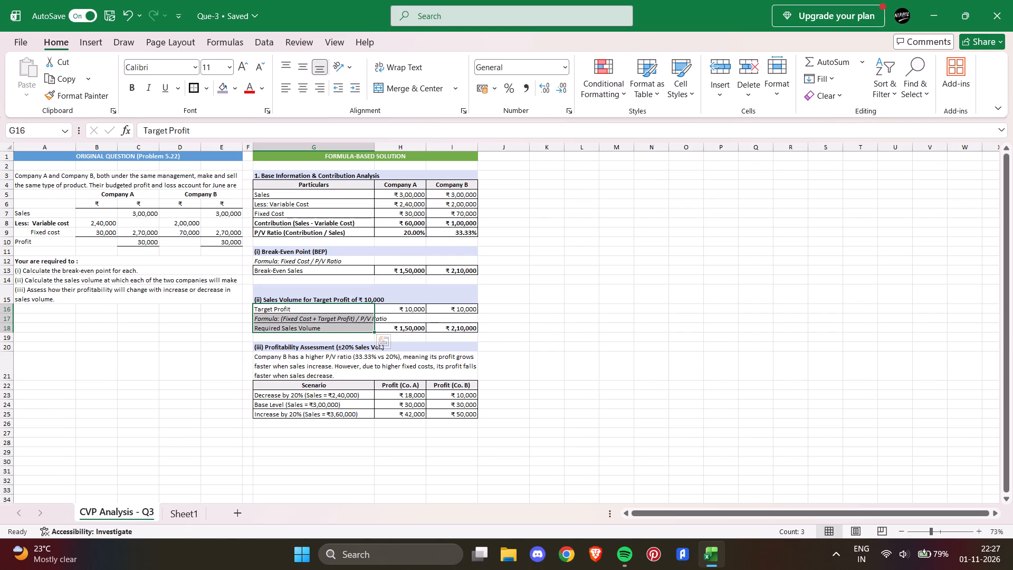
pyautogui.click(309, 251)
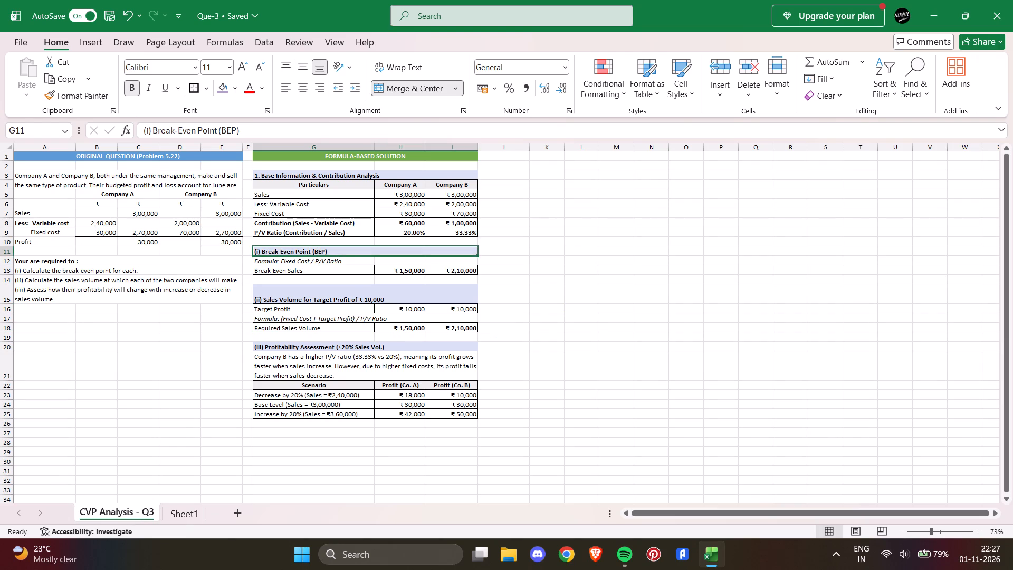
pyautogui.click(187, 516)
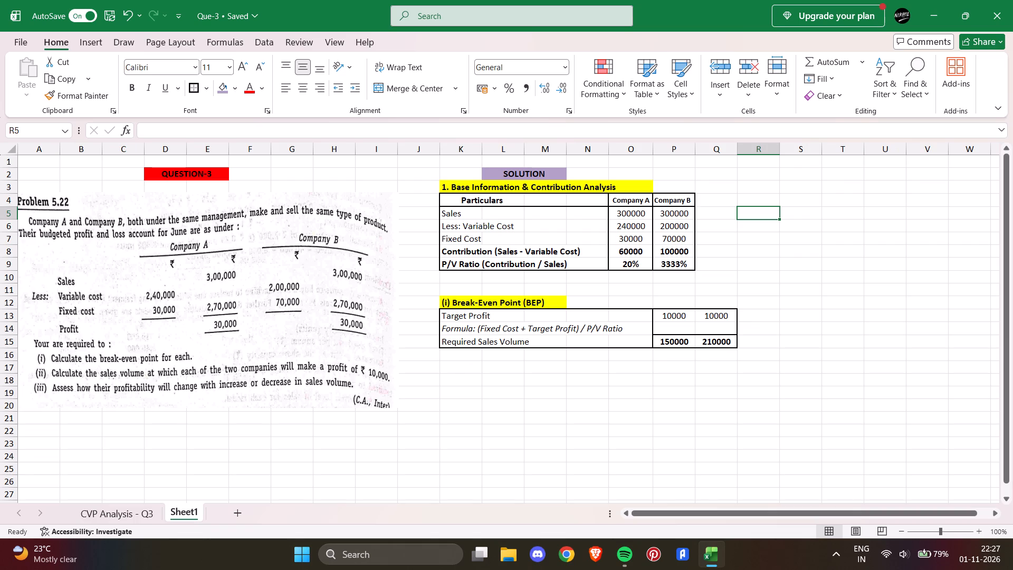
pyautogui.click(117, 508)
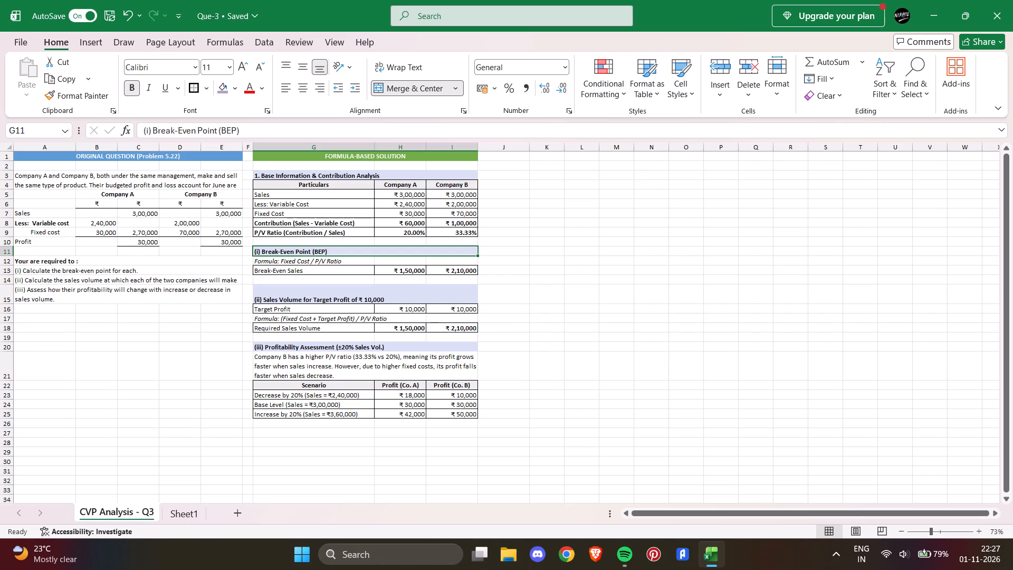
pyautogui.click(367, 301)
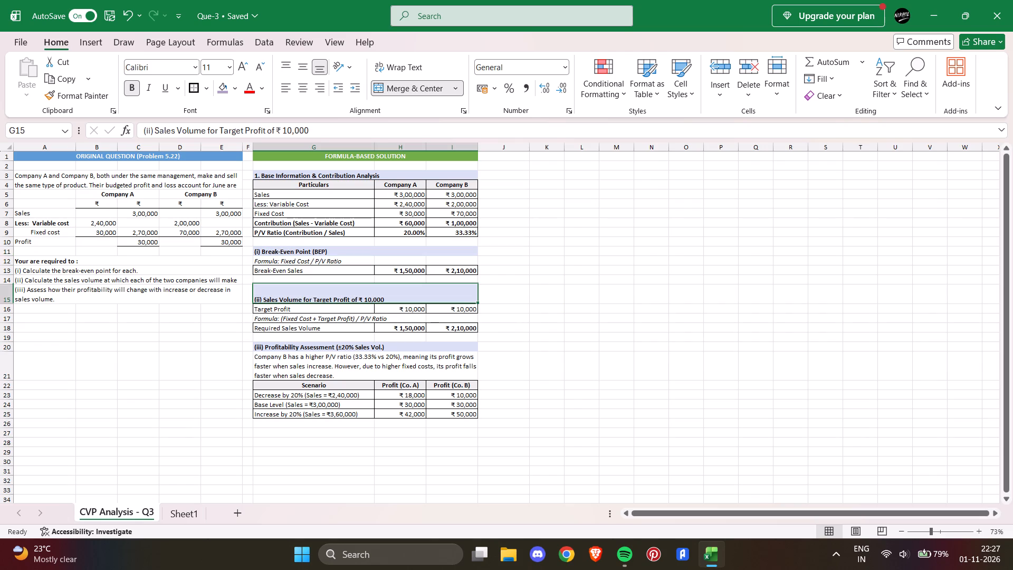
pyautogui.moveTo(327, 129); pyautogui.dragTo(301, 128)
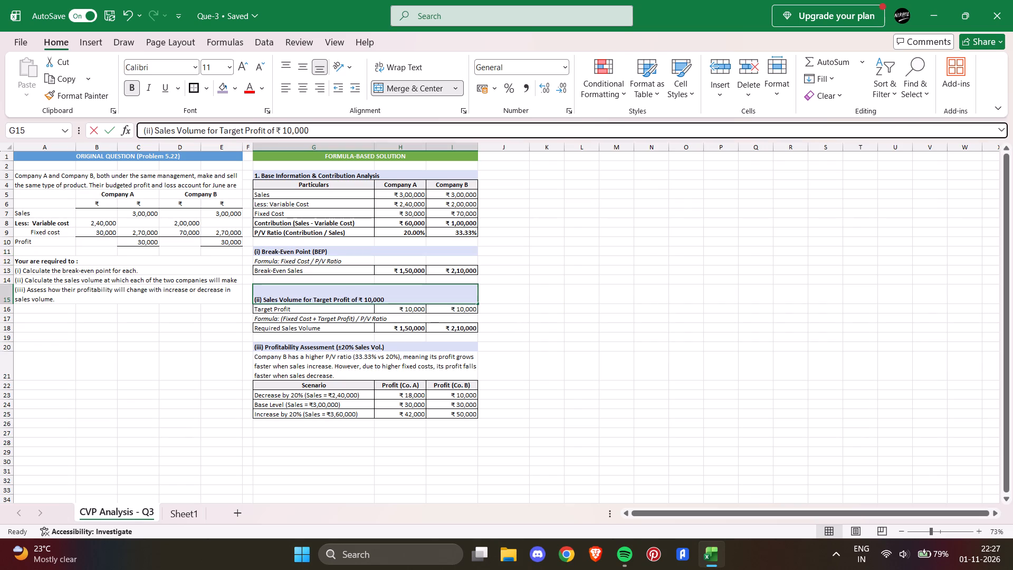
pyautogui.moveTo(301, 128); pyautogui.dragTo(142, 128)
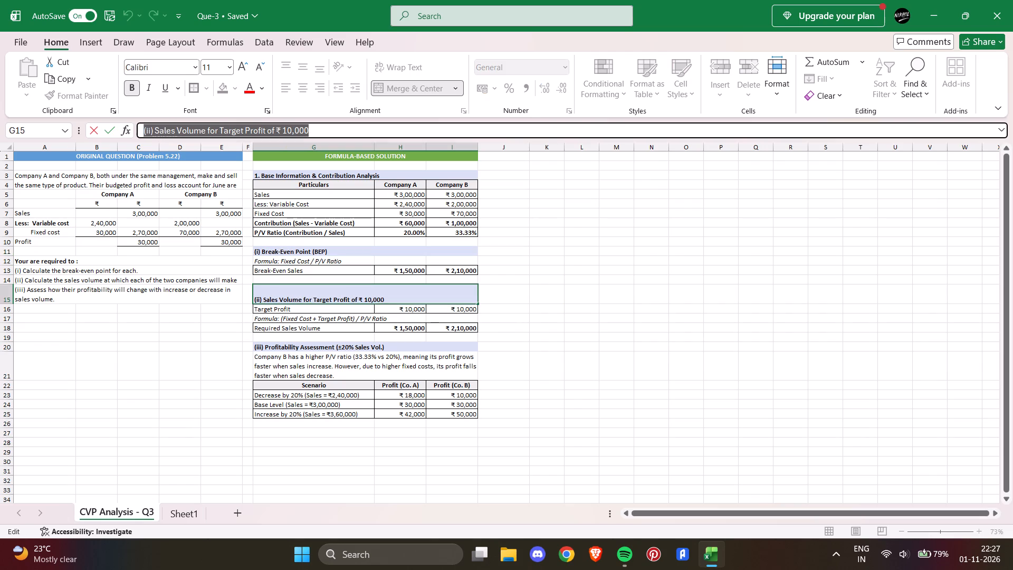
pyautogui.hotkey('ctrl', 'c')
# Replace the heading text in Sheet1's K12 with the copied "(ii) Sales Volume for Target Profit of ₹ 10,000".
pyautogui.click(181, 514)
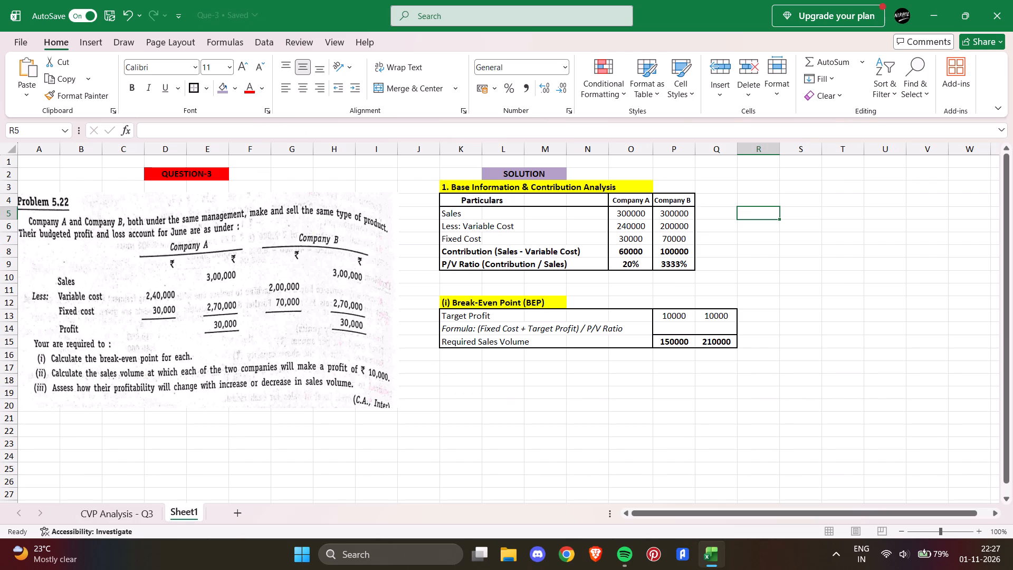
pyautogui.click(505, 307)
pyautogui.moveTo(270, 128); pyautogui.dragTo(153, 137)
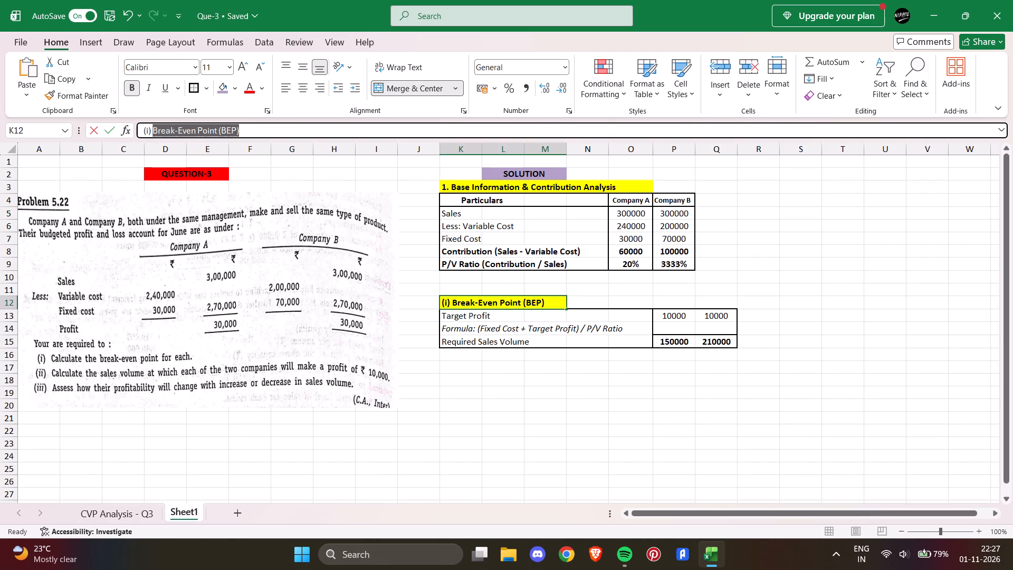
pyautogui.moveTo(153, 137); pyautogui.dragTo(125, 138)
pyautogui.press('BackSpace')
pyautogui.hotkey('ctrl', 'v')
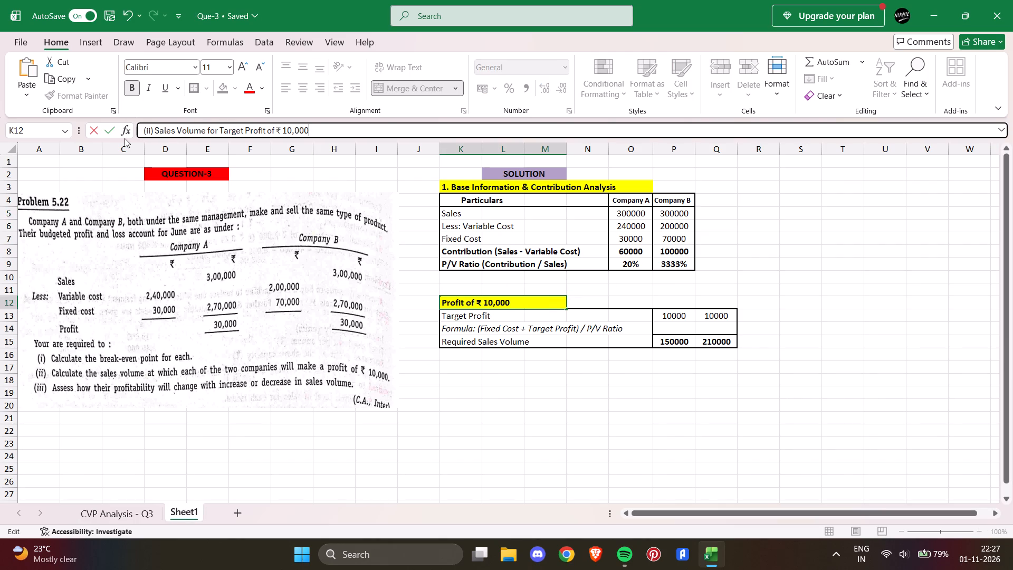
pyautogui.click(885, 288)
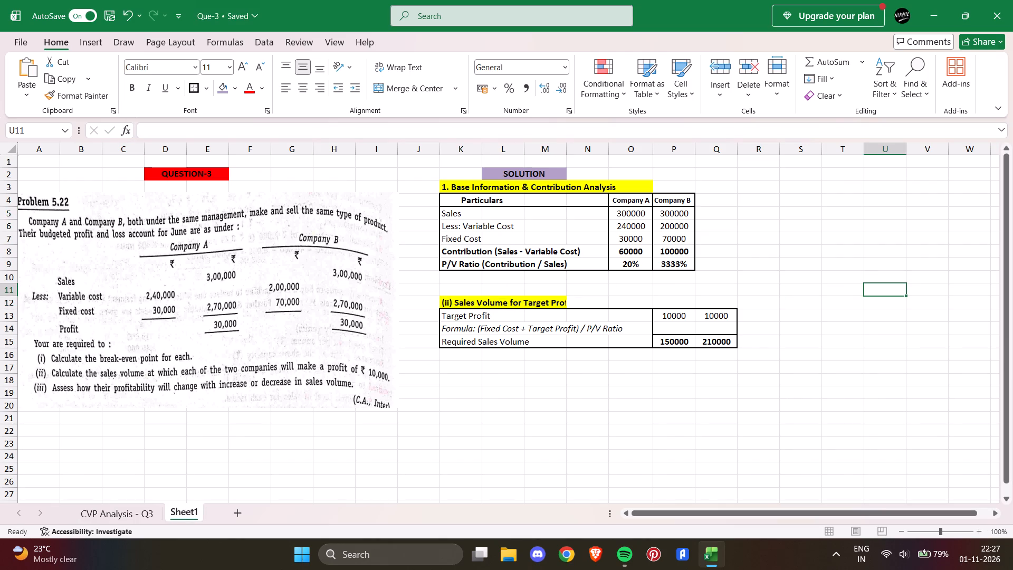
# Re-merge and centre the "(ii) Sales Volume for Target Profit of ₹ 10,000" heading across K12:O12.
pyautogui.moveTo(458, 303); pyautogui.dragTo(629, 299)
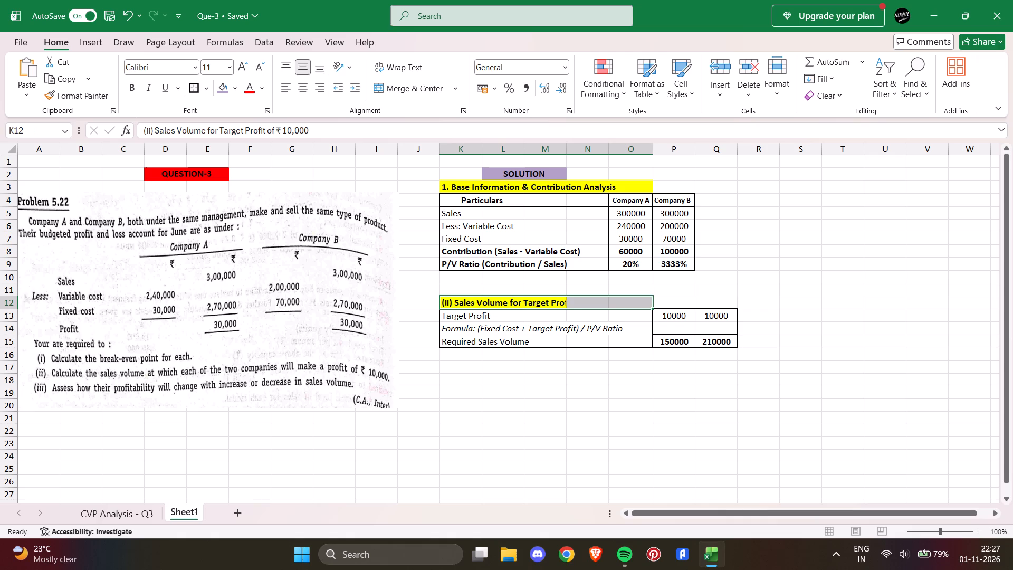
pyautogui.click(407, 84)
pyautogui.click(559, 397)
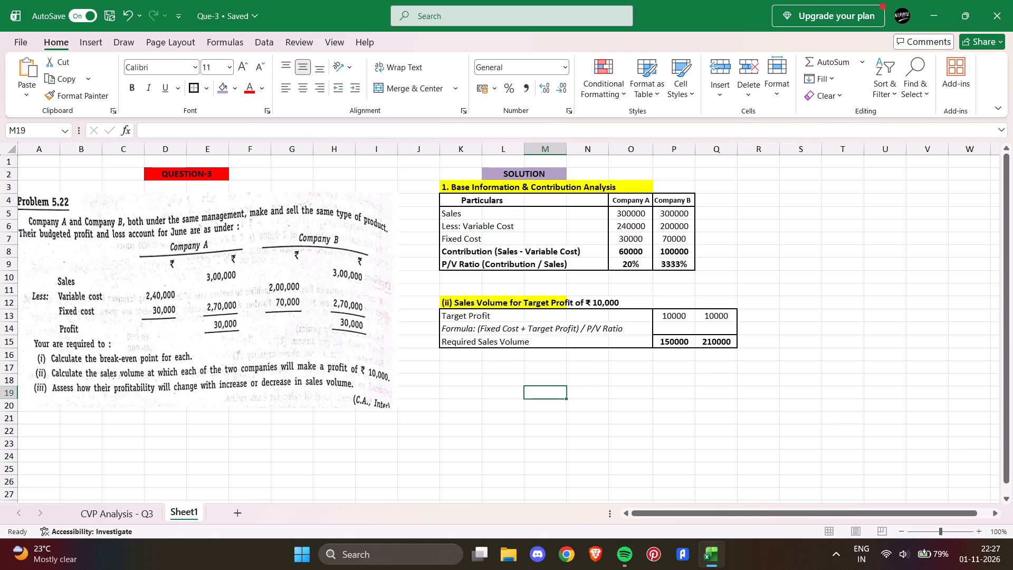
pyautogui.moveTo(472, 306); pyautogui.dragTo(614, 307)
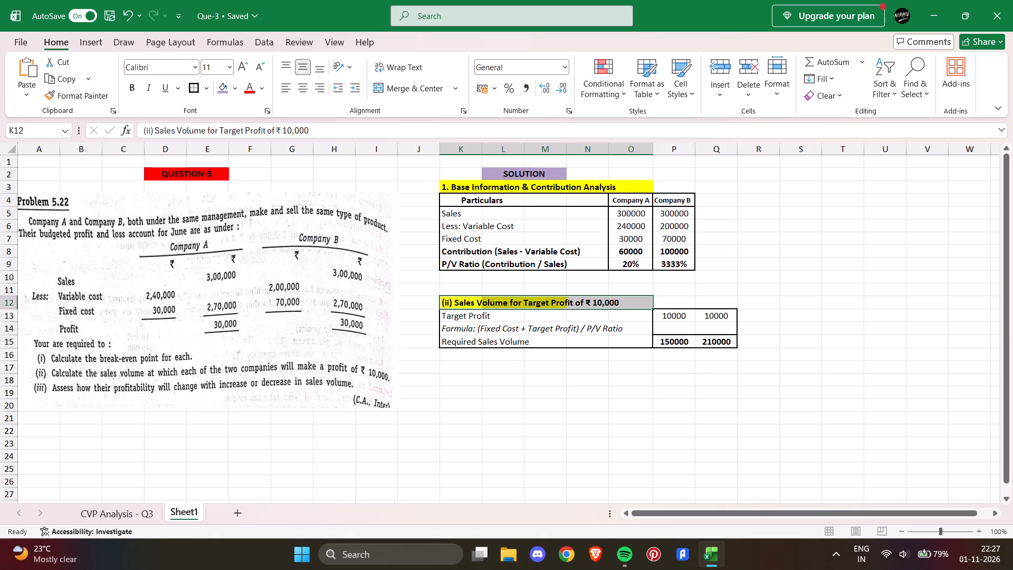
pyautogui.click(390, 90)
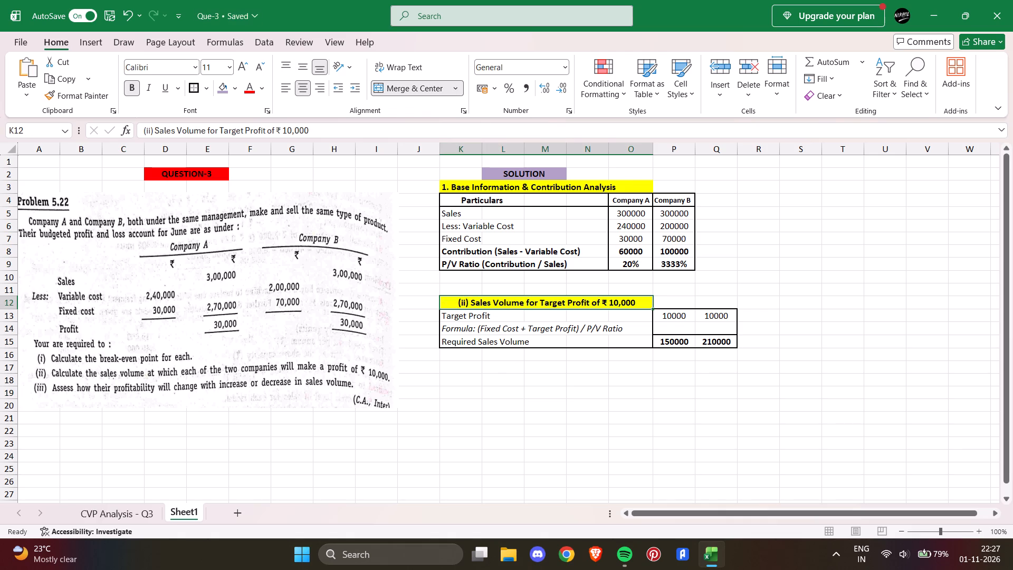
pyautogui.click(555, 387)
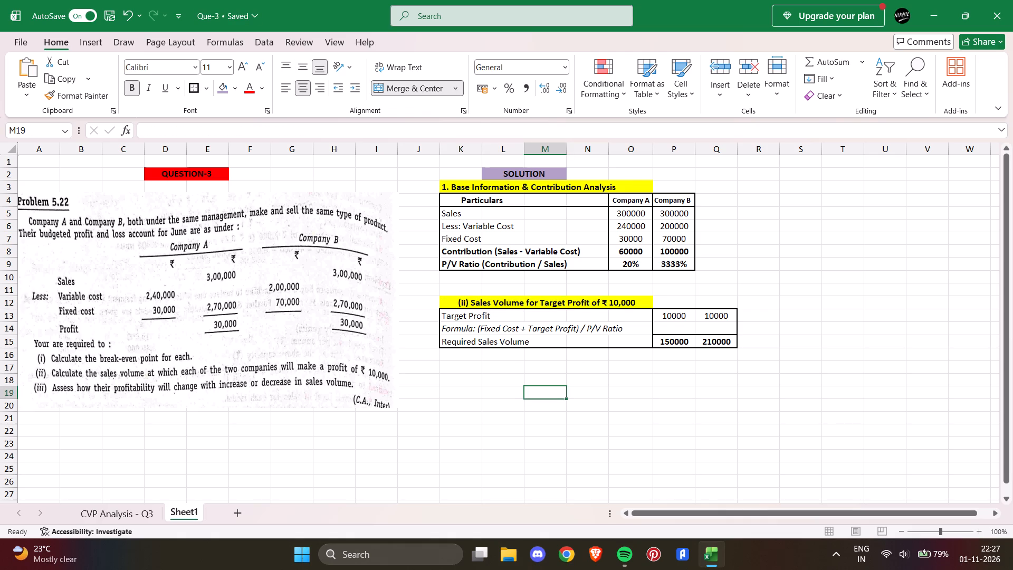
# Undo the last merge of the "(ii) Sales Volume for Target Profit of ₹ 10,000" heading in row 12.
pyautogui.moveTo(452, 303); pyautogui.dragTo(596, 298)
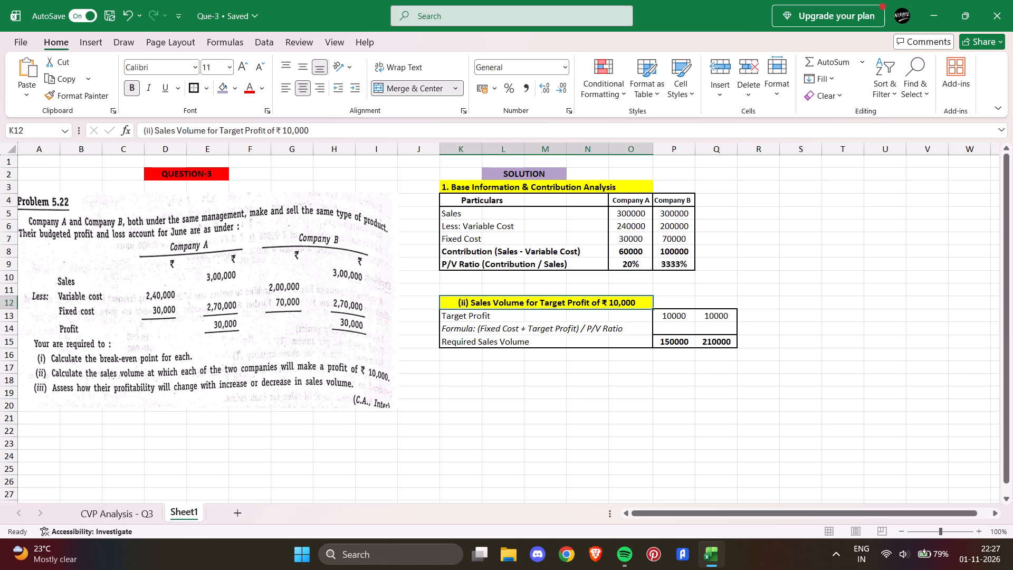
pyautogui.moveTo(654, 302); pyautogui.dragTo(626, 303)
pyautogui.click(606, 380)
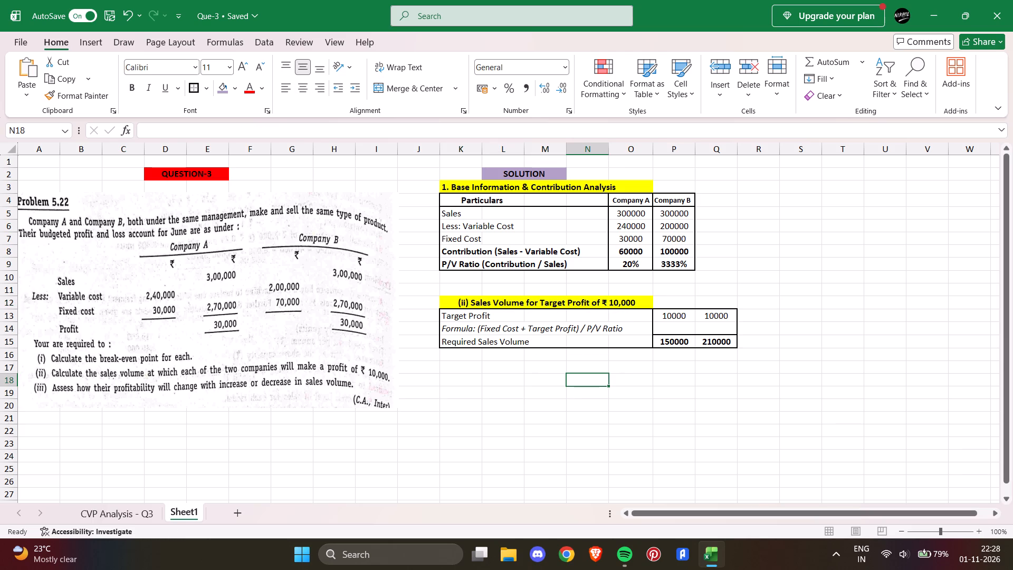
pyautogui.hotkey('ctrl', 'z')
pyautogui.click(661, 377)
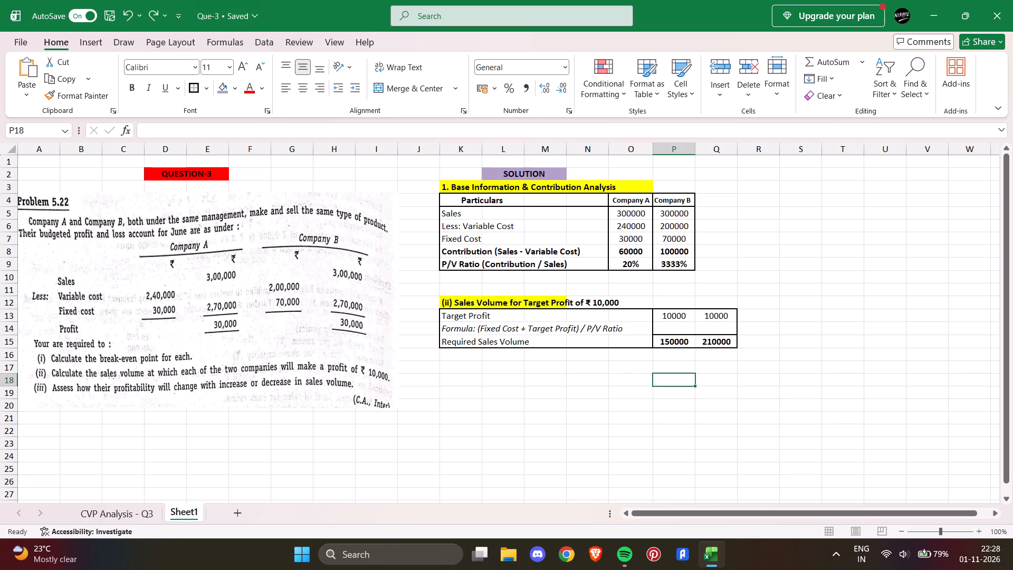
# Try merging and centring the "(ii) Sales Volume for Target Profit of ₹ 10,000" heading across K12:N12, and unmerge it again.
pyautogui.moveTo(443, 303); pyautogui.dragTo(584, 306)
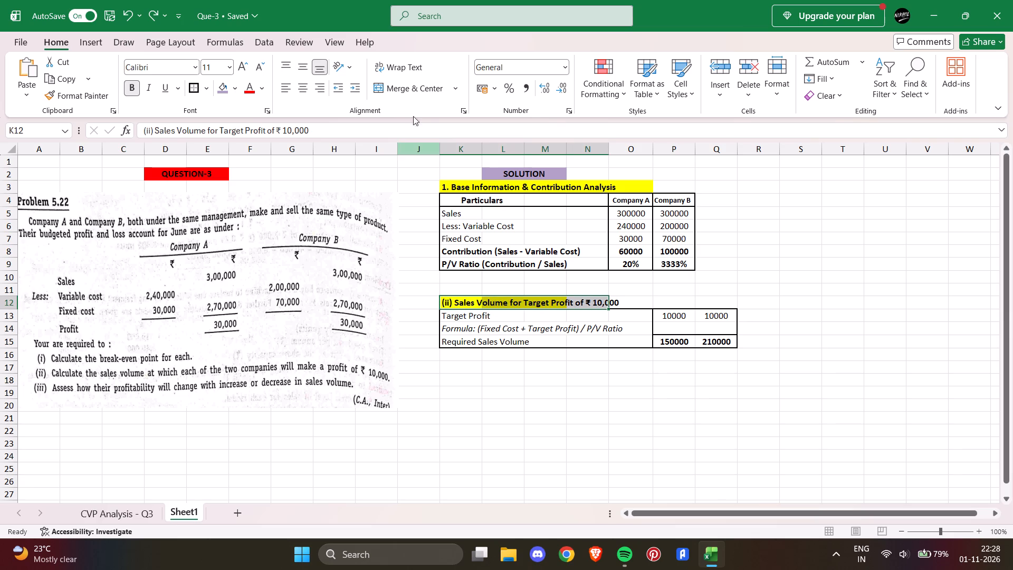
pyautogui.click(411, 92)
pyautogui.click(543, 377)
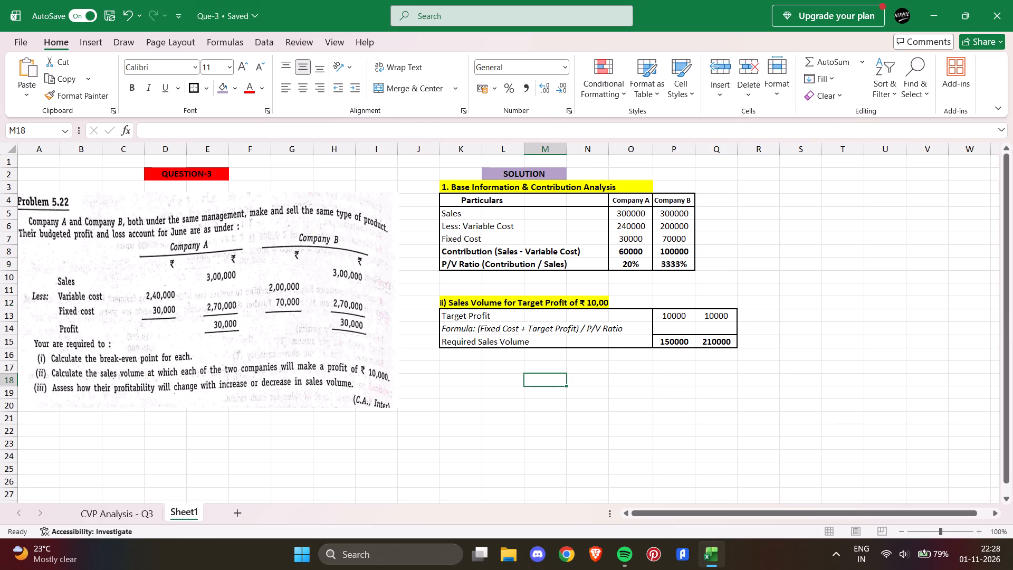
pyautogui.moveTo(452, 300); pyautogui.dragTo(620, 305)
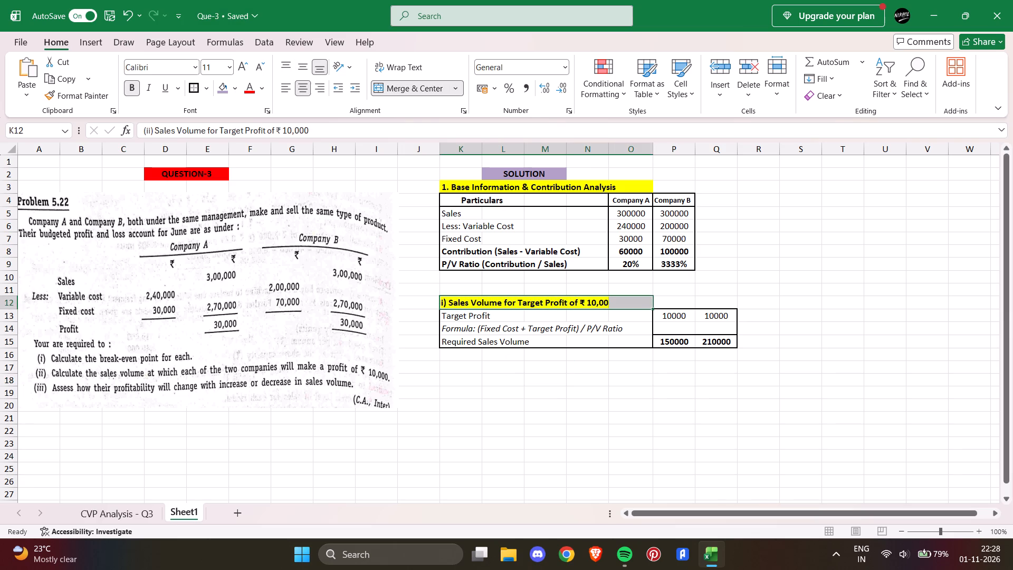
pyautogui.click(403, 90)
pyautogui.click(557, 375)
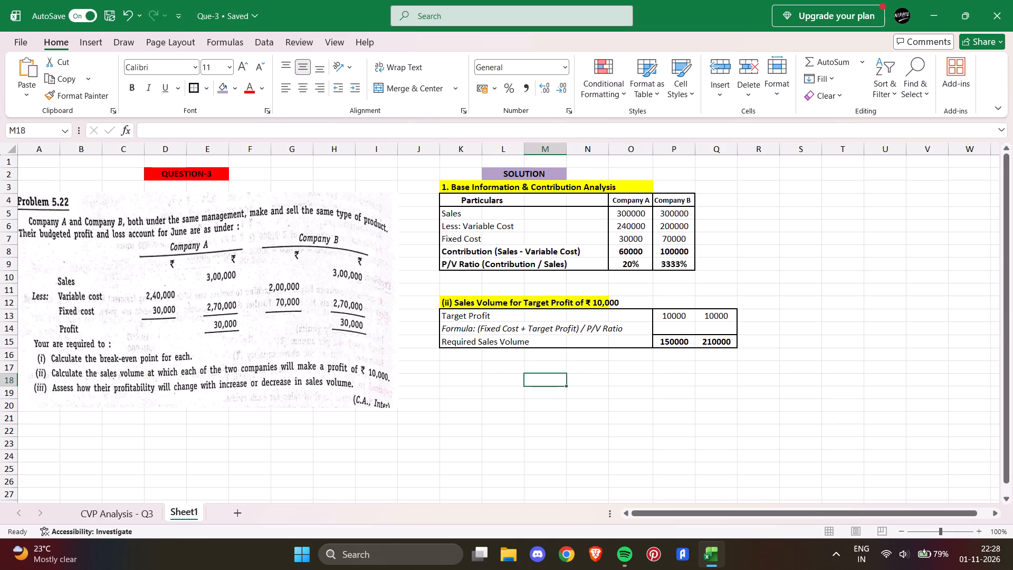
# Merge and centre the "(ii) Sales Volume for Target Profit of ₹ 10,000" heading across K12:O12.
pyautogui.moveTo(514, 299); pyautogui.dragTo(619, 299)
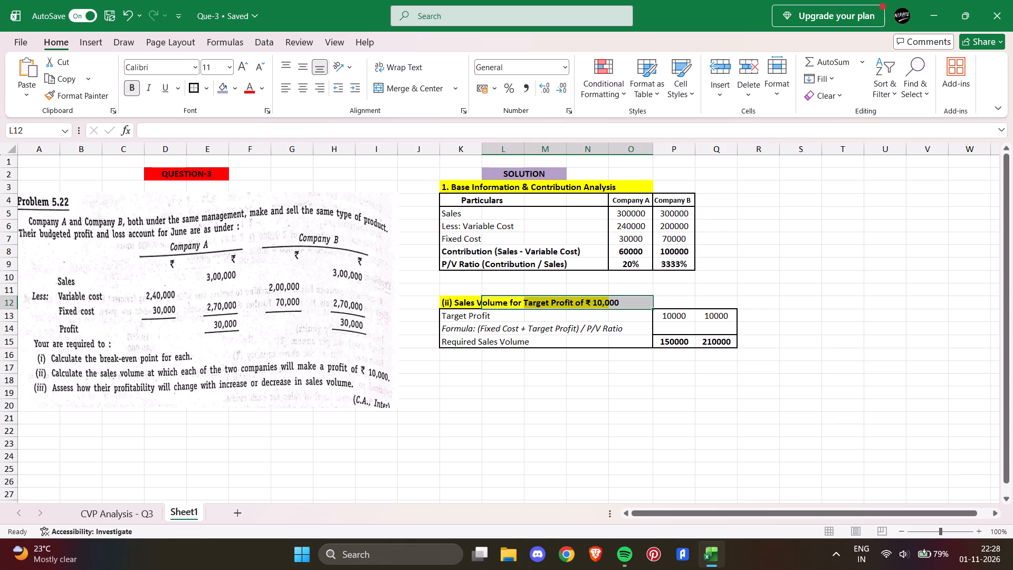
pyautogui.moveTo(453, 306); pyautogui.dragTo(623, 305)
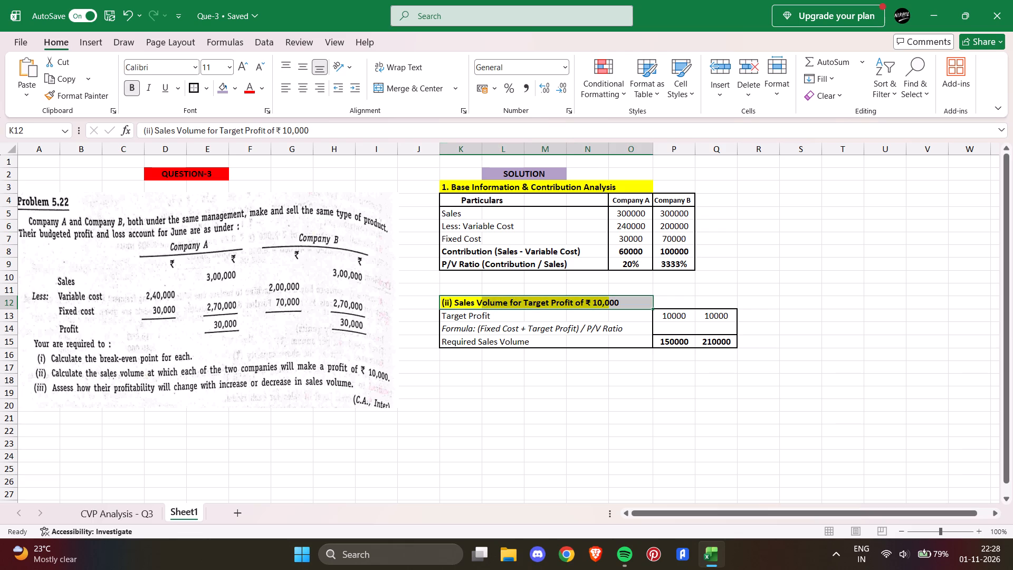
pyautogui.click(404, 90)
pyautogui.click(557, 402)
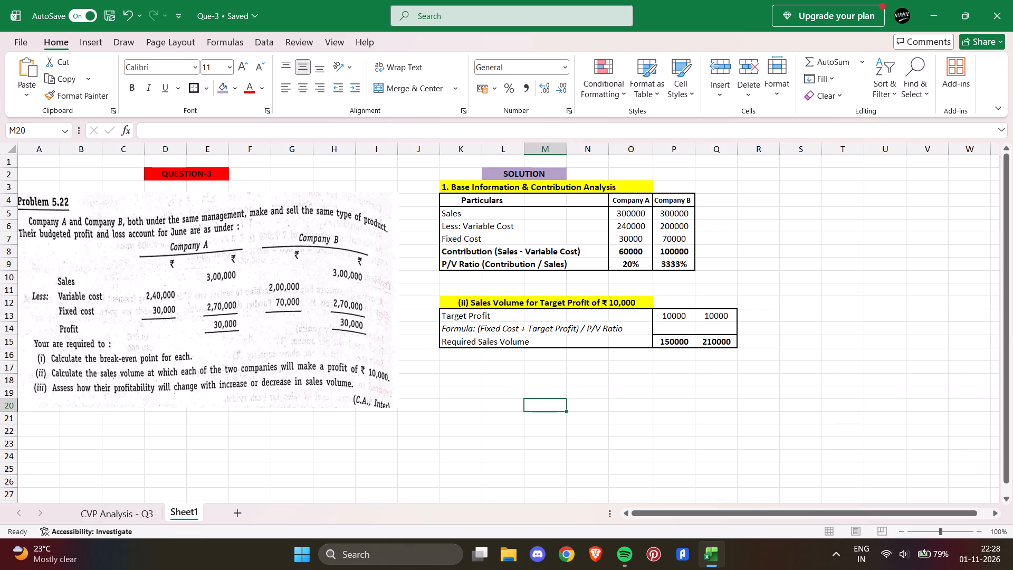
# Copy the heading text "(i) Break-Even Point (BEP)" from G11 of the CVP Analysis - Q3 sheet into K18 of Sheet1.
pyautogui.click(123, 510)
pyautogui.click(322, 252)
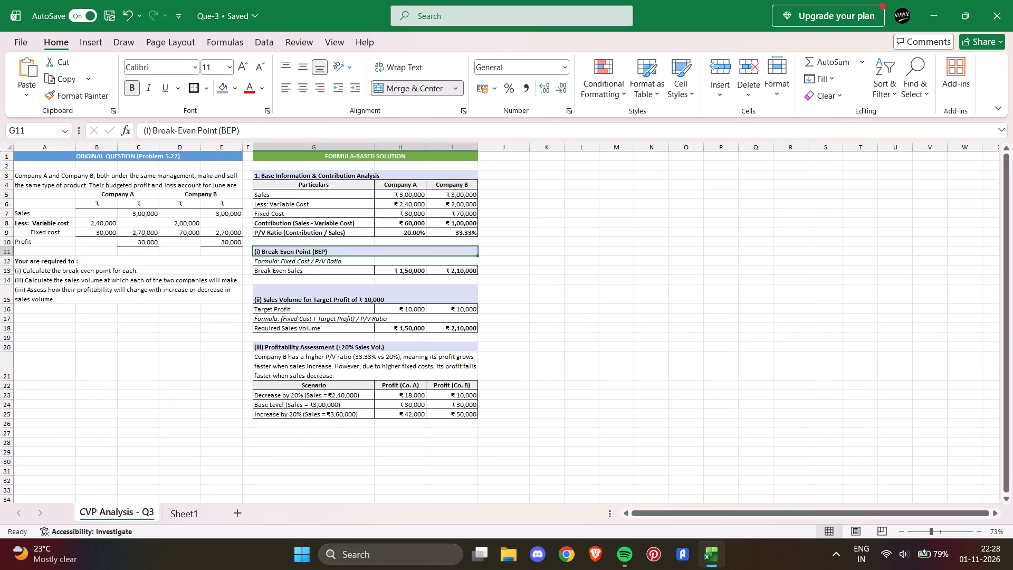
pyautogui.moveTo(246, 131); pyautogui.dragTo(128, 135)
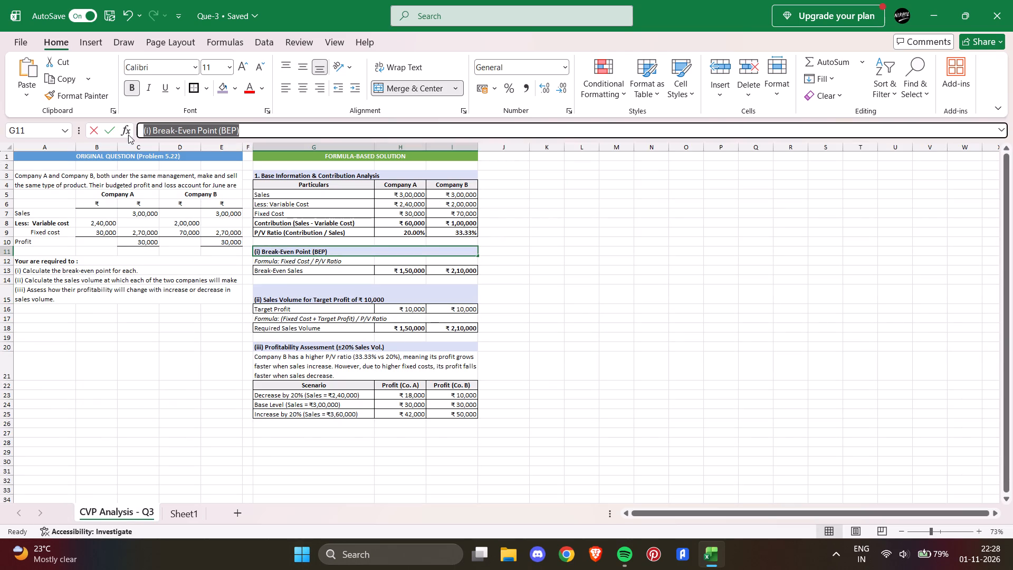
pyautogui.hotkey('ctrl', 'c')
pyautogui.click(187, 517)
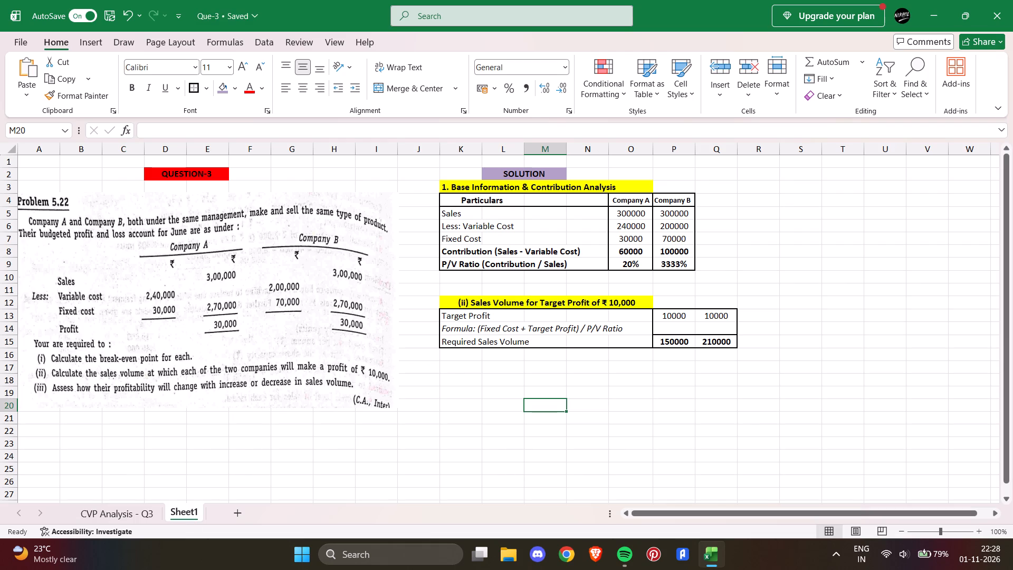
pyautogui.hscroll(-1, 467, 375)
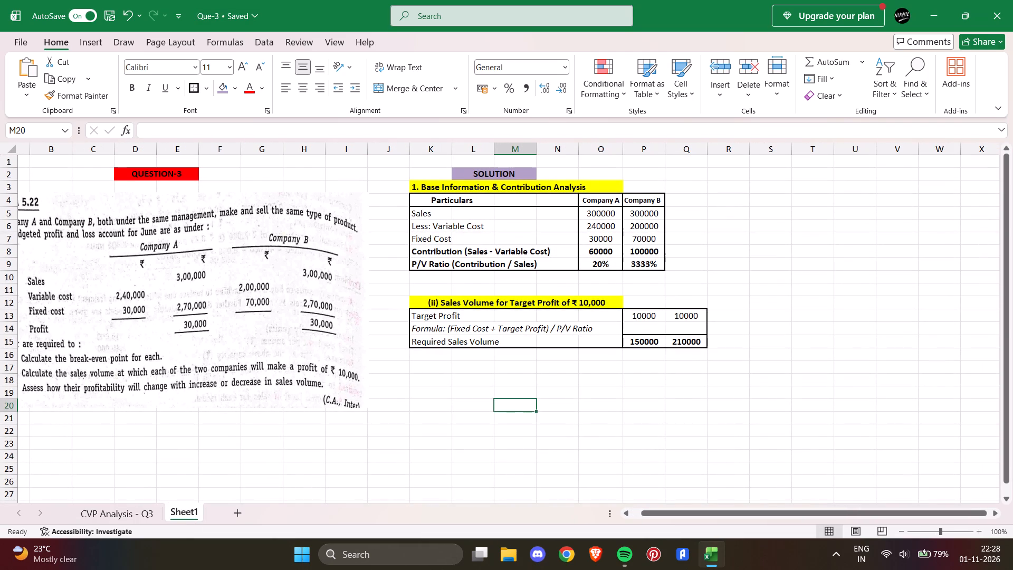
pyautogui.click(428, 382)
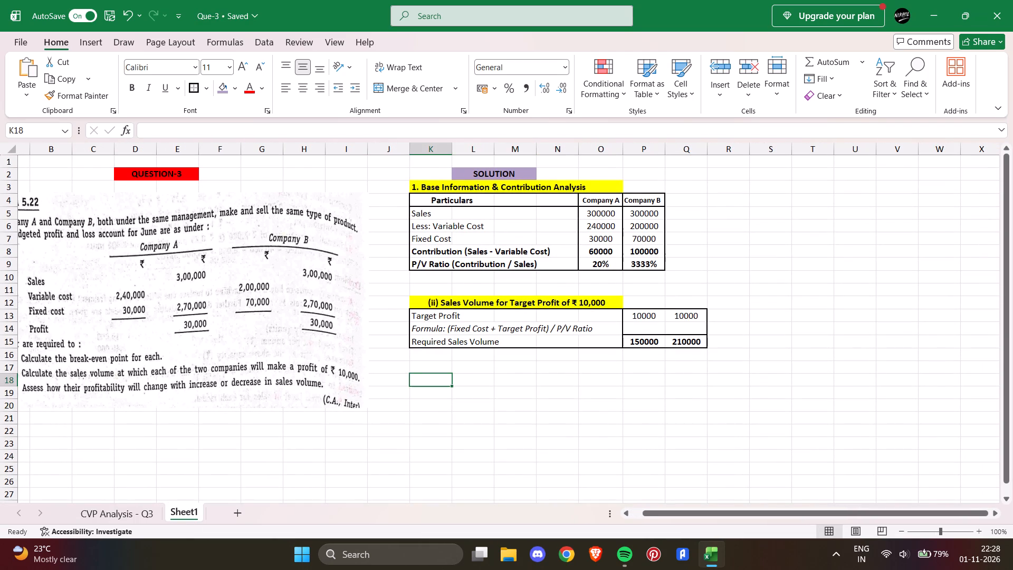
pyautogui.hotkey('ctrl', 'v')
# Copy "Formula: Fixed Cost / P/V Ratio" from G12 of the CVP Analysis - Q3 sheet into K19 of Sheet1.
pyautogui.click(427, 394)
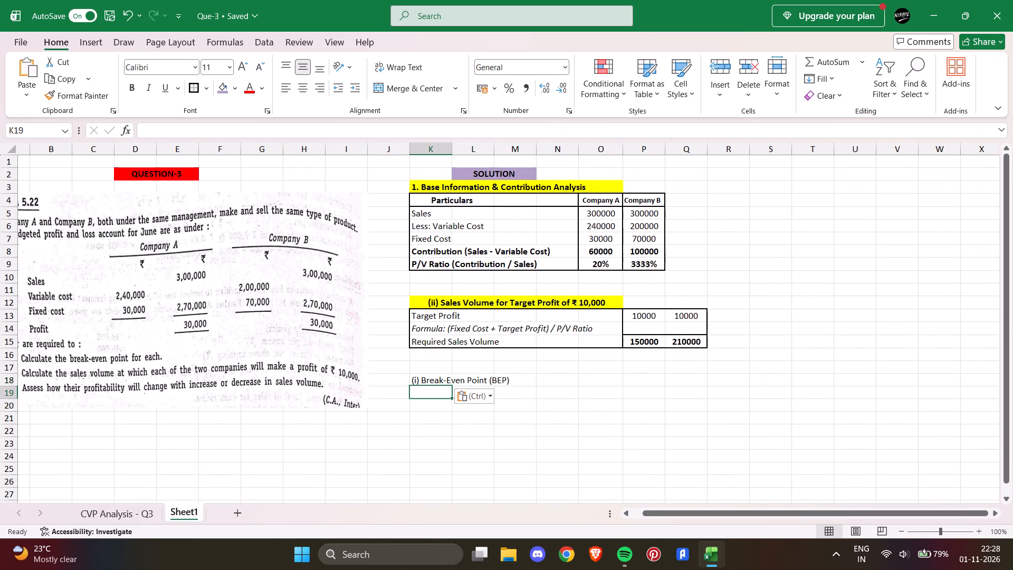
pyautogui.click(120, 514)
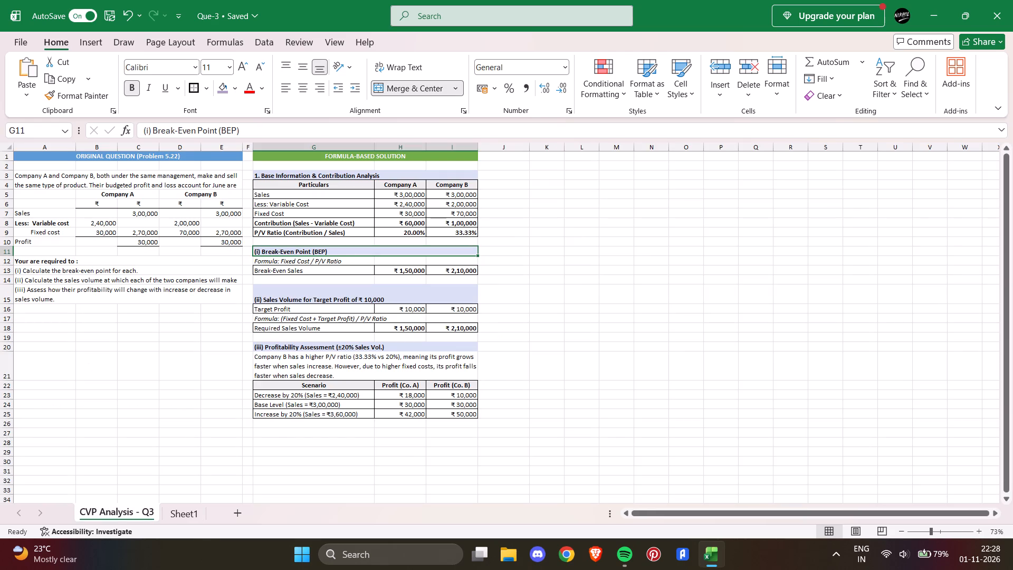
pyautogui.click(356, 261)
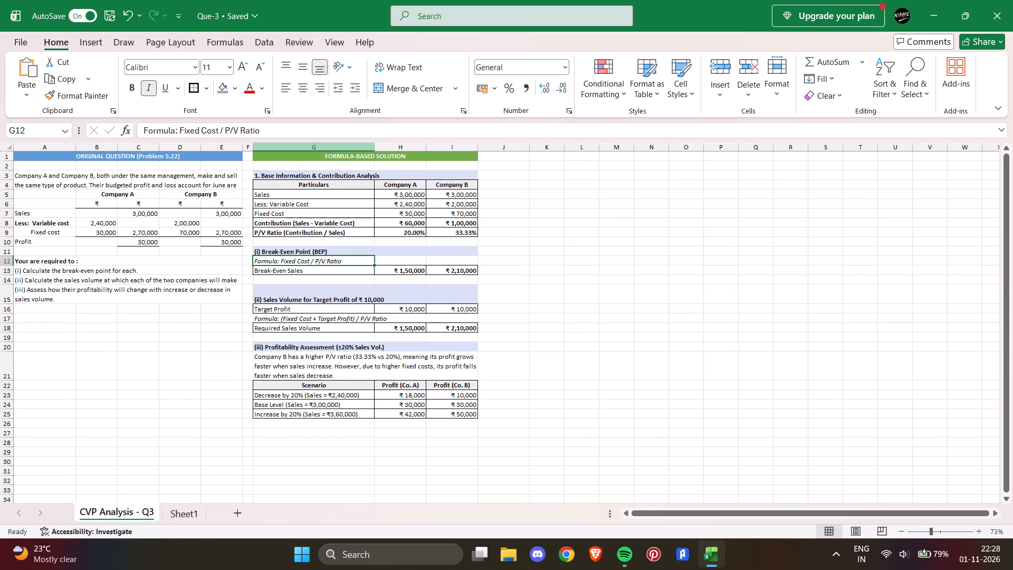
pyautogui.hotkey('ctrl', 'c')
pyautogui.click(183, 509)
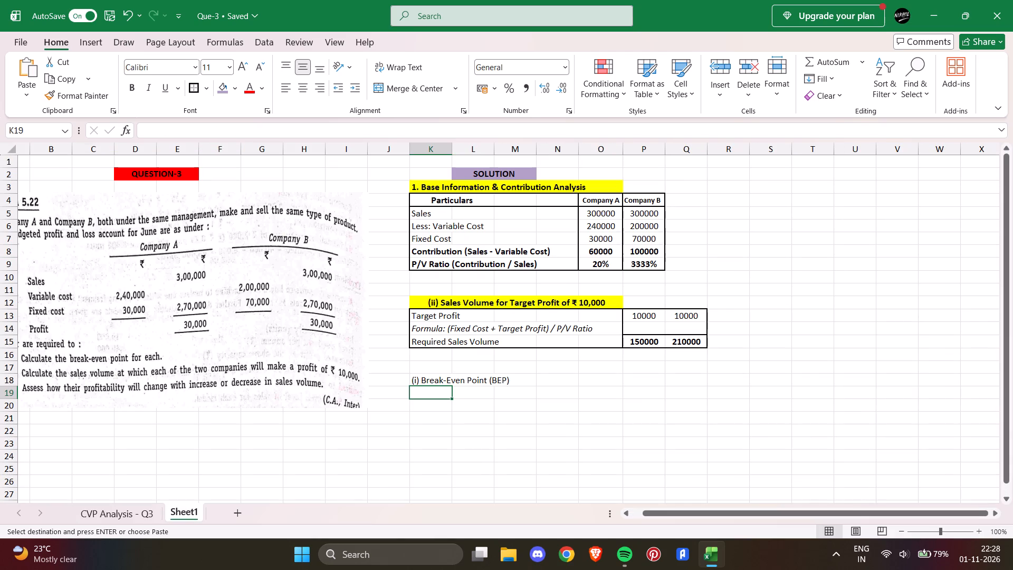
pyautogui.hotkey('ctrl', 'v')
# Copy the formula line and the "Break-Even Sales" label from G12:G13 of CVP Analysis - Q3 into Sheet1 starting at K20.
pyautogui.click(140, 512)
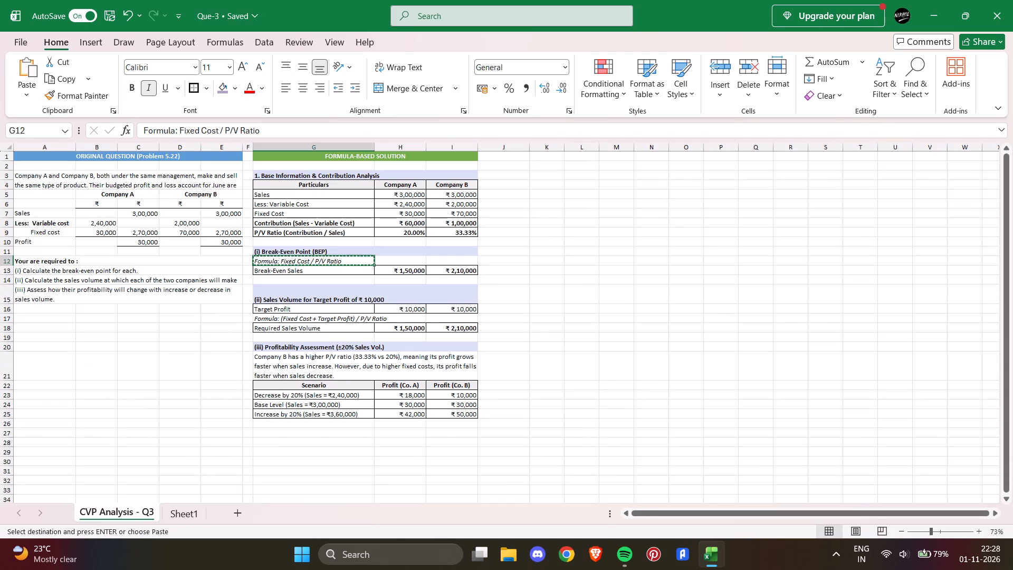
pyautogui.keyDown('ctrl'); pyautogui.click(327, 272); pyautogui.keyUp('ctrl')
pyautogui.hotkey('ctrl', 'c')
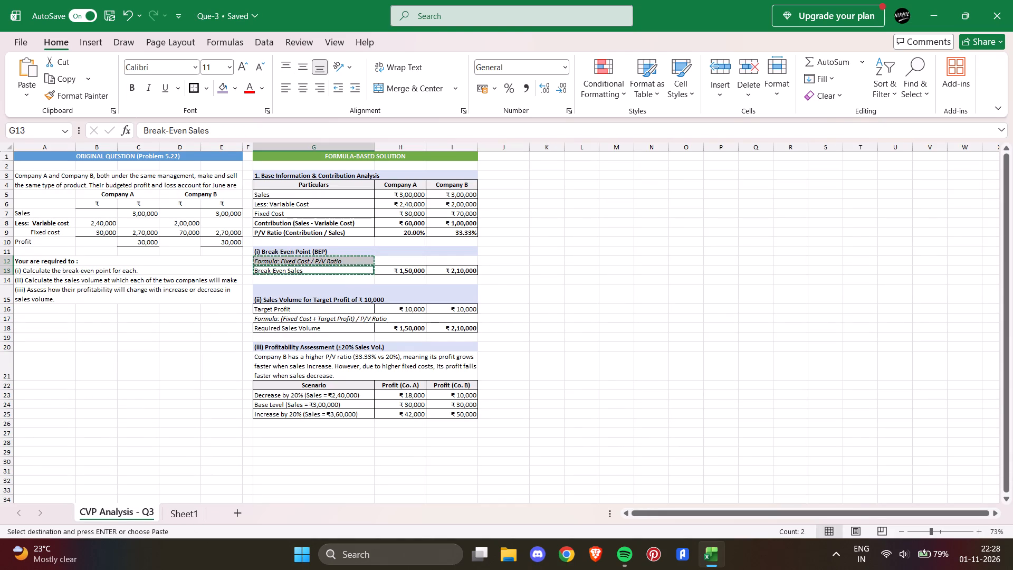
pyautogui.click(195, 511)
pyautogui.click(438, 407)
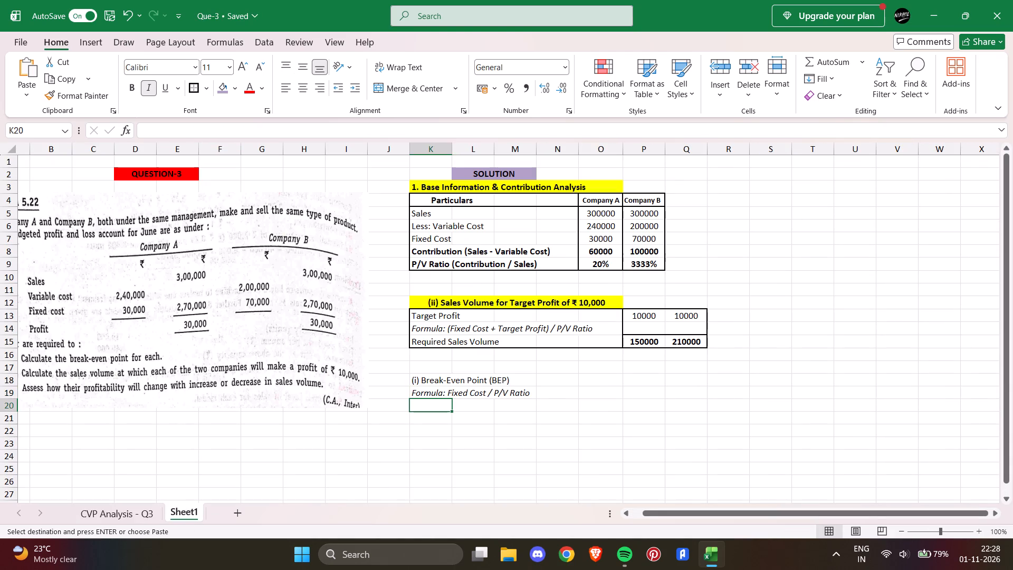
pyautogui.hotkey('ctrl', 'v')
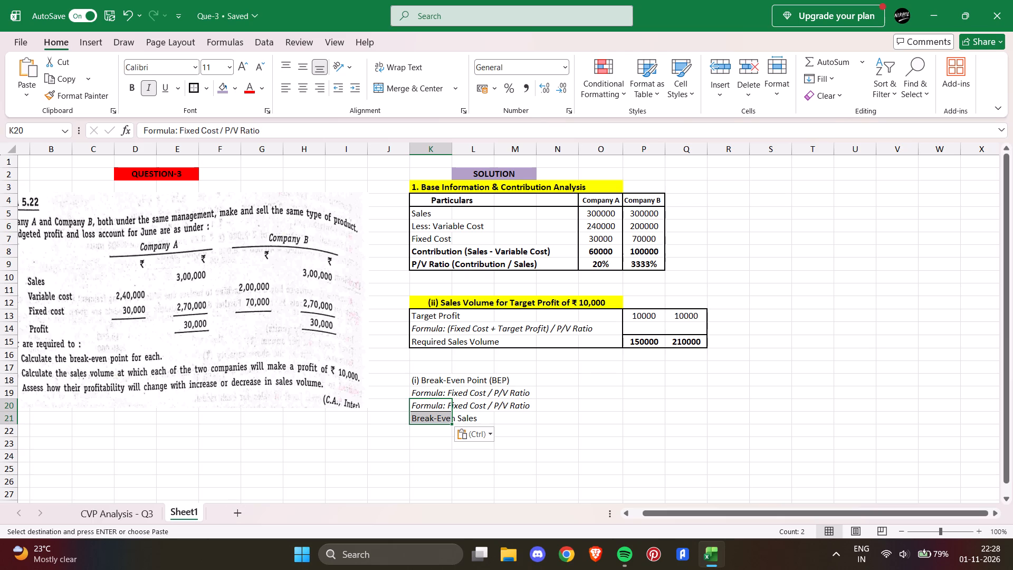
# Clear the duplicate "Formula: Fixed Cost / P/V Ratio" text from K20 in Sheet1.
pyautogui.click(129, 510)
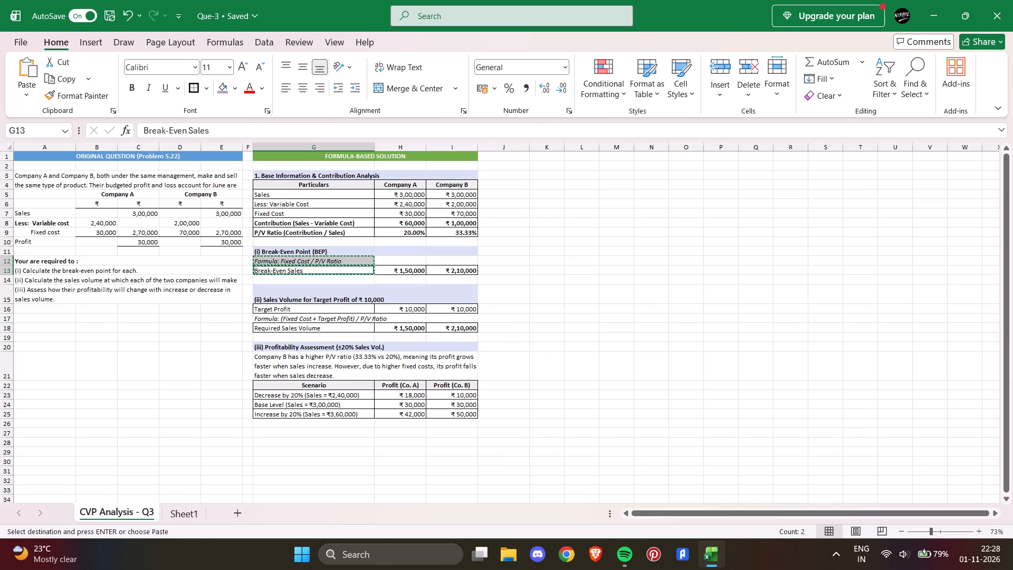
pyautogui.click(187, 518)
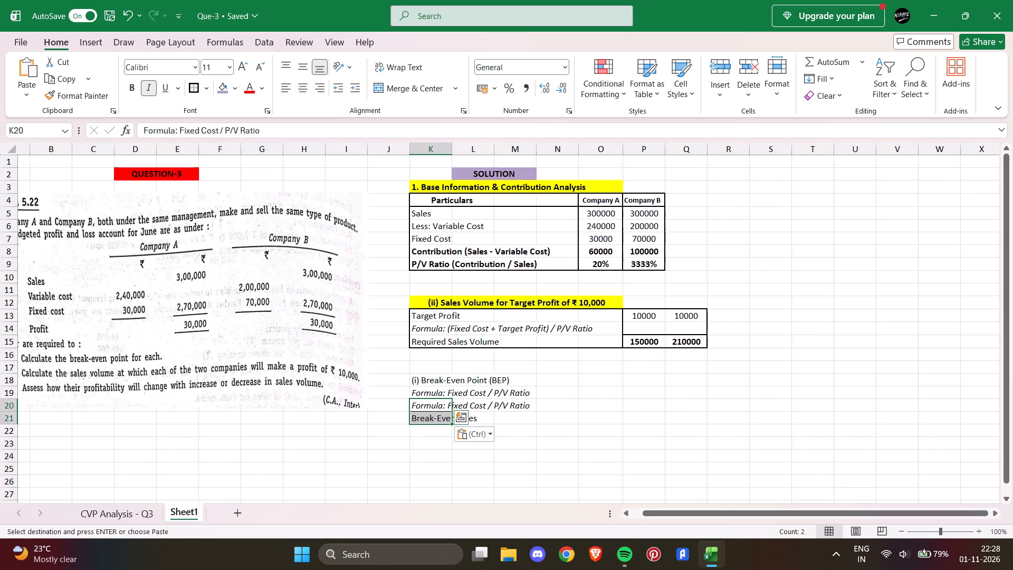
pyautogui.moveTo(531, 404); pyautogui.dragTo(477, 406)
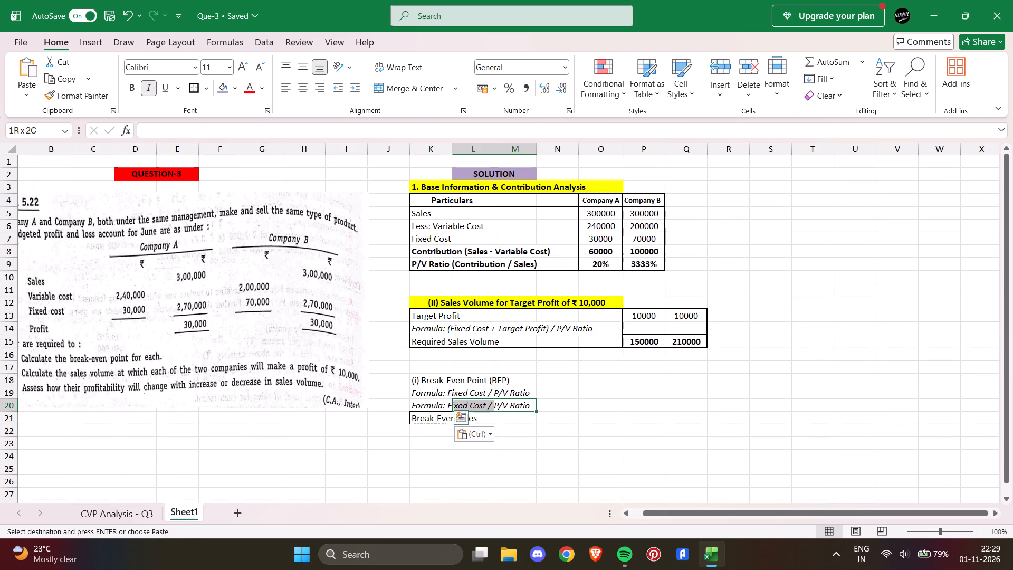
pyautogui.moveTo(477, 406); pyautogui.dragTo(429, 404)
pyautogui.press('BackSpace')
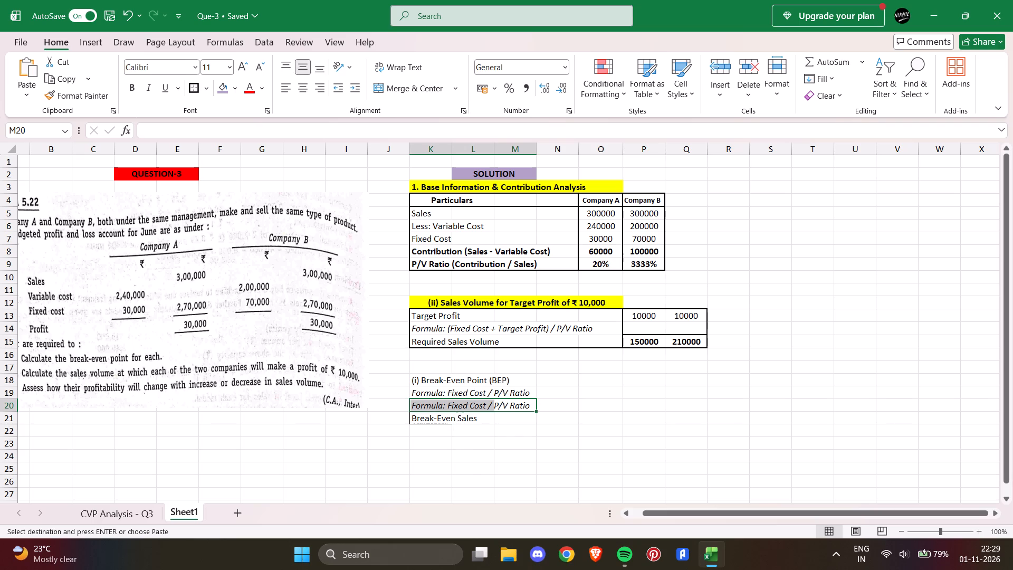
pyautogui.press('BackSpace')
pyautogui.press('BackSpace')
pyautogui.moveTo(504, 405); pyautogui.dragTo(418, 406)
pyautogui.press('BackSpace')
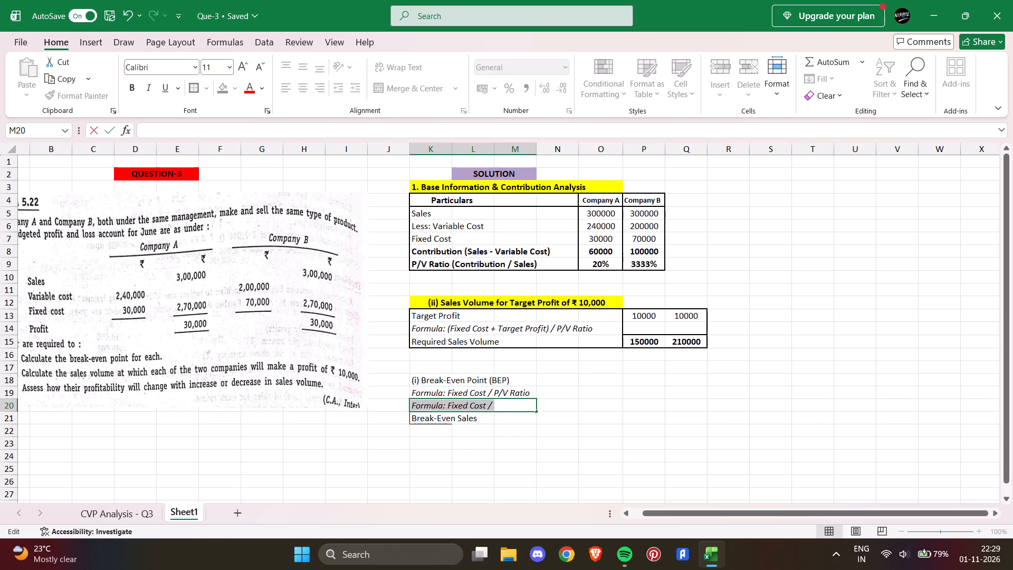
pyautogui.click(480, 423)
pyautogui.click(427, 408)
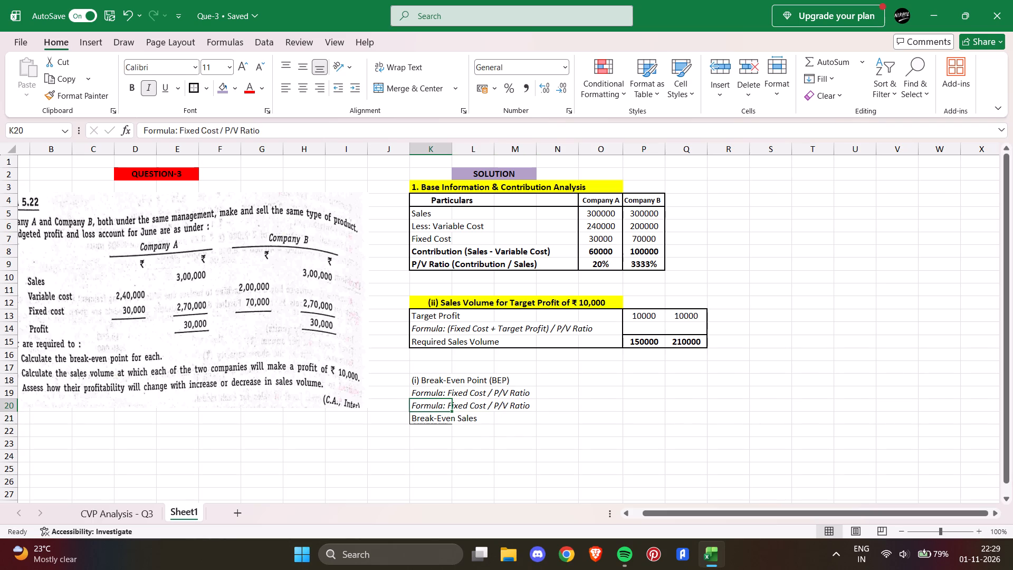
pyautogui.moveTo(276, 130); pyautogui.dragTo(136, 141)
pyautogui.press('BackSpace')
pyautogui.click(501, 421)
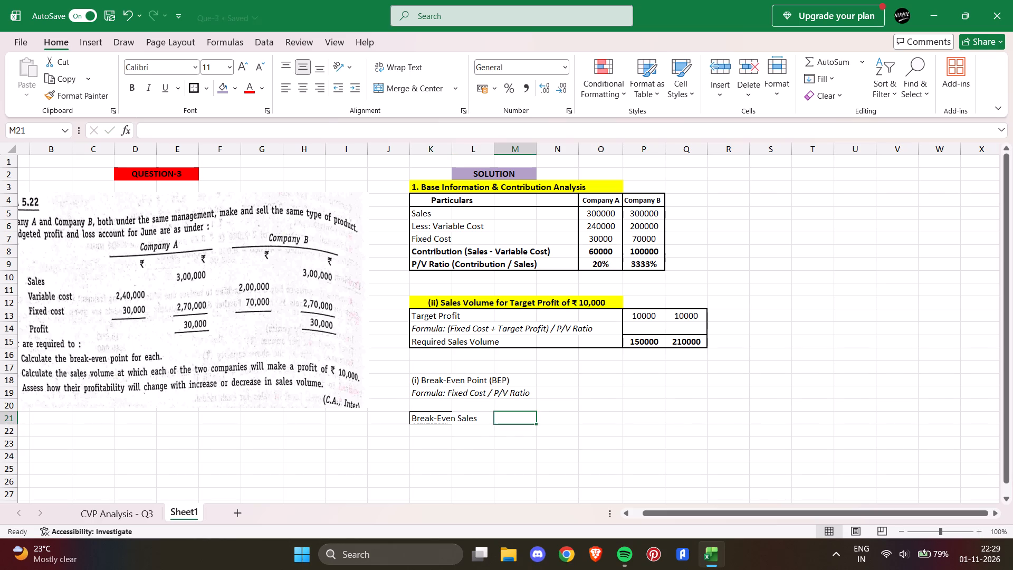
# Move the "Break-Even Sales" label from K21 up to K20, directly below the formula line.
pyautogui.click(470, 423)
pyautogui.moveTo(410, 418); pyautogui.dragTo(462, 418)
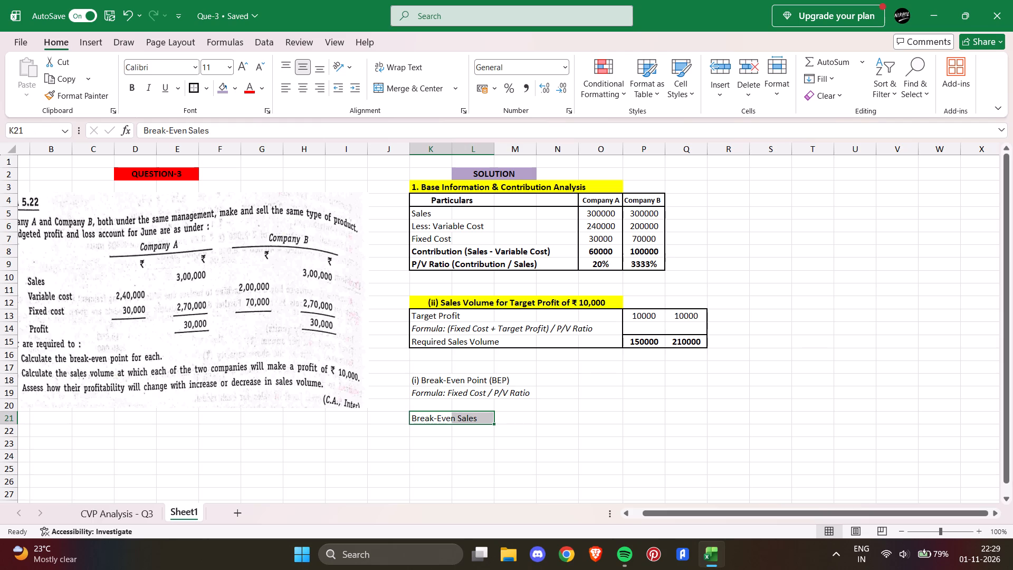
pyautogui.hotkey('ctrl', 'x')
pyautogui.click(423, 405)
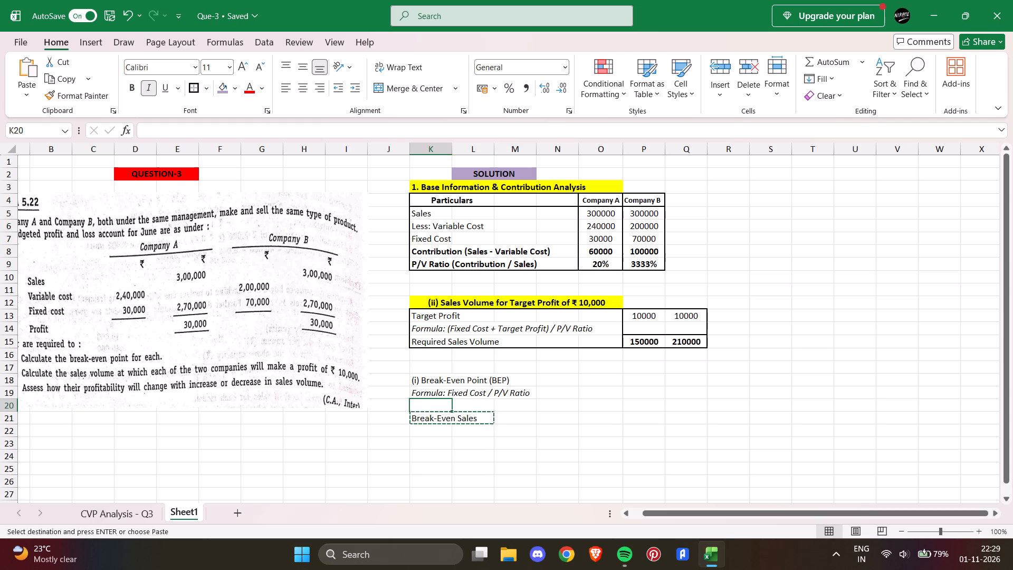
pyautogui.hotkey('ctrl', 'v')
pyautogui.click(427, 414)
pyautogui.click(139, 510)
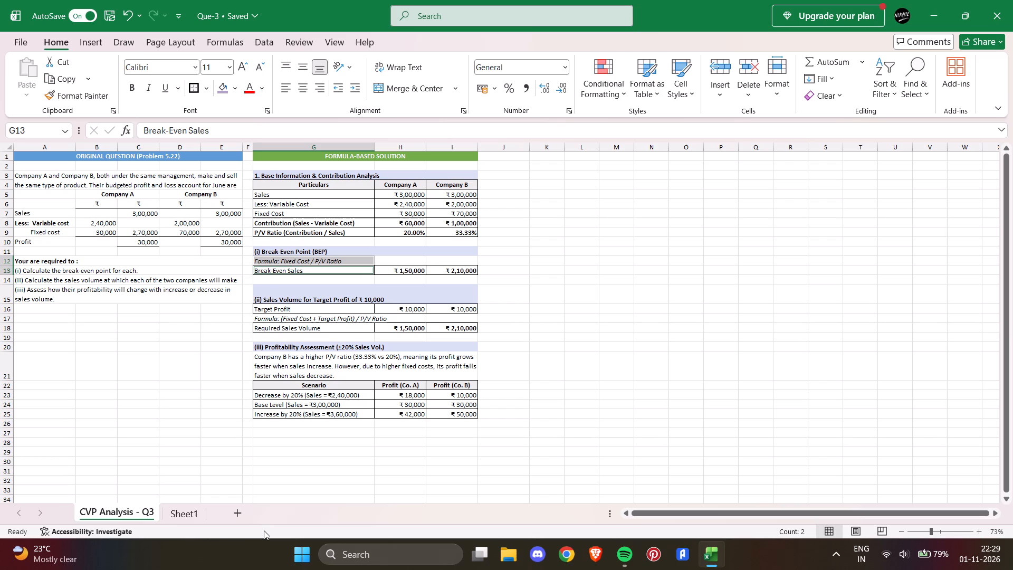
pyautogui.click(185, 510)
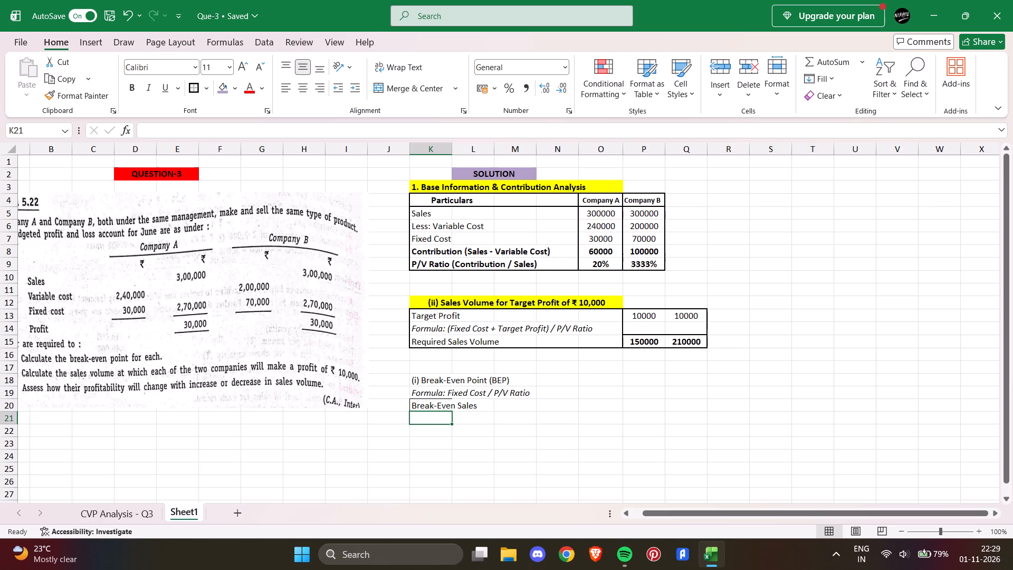
# Enter 150000 in P19 and 210000 in Q19 of Sheet1 as the break-even figures.
pyautogui.click(640, 391)
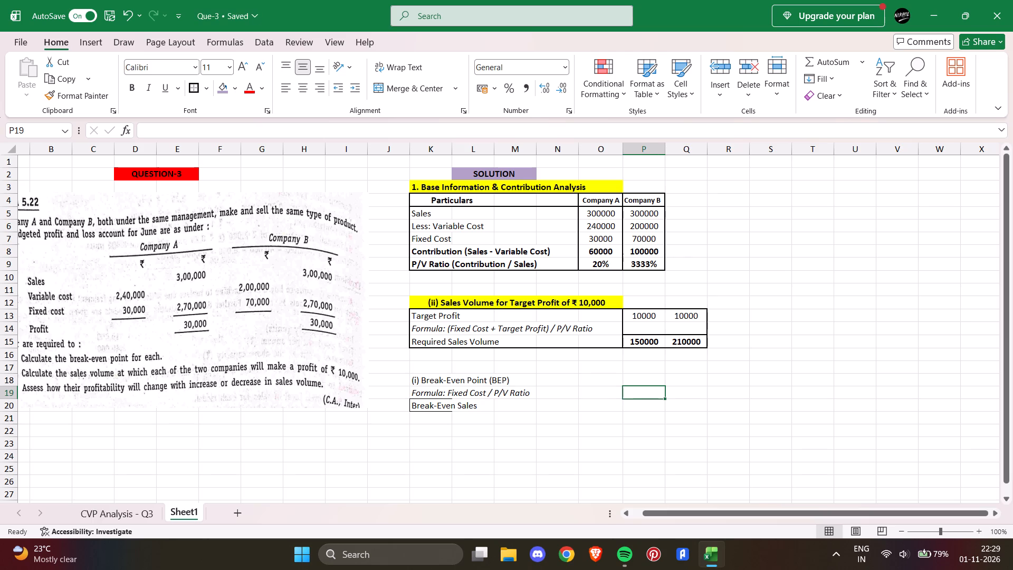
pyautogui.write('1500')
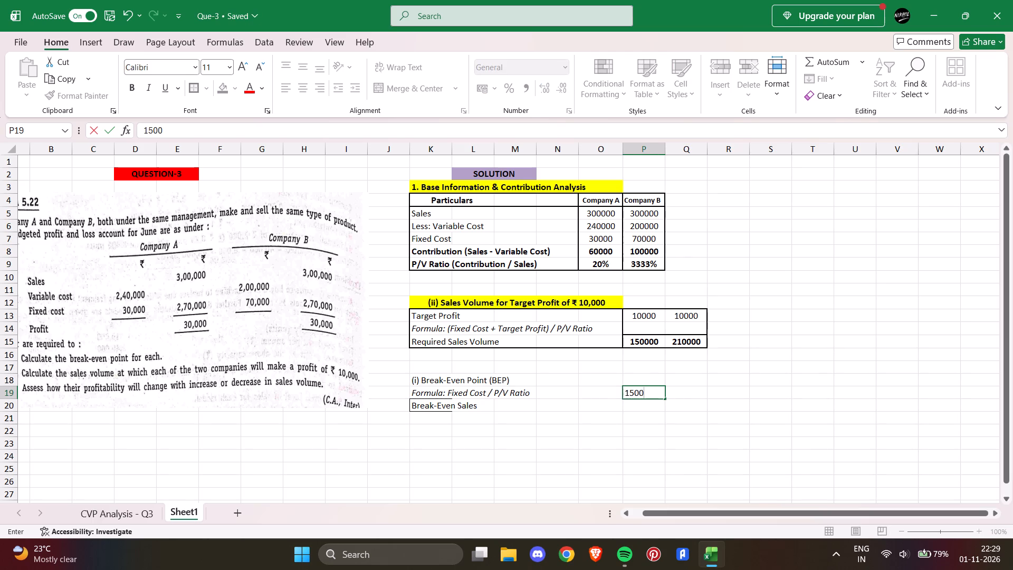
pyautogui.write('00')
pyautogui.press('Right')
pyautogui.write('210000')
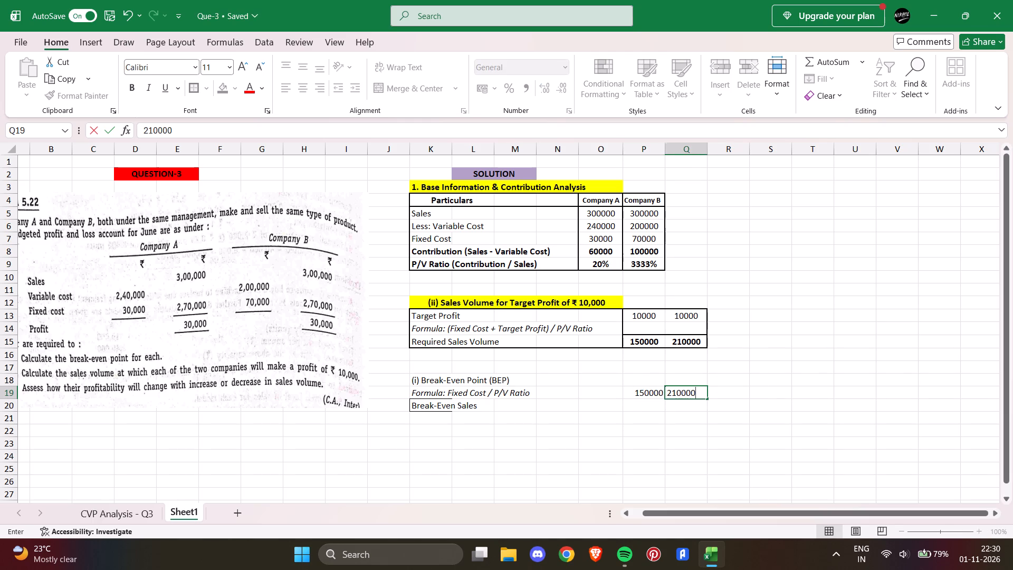
pyautogui.click(781, 374)
# Move the Company A and Company B columns from O4:P9 one column over so they start at P4.
pyautogui.moveTo(585, 199); pyautogui.dragTo(586, 201)
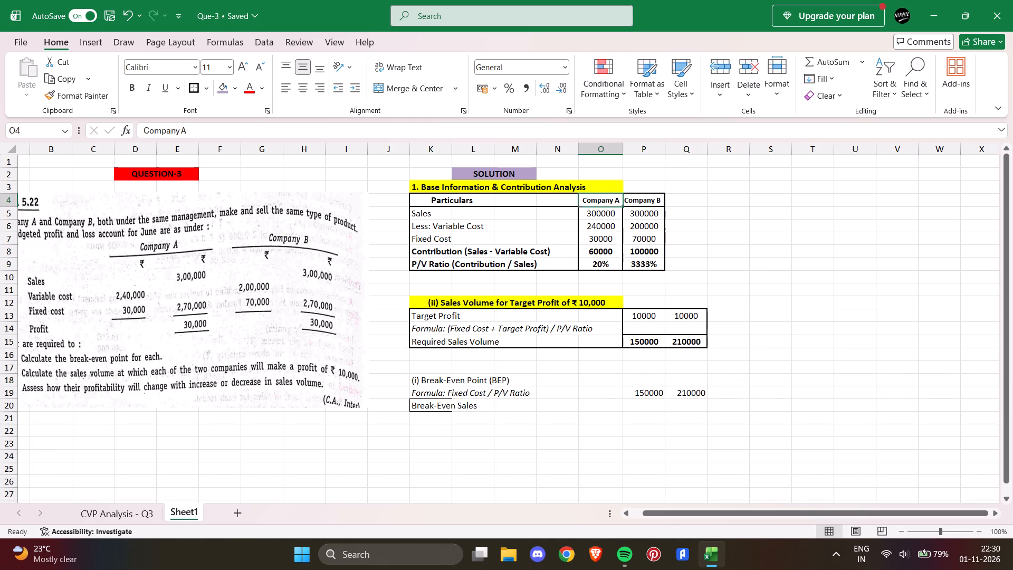
pyautogui.moveTo(586, 201); pyautogui.dragTo(648, 263)
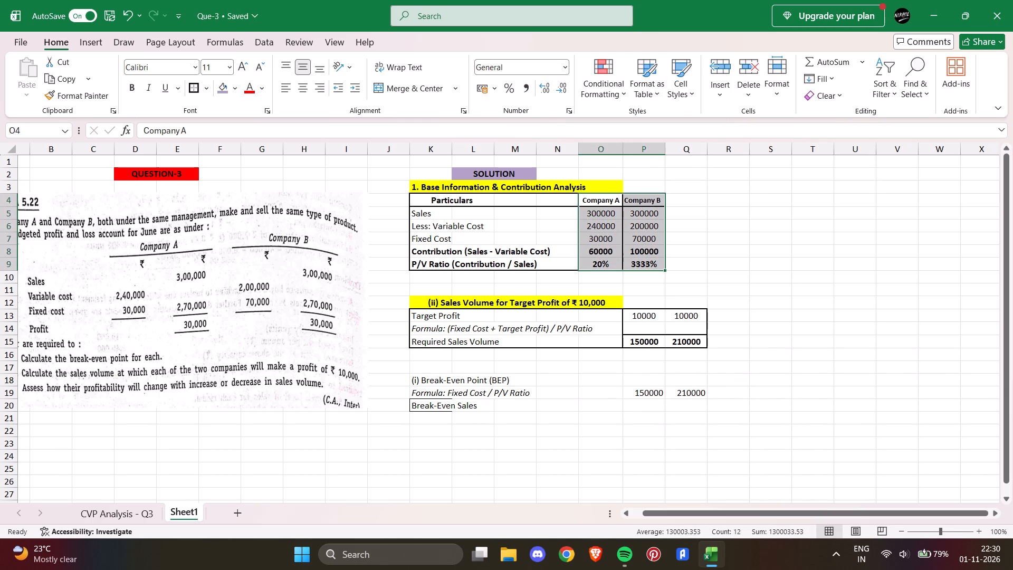
pyautogui.hotkey('ctrl', 'x')
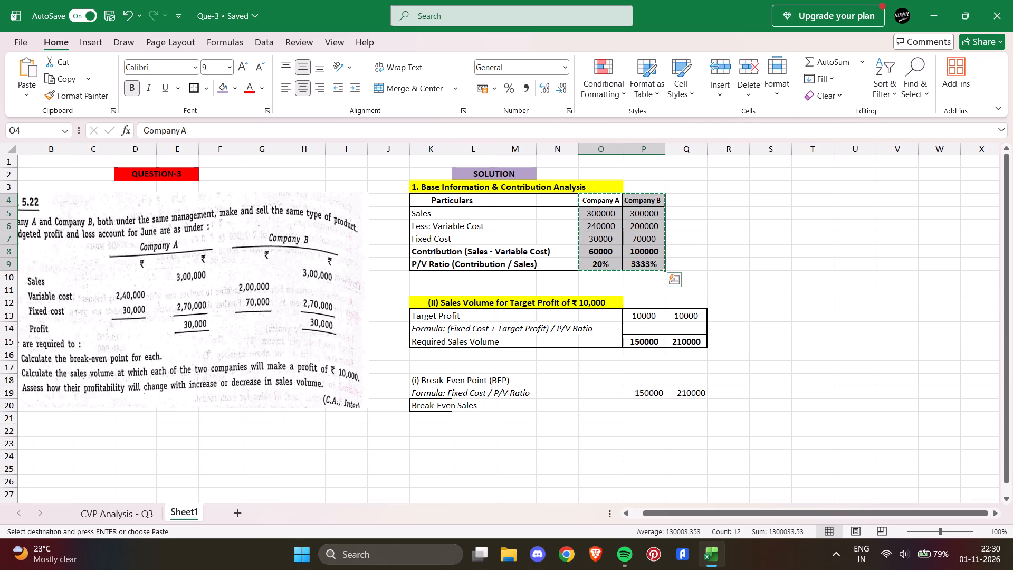
pyautogui.click(647, 201)
pyautogui.rightClick(650, 203)
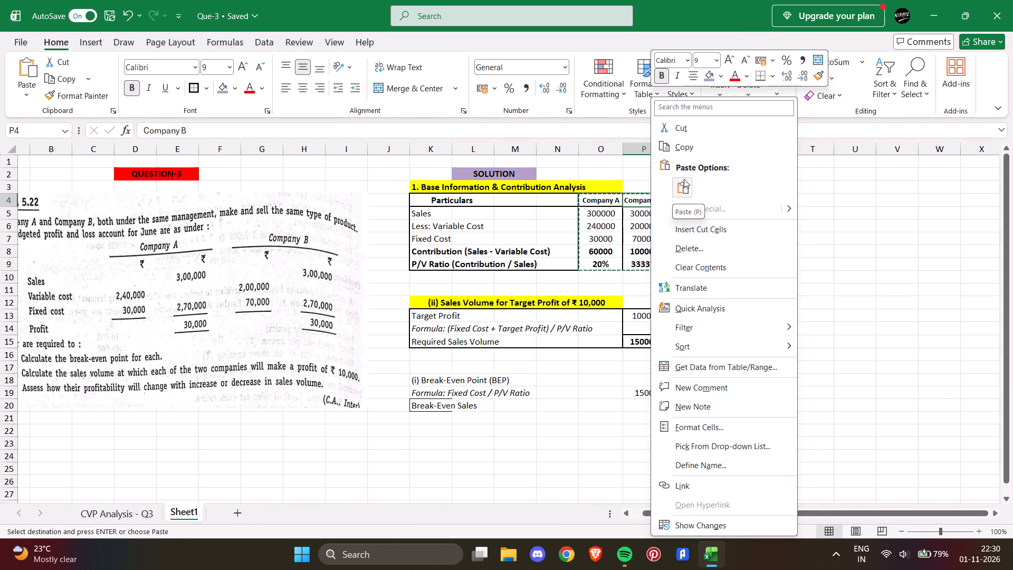
pyautogui.click(683, 180)
pyautogui.click(747, 237)
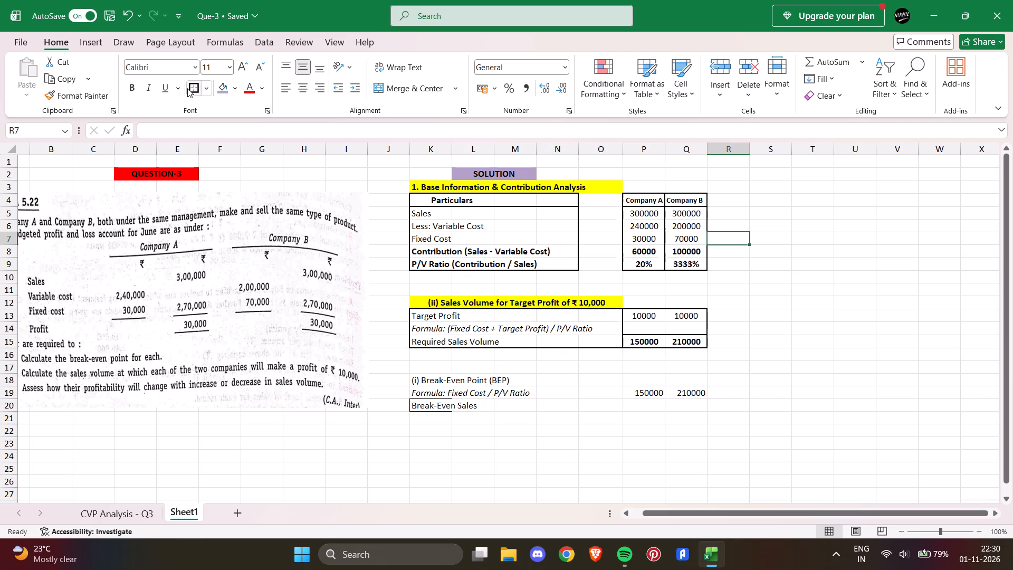
# Erase the vertical border between columns N and O in rows 4 to 9, and switch back to Thick Outside Borders.
pyautogui.click(211, 88)
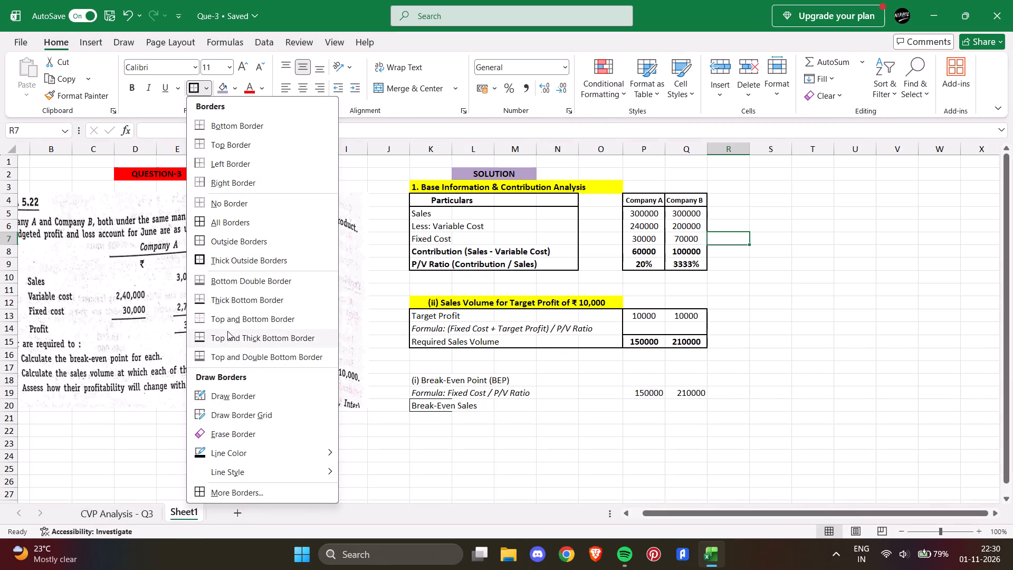
pyautogui.click(248, 436)
pyautogui.moveTo(571, 235); pyautogui.dragTo(584, 218)
pyautogui.moveTo(584, 218); pyautogui.dragTo(576, 213)
pyautogui.moveTo(584, 199); pyautogui.dragTo(582, 198)
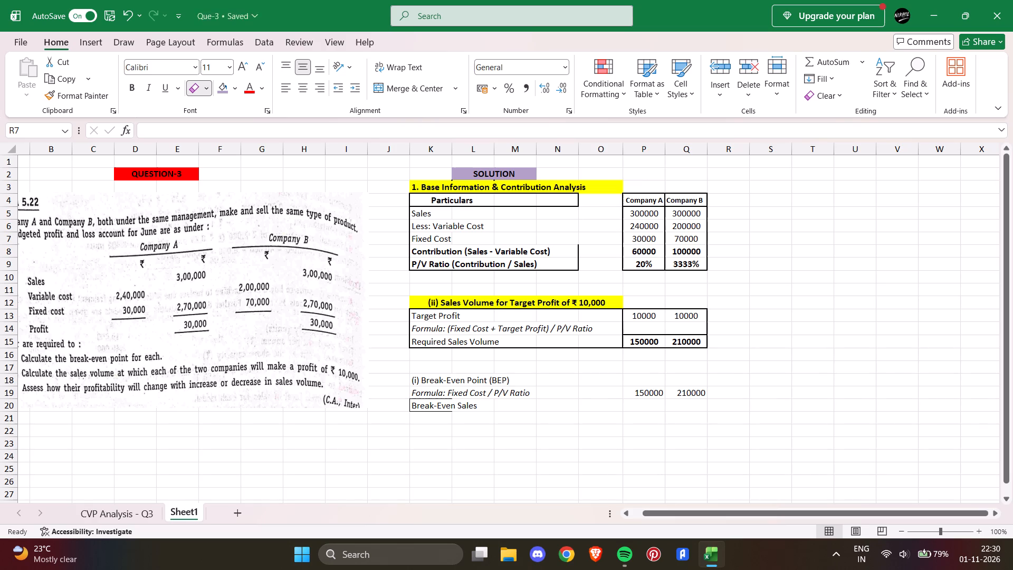
pyautogui.moveTo(582, 198); pyautogui.dragTo(579, 198)
pyautogui.moveTo(586, 248); pyautogui.dragTo(578, 263)
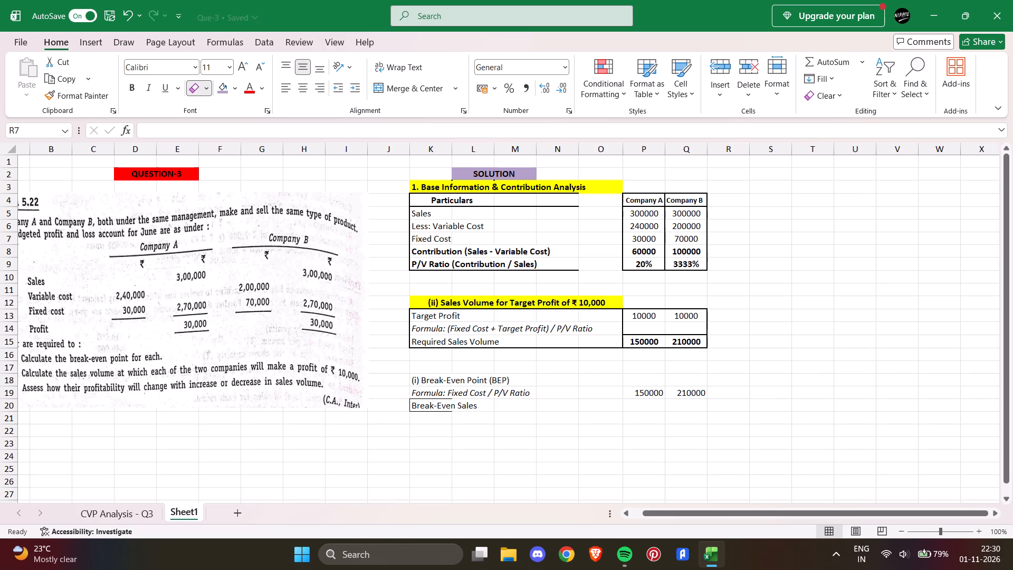
pyautogui.click(205, 90)
pyautogui.click(245, 255)
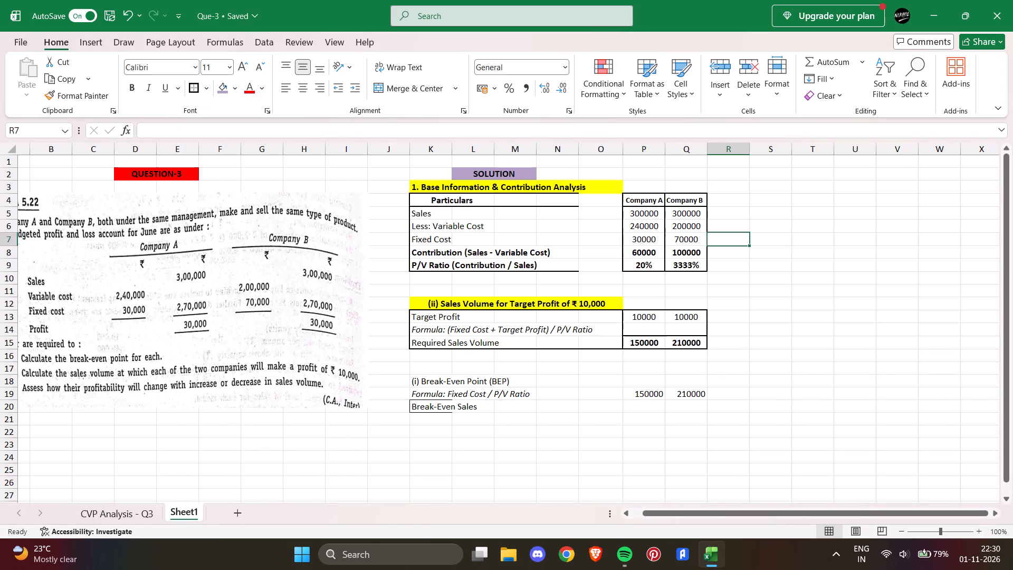
# Apply thick outside borders to the base information range K4:P9 and to its Particulars header K4:O4.
pyautogui.moveTo(427, 202); pyautogui.dragTo(663, 231)
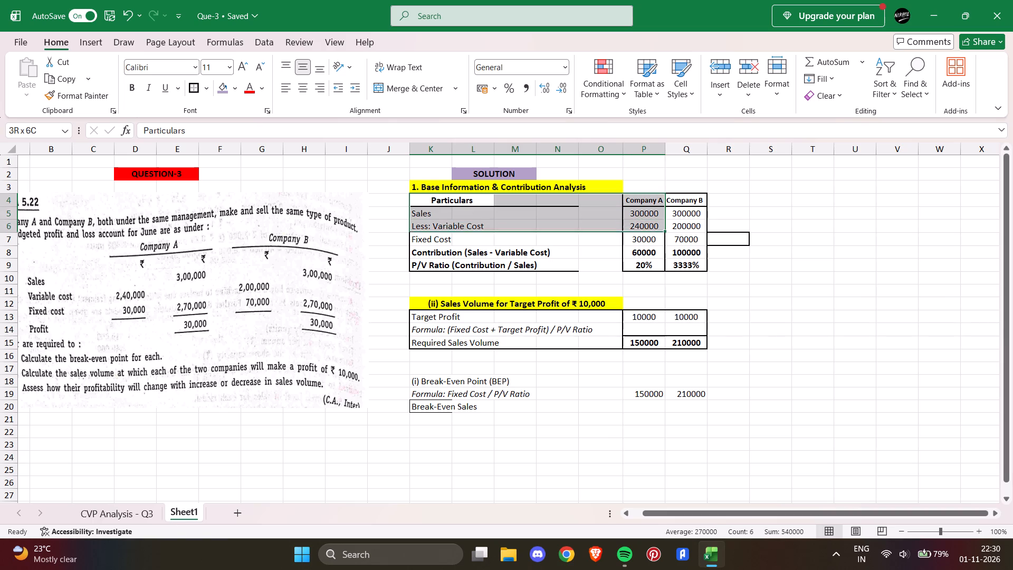
pyautogui.moveTo(663, 231); pyautogui.dragTo(663, 266)
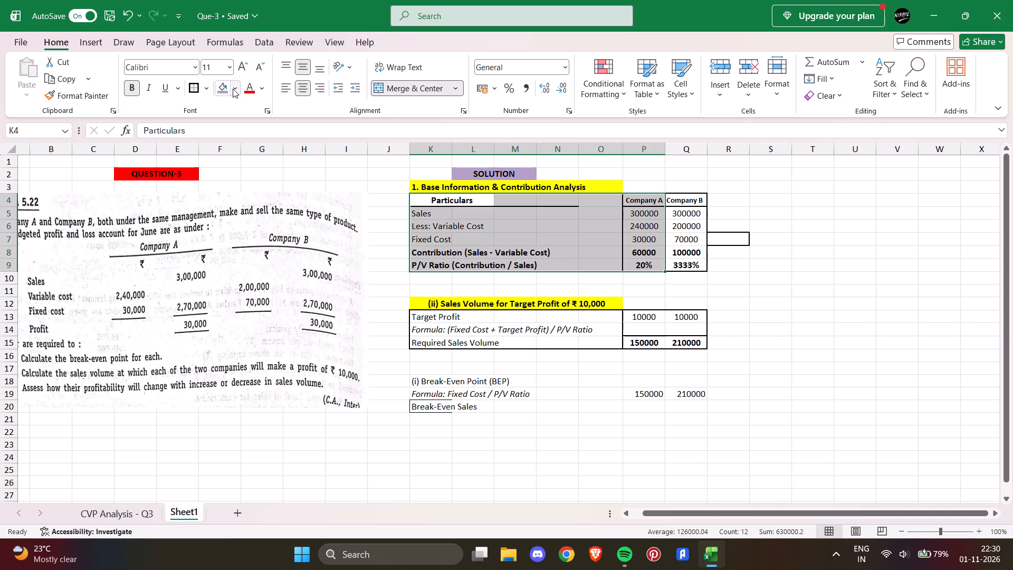
pyautogui.click(202, 94)
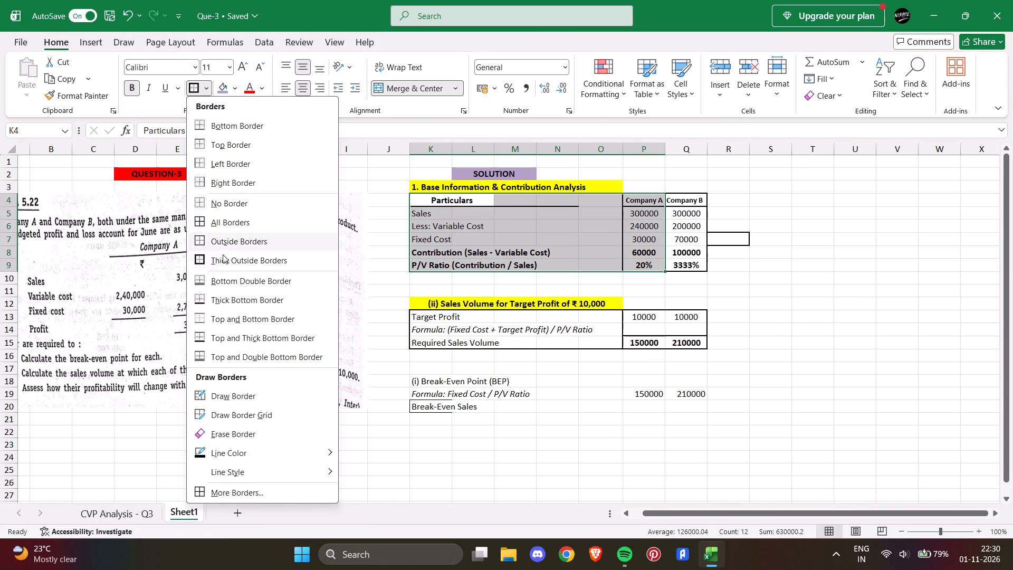
pyautogui.click(222, 258)
pyautogui.moveTo(418, 200); pyautogui.dragTo(613, 205)
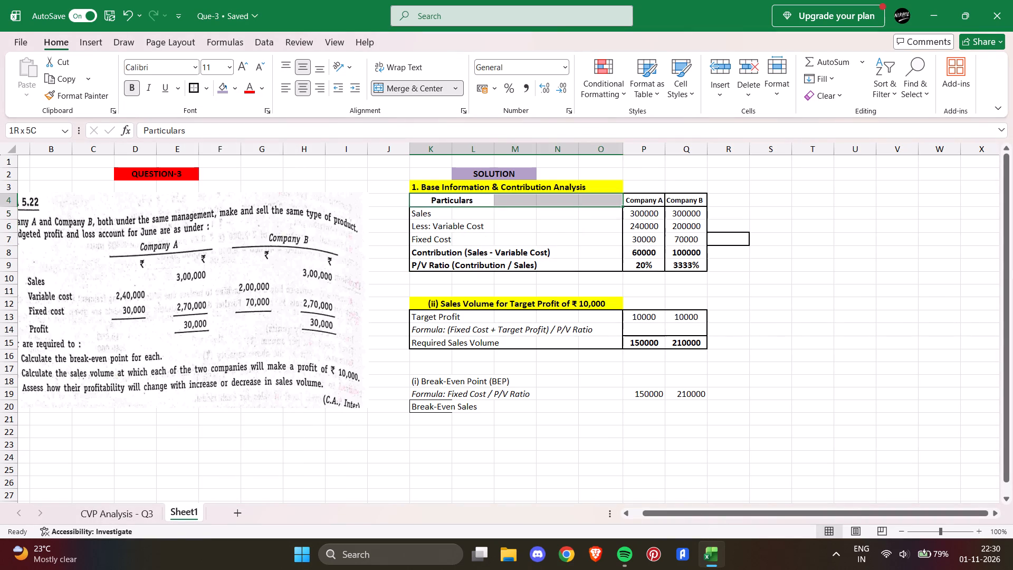
pyautogui.moveTo(613, 205); pyautogui.dragTo(617, 205)
pyautogui.click(197, 88)
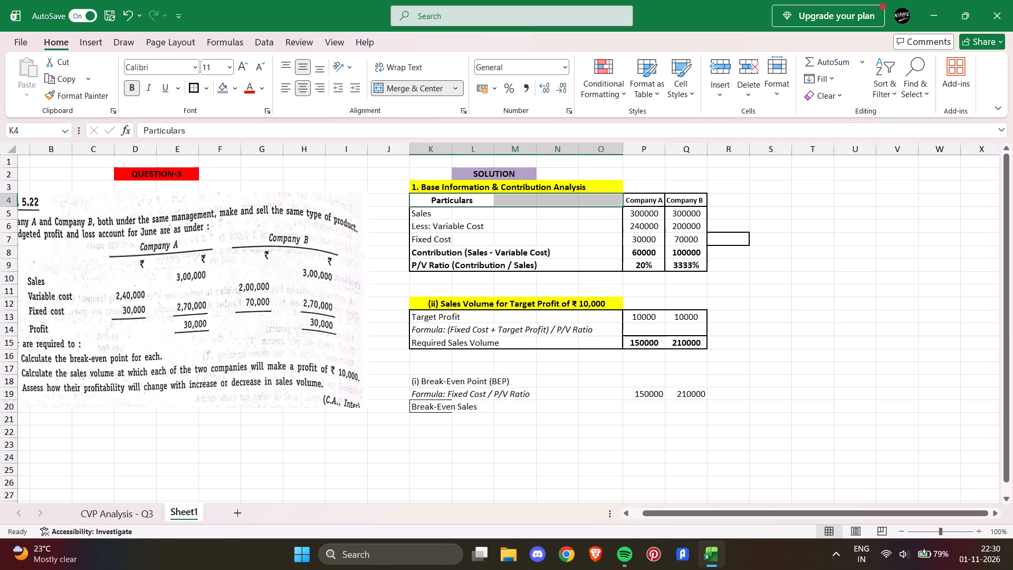
pyautogui.click(768, 242)
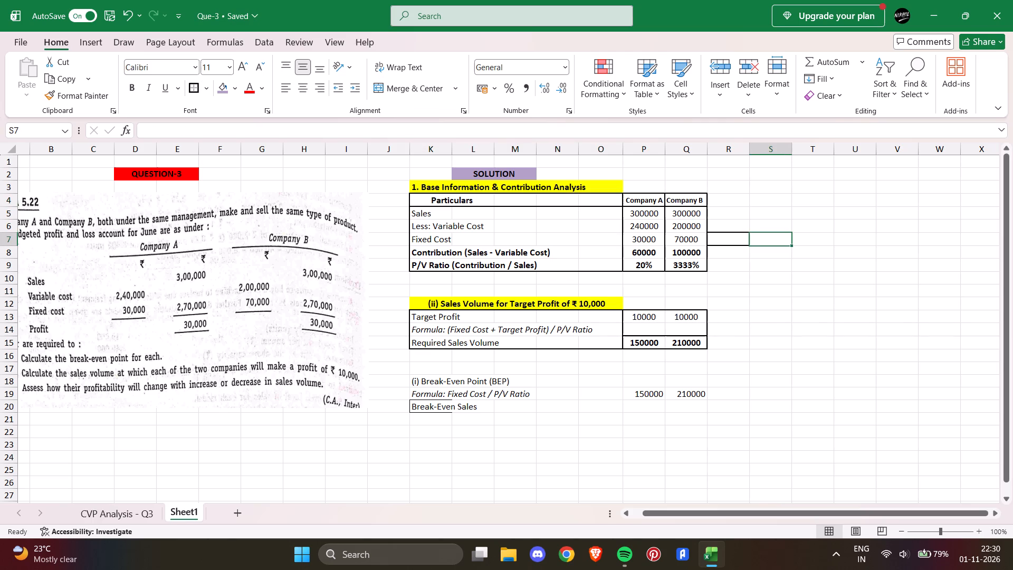
# Center the values in P19:Q19 and give them a thick outside border.
pyautogui.moveTo(635, 395); pyautogui.dragTo(693, 392)
pyautogui.click(297, 90)
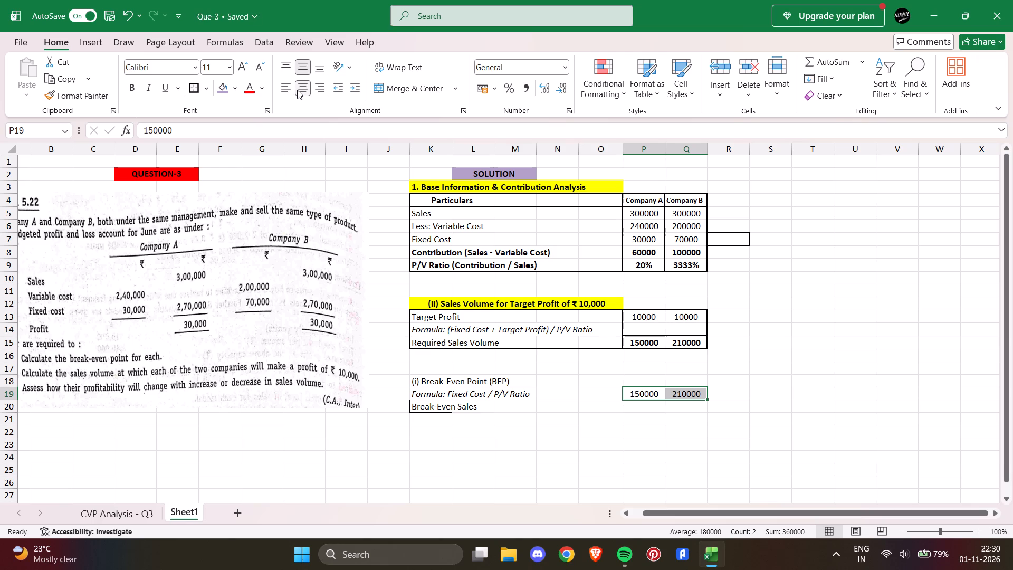
pyautogui.click(198, 88)
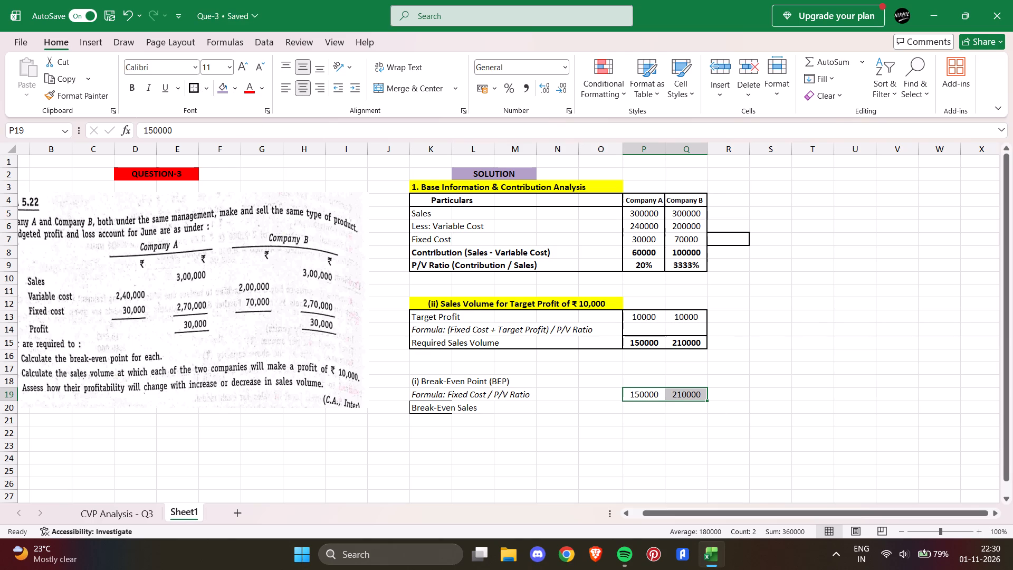
# Outline the Break-Even Point table K18:Q20 with thick outside borders.
pyautogui.moveTo(413, 380); pyautogui.dragTo(662, 405)
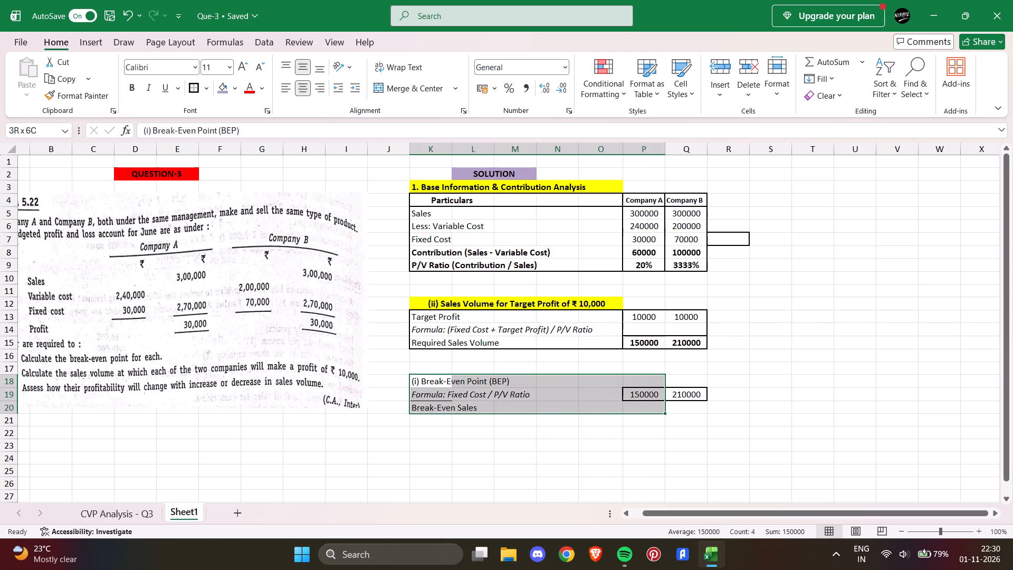
pyautogui.moveTo(662, 405); pyautogui.dragTo(700, 405)
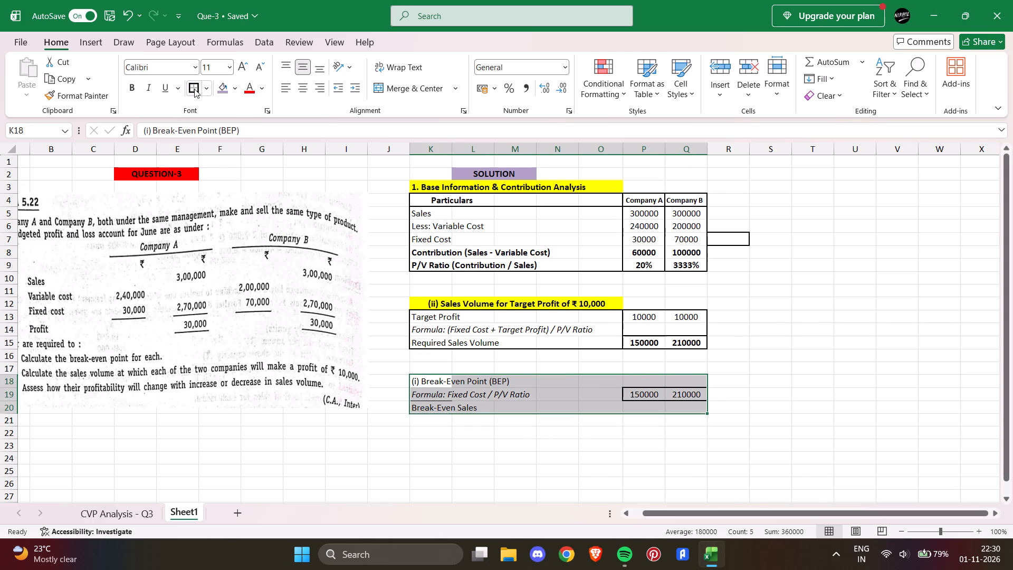
pyautogui.click(194, 89)
# Move the values 150000 and 210000 from P19:Q19 down to P20:Q20, beside the Break-Even Sales label.
pyautogui.moveTo(628, 391); pyautogui.dragTo(631, 391)
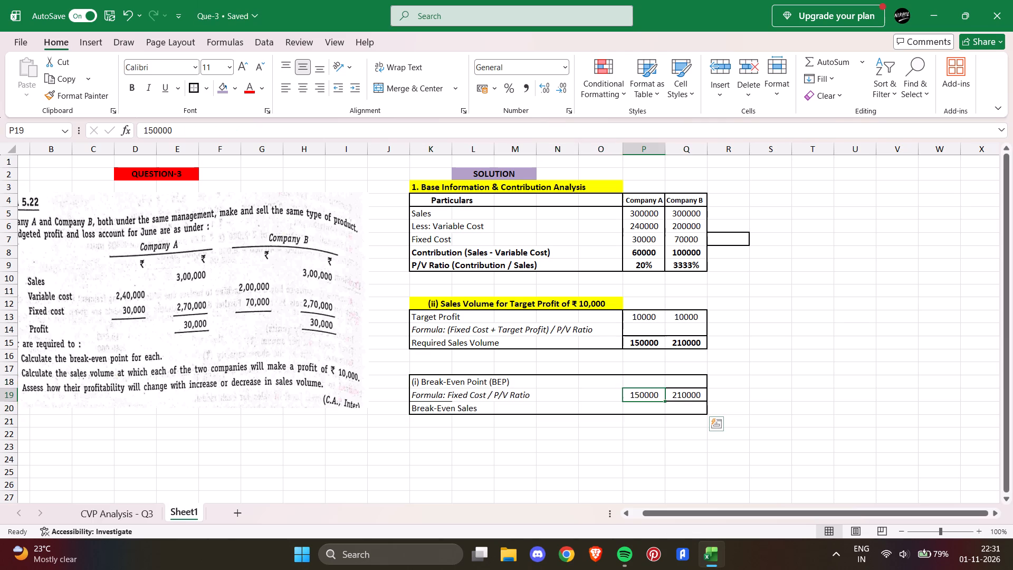
pyautogui.moveTo(631, 391); pyautogui.dragTo(688, 395)
pyautogui.hotkey('ctrl', 'x')
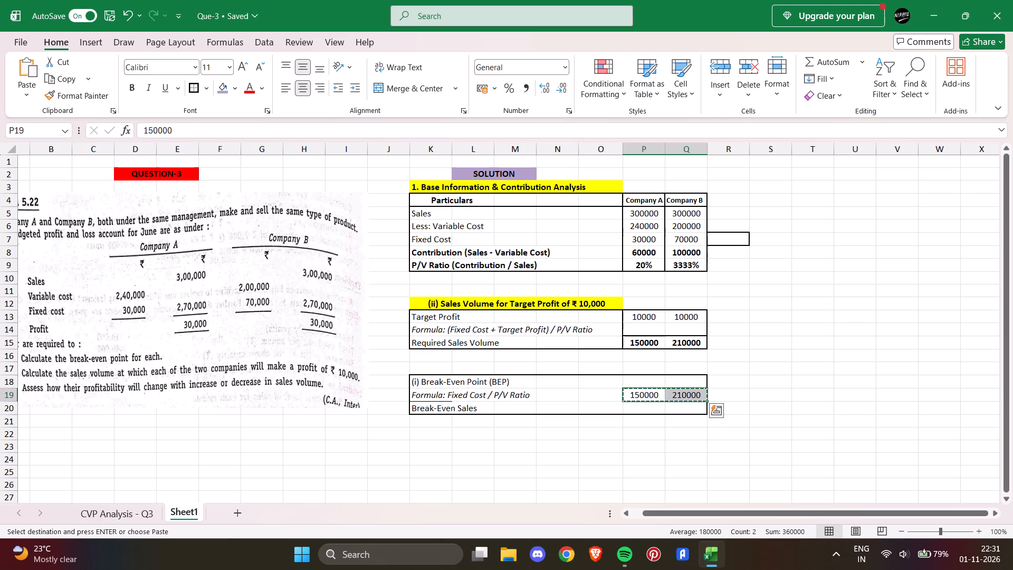
pyautogui.click(657, 409)
pyautogui.hotkey('ctrl', 'v')
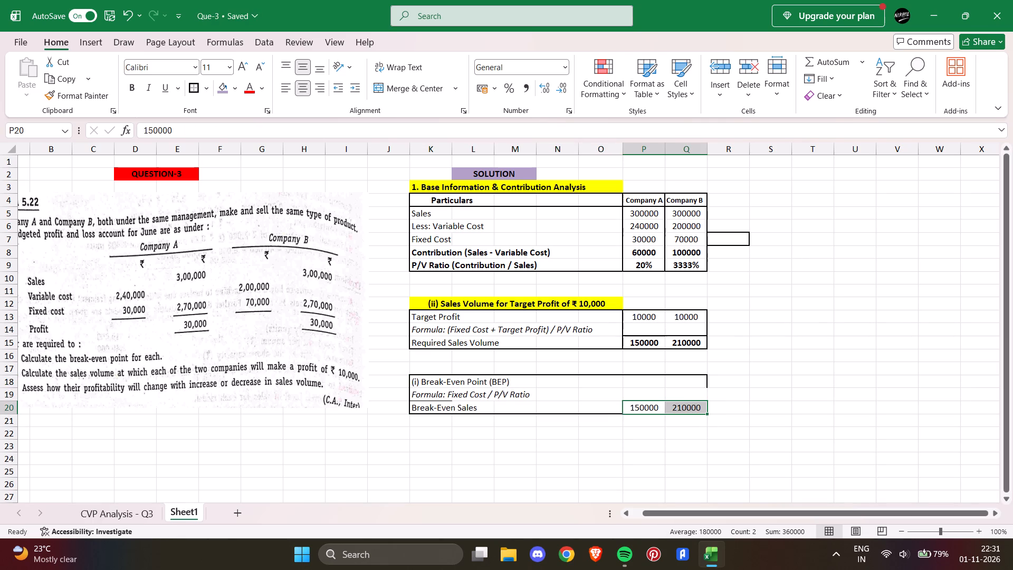
# Erase the leftover border line below the formula text in K19, and switch back to Thick Outside Borders.
pyautogui.click(427, 400)
pyautogui.click(207, 83)
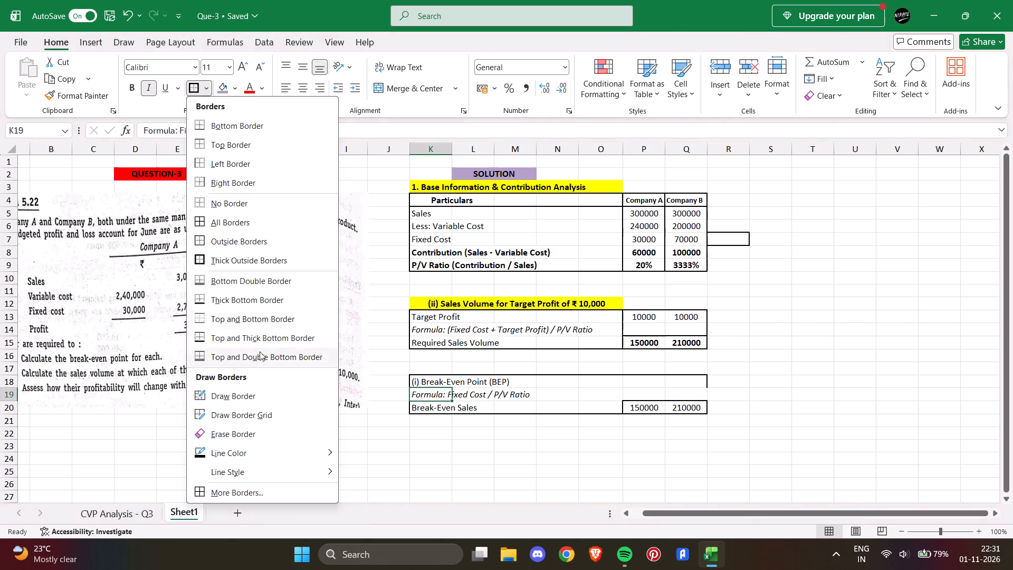
pyautogui.click(249, 430)
pyautogui.moveTo(455, 400); pyautogui.dragTo(435, 402)
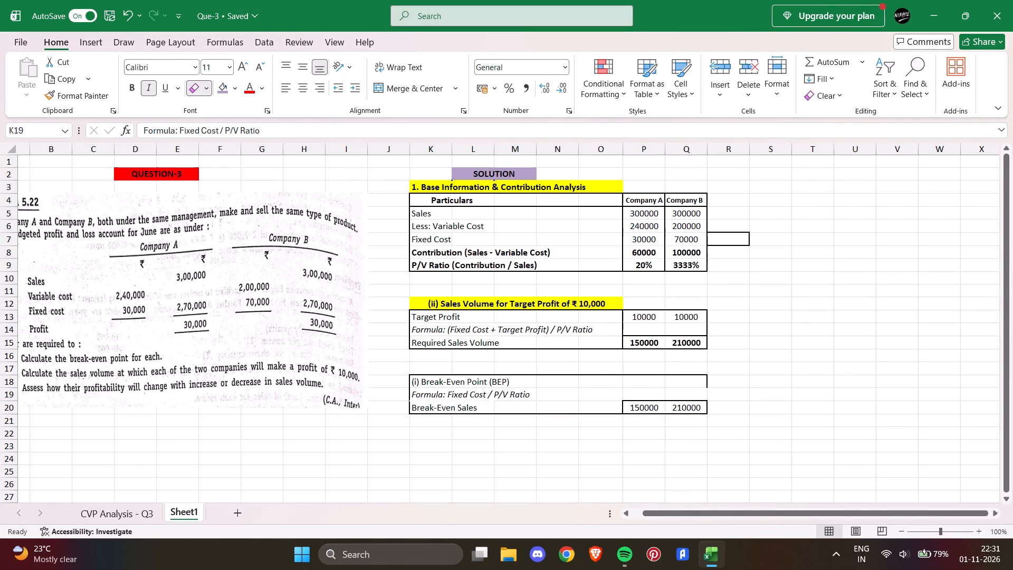
pyautogui.moveTo(435, 402); pyautogui.dragTo(430, 402)
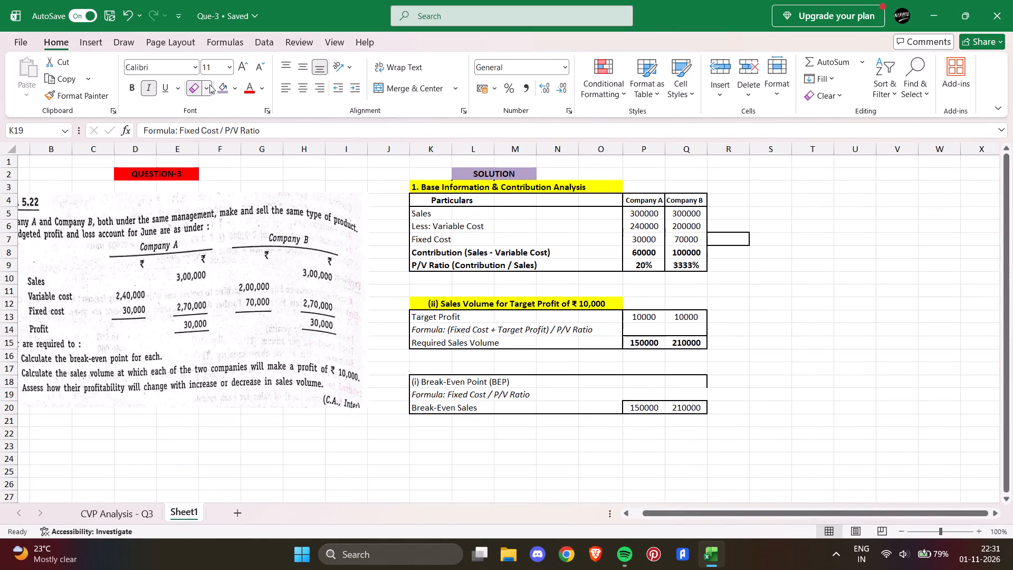
pyautogui.click(209, 84)
pyautogui.click(246, 264)
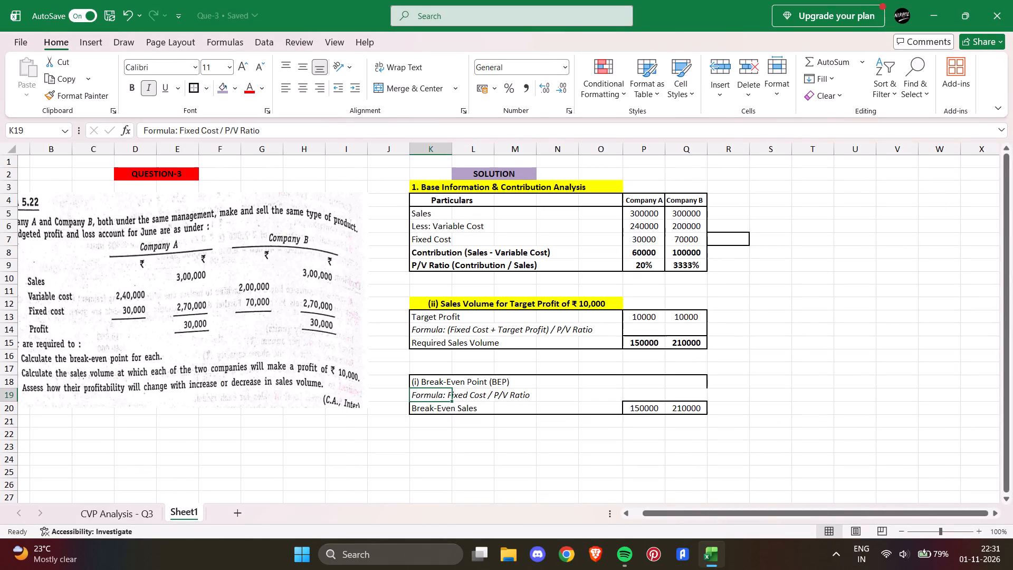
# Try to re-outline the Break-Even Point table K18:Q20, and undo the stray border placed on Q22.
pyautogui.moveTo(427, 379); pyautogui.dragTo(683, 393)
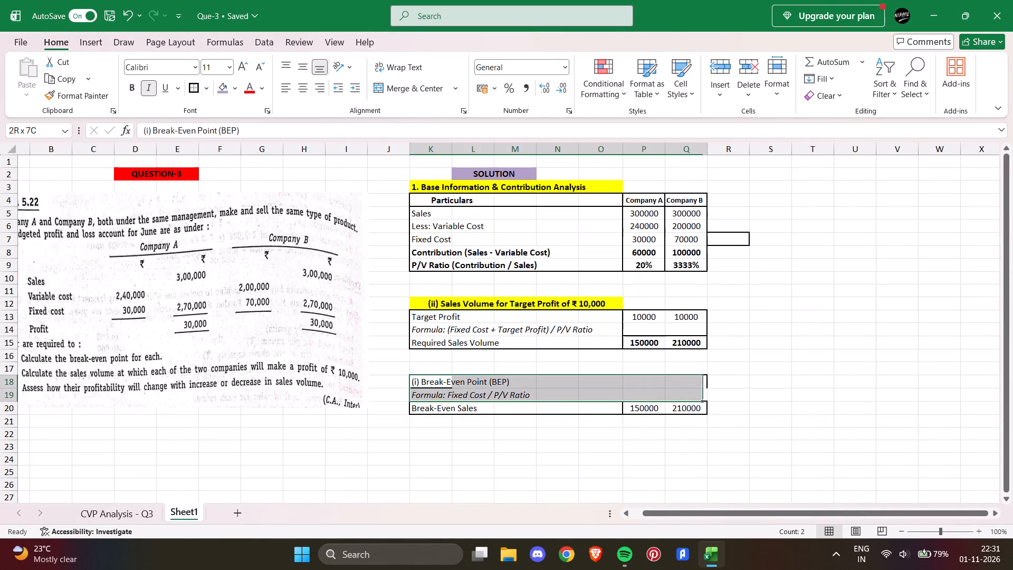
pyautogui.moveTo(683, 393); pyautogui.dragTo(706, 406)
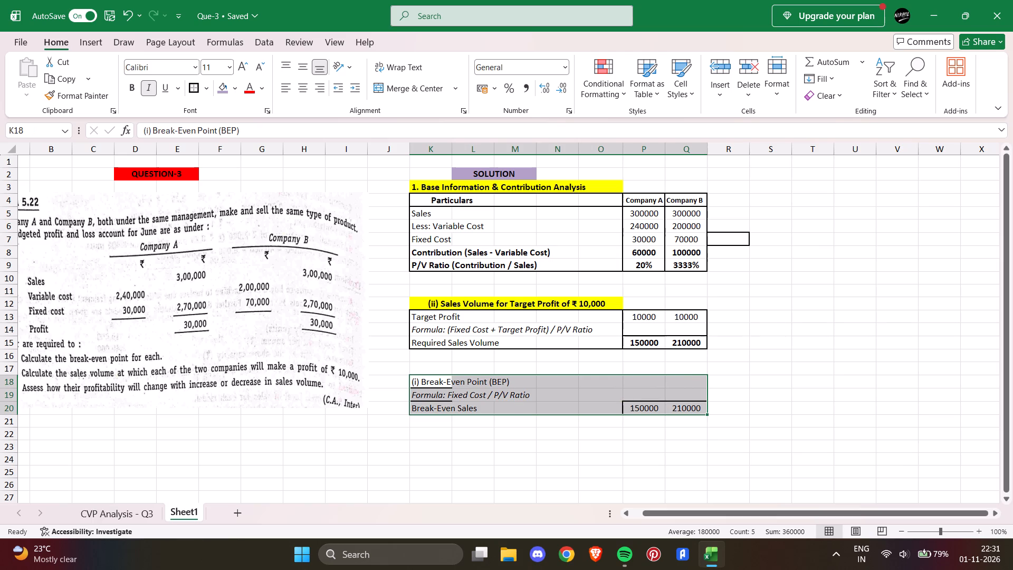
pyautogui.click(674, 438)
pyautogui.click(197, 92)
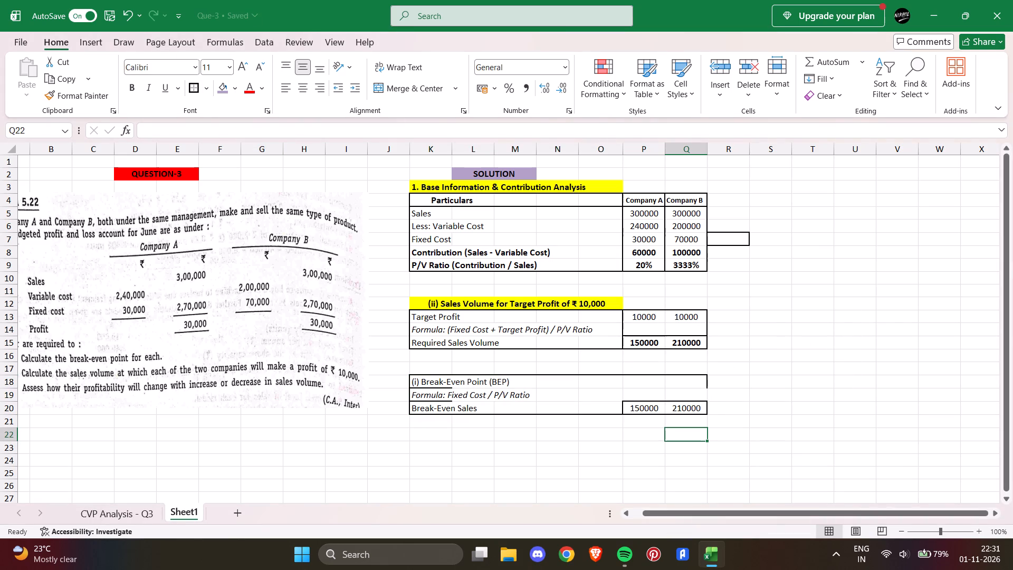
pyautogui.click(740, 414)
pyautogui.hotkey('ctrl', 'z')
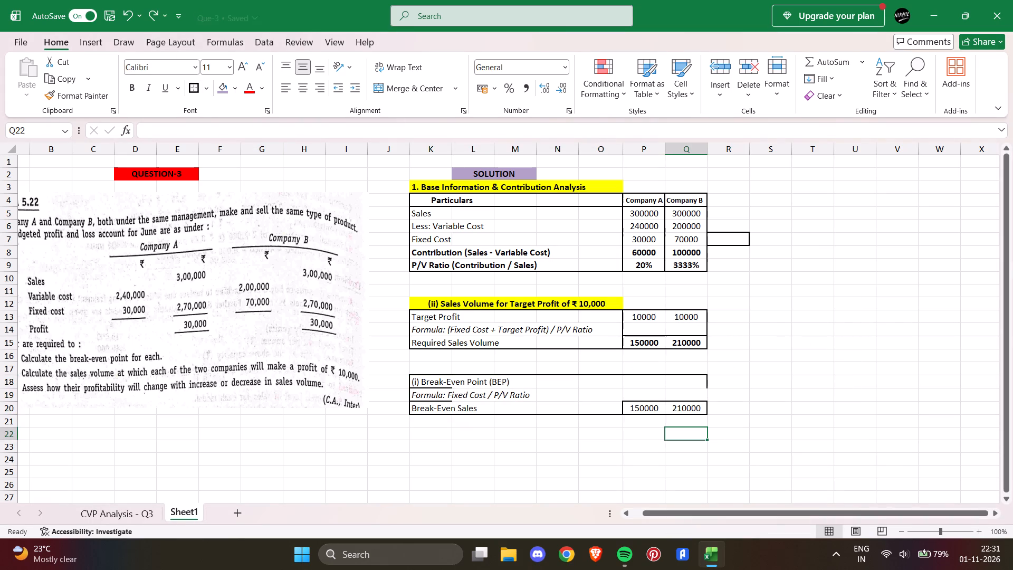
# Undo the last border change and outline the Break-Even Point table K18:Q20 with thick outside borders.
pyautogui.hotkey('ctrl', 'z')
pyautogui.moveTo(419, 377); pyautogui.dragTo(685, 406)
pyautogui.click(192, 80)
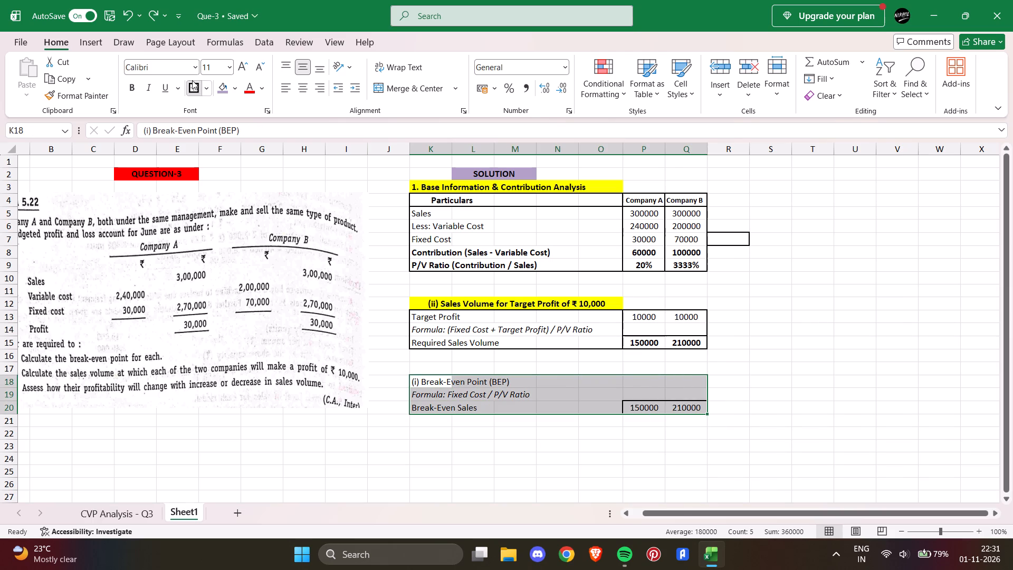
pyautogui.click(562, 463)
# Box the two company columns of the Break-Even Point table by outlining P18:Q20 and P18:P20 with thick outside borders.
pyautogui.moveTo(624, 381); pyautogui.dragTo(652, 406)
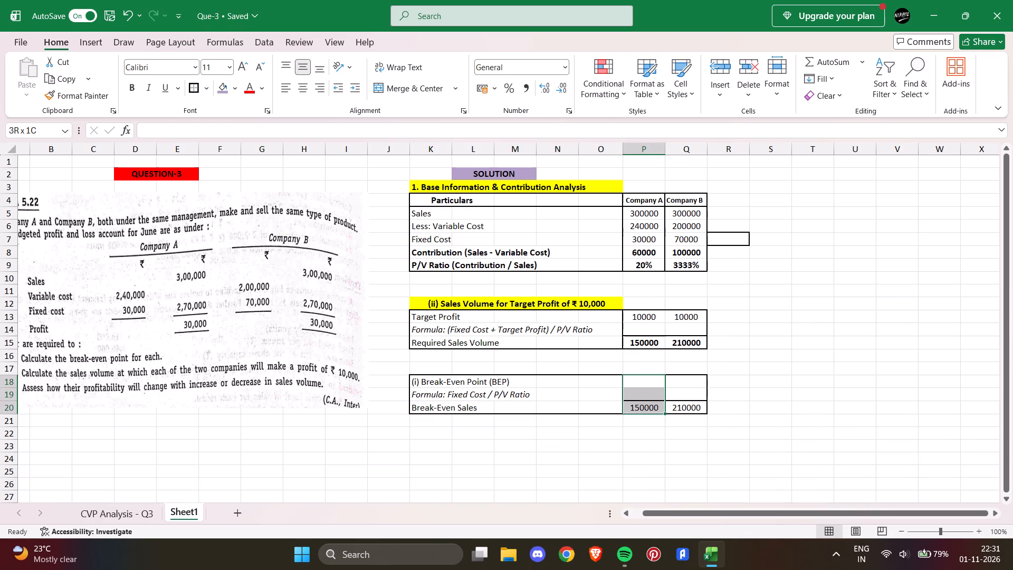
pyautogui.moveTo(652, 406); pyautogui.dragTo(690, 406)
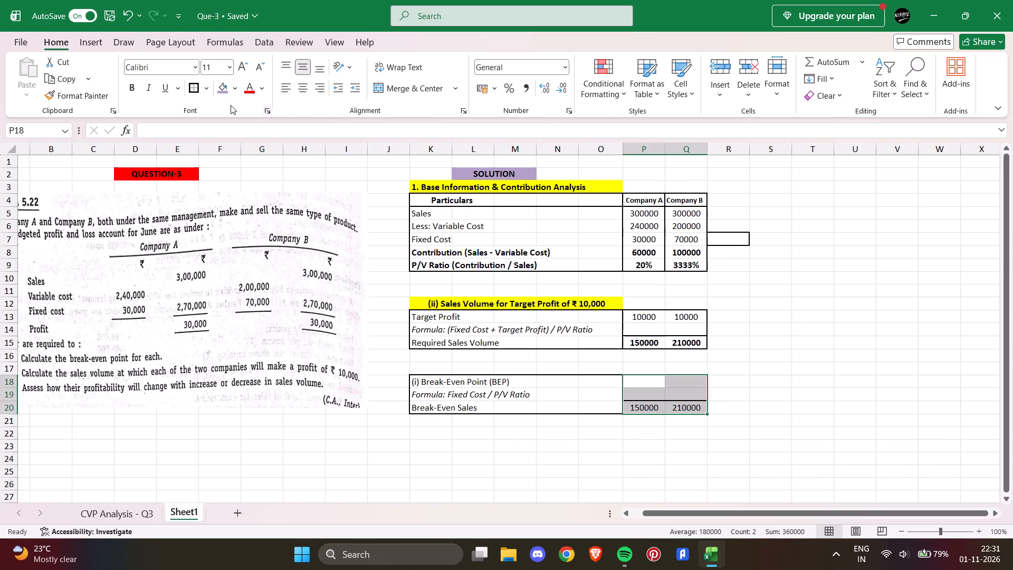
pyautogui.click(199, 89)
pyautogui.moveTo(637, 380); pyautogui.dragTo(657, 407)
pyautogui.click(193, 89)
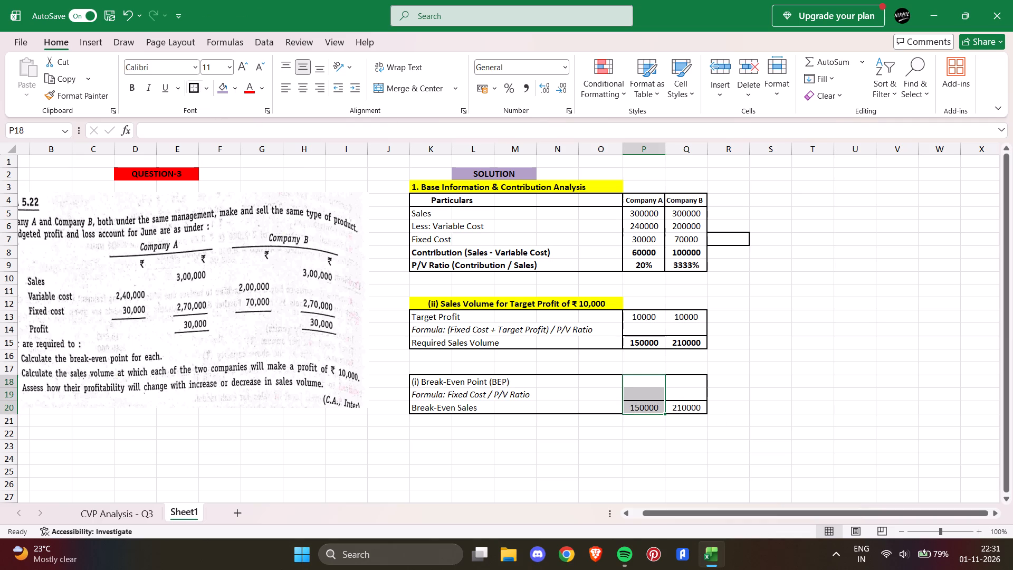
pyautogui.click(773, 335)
# Outline the Company A column P13:P15 of the target-profit table with thick outside borders.
pyautogui.moveTo(627, 311); pyautogui.dragTo(662, 346)
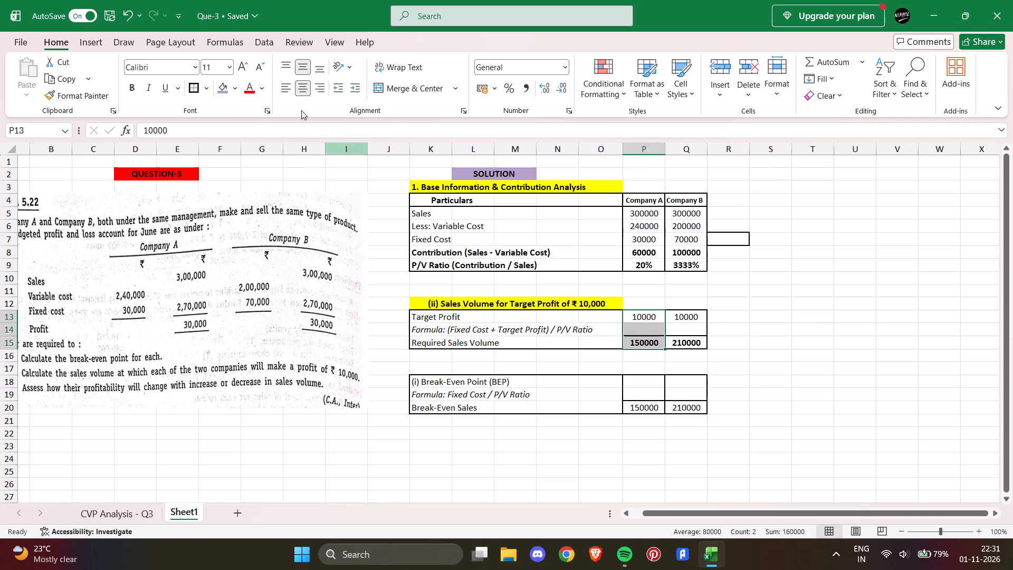
pyautogui.click(198, 91)
pyautogui.click(730, 331)
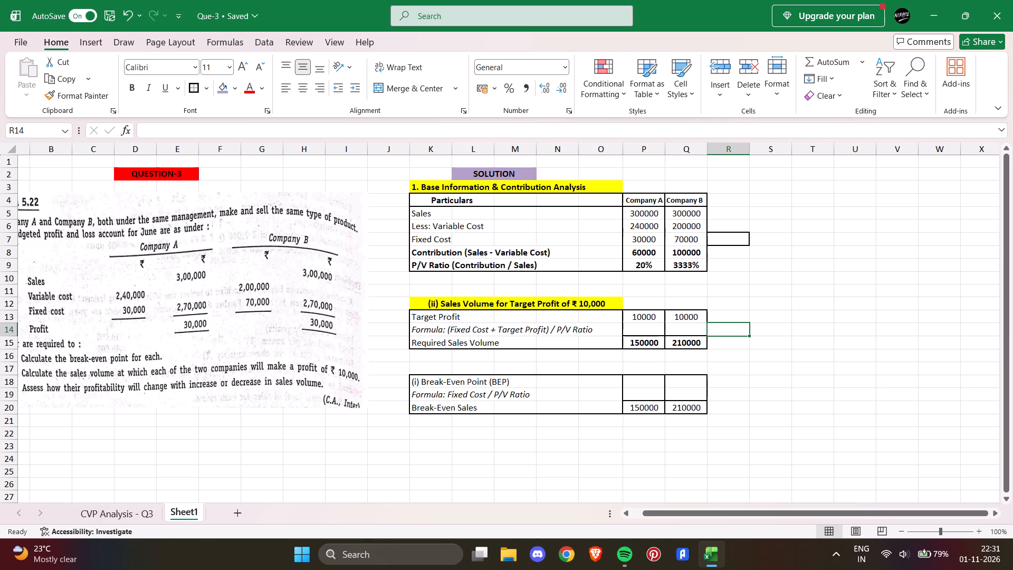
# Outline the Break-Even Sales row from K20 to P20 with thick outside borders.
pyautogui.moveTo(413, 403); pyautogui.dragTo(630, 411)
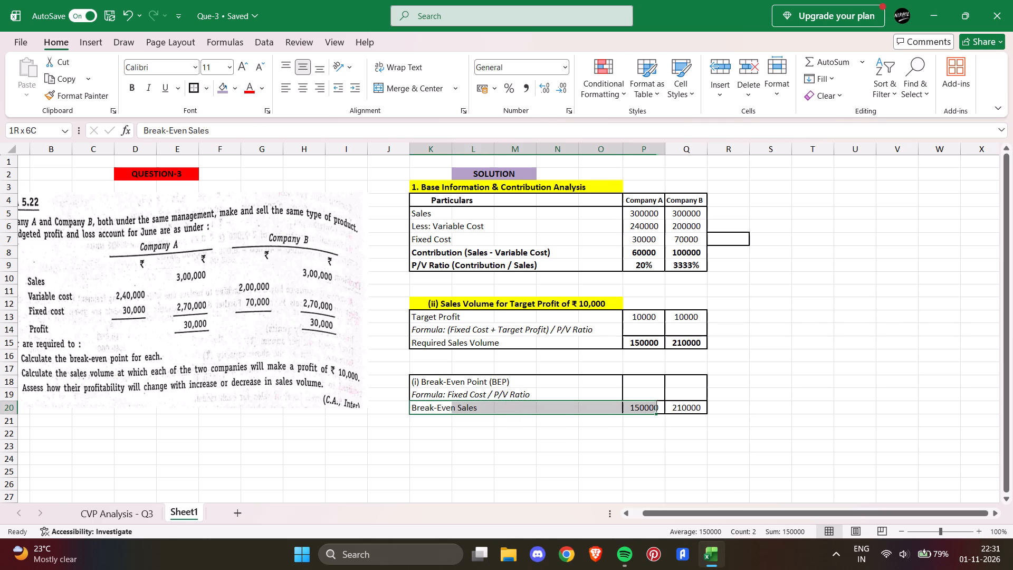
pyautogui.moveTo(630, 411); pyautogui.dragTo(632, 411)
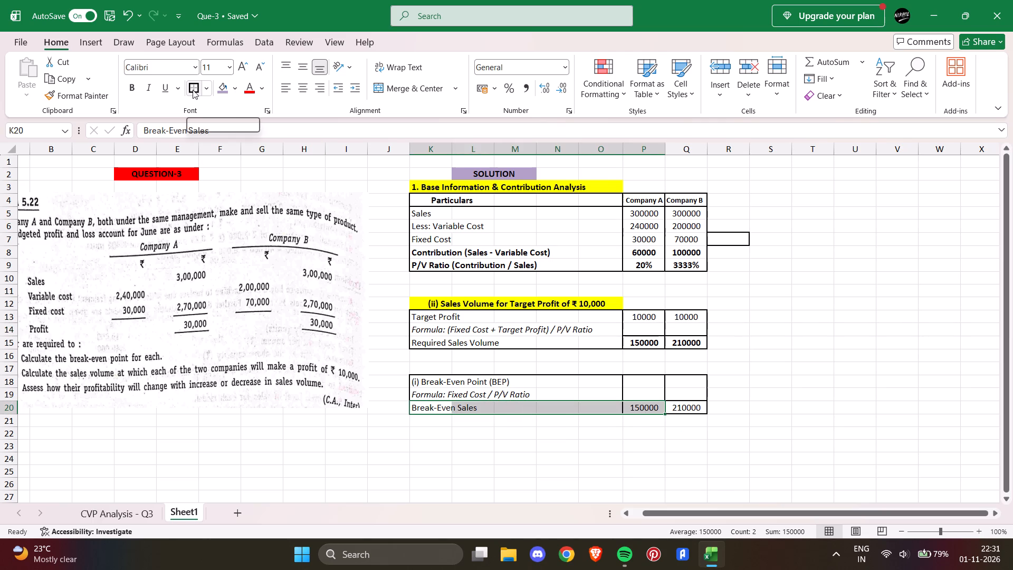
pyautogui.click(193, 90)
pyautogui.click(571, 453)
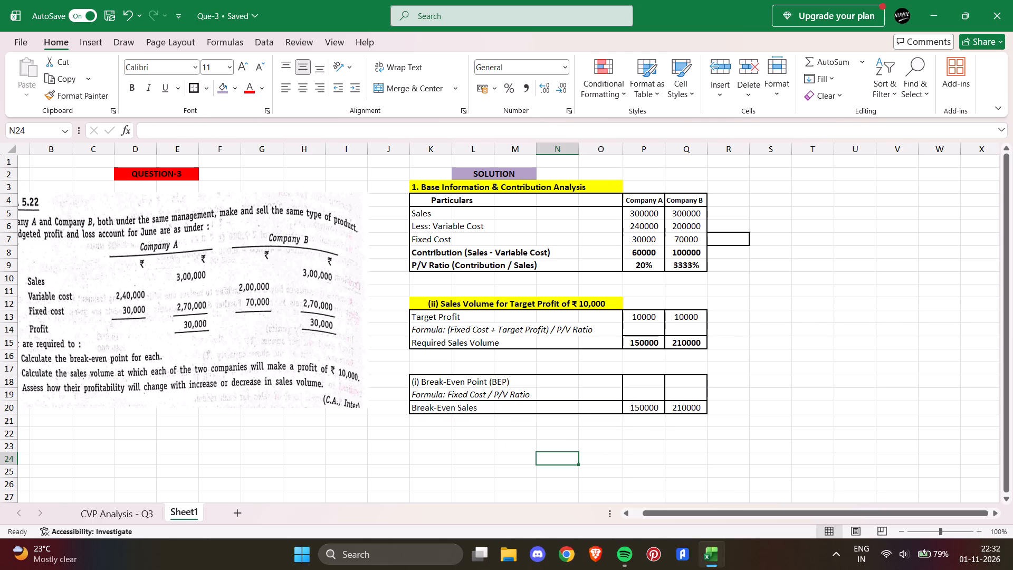
# Erase the borders around the Break-Even Point heading row K18:Q18 and above K20.
pyautogui.moveTo(414, 381); pyautogui.dragTo(499, 378)
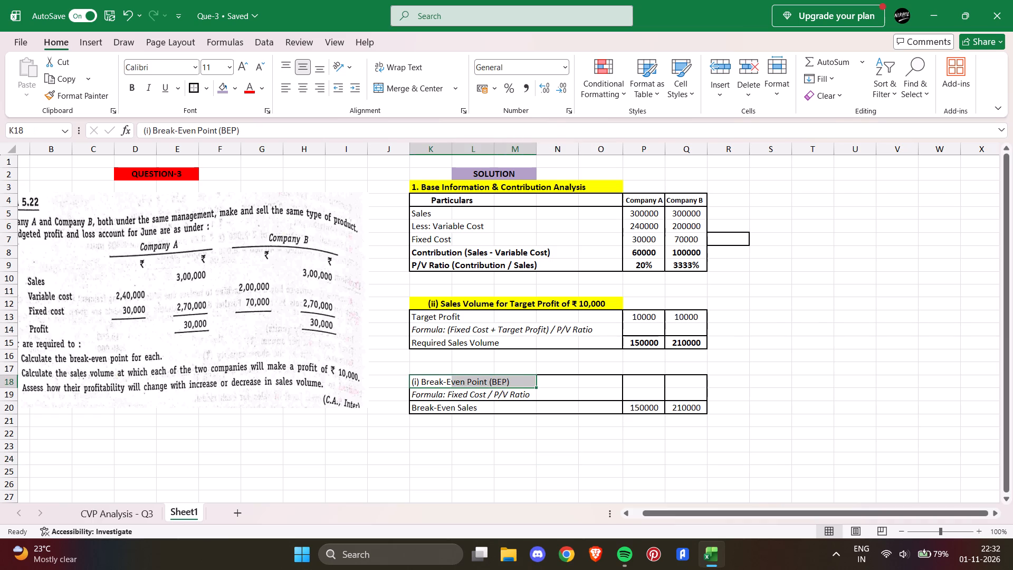
pyautogui.click(202, 90)
pyautogui.click(248, 429)
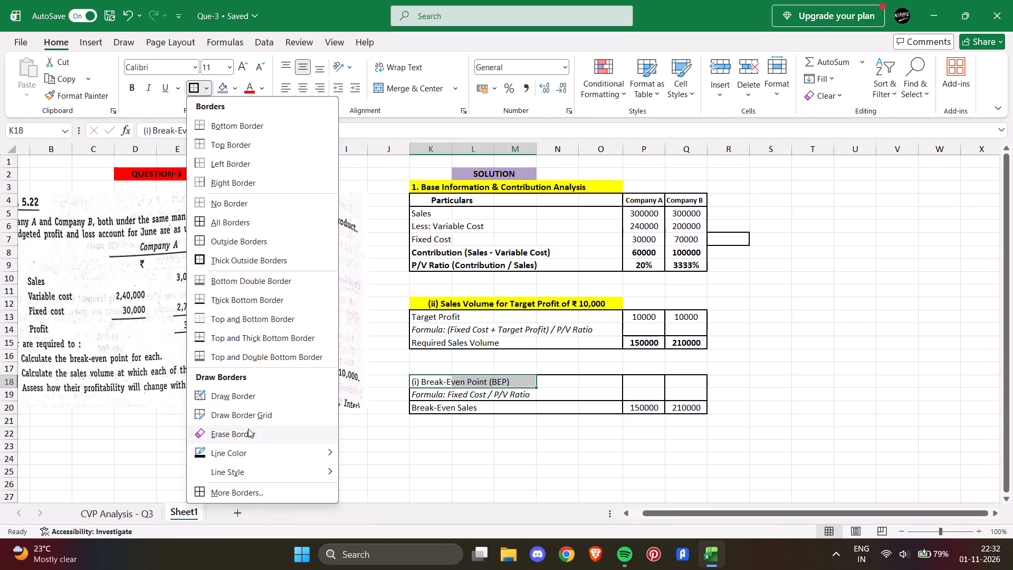
pyautogui.moveTo(452, 380); pyautogui.dragTo(497, 379)
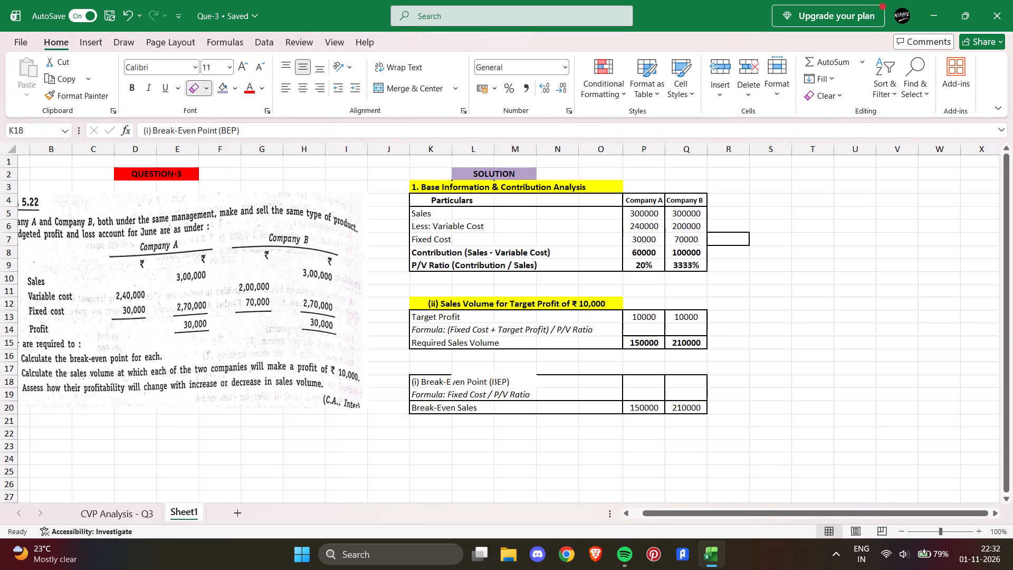
pyautogui.moveTo(497, 379); pyautogui.dragTo(714, 370)
pyautogui.moveTo(451, 372); pyautogui.dragTo(442, 370)
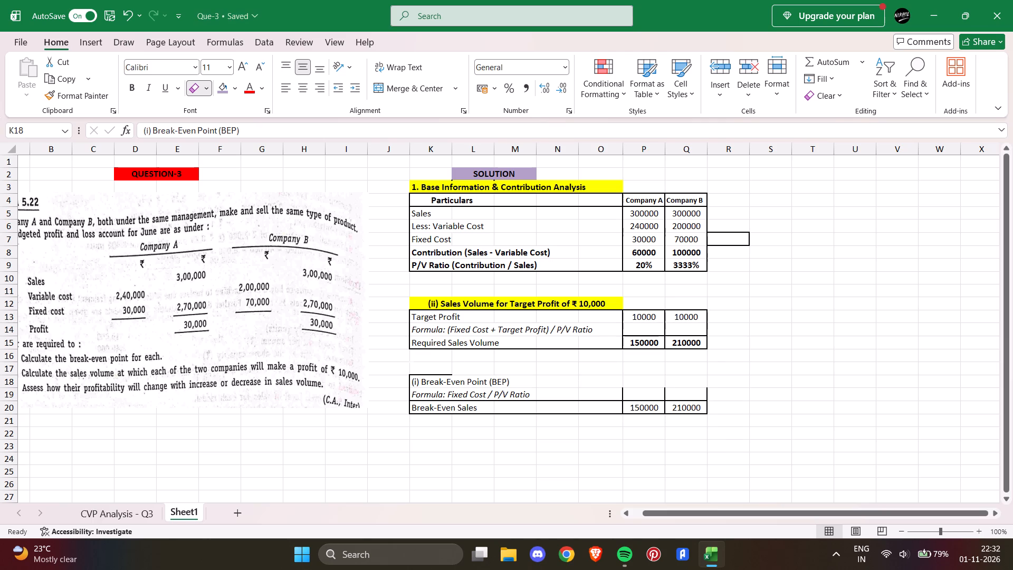
pyautogui.moveTo(442, 370); pyautogui.dragTo(419, 382)
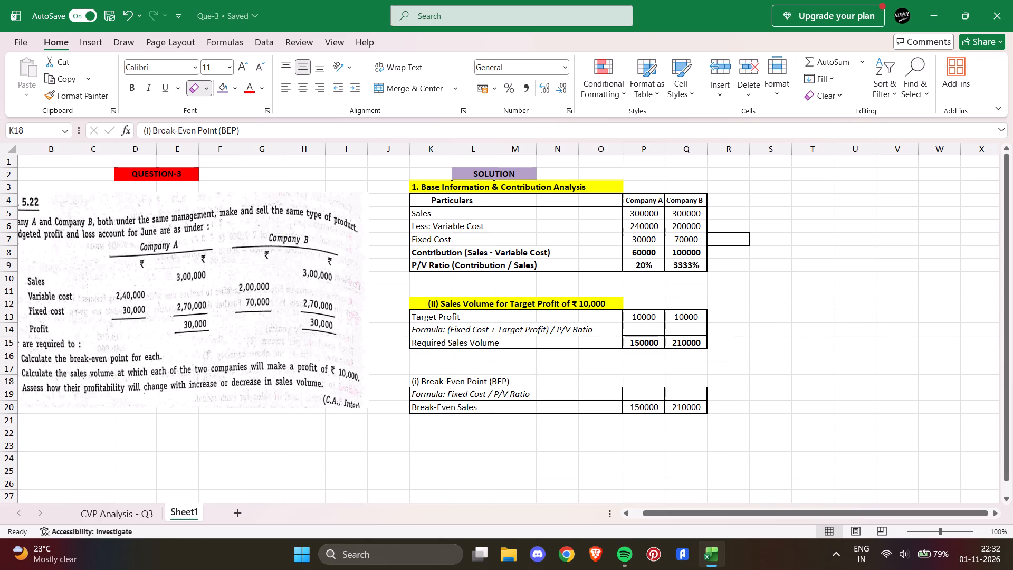
pyautogui.moveTo(432, 393); pyautogui.dragTo(421, 390)
pyautogui.moveTo(421, 390); pyautogui.dragTo(421, 376)
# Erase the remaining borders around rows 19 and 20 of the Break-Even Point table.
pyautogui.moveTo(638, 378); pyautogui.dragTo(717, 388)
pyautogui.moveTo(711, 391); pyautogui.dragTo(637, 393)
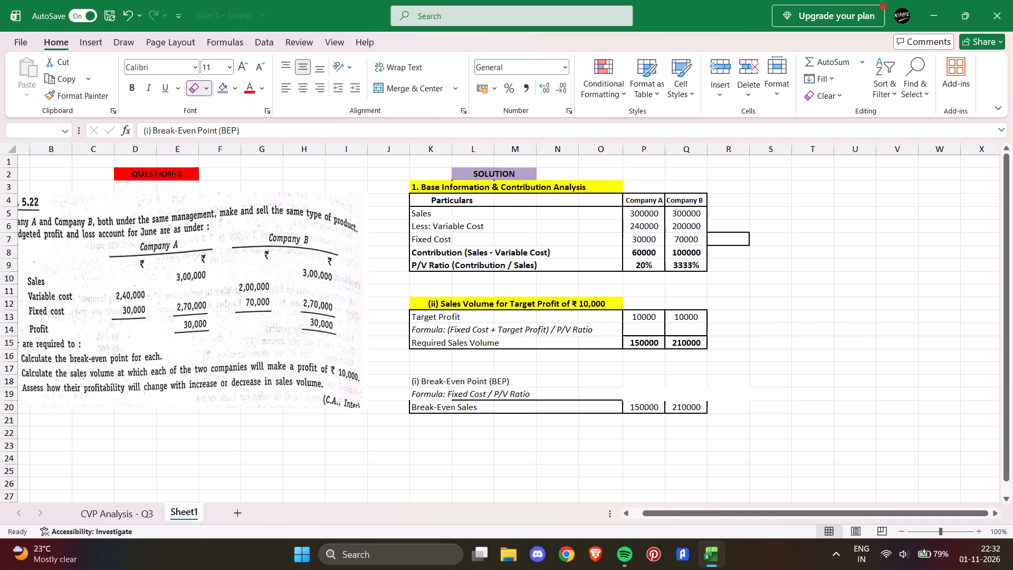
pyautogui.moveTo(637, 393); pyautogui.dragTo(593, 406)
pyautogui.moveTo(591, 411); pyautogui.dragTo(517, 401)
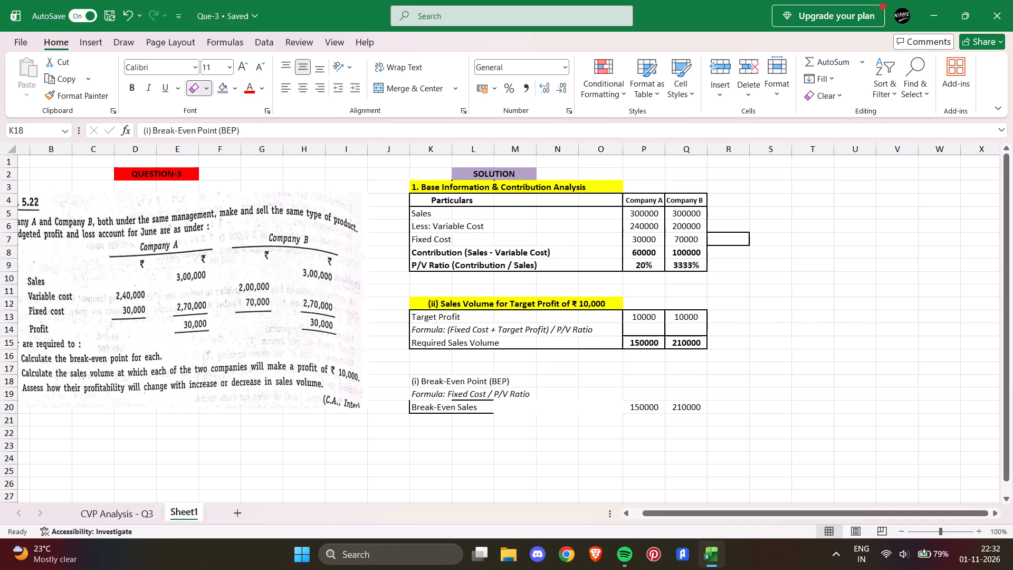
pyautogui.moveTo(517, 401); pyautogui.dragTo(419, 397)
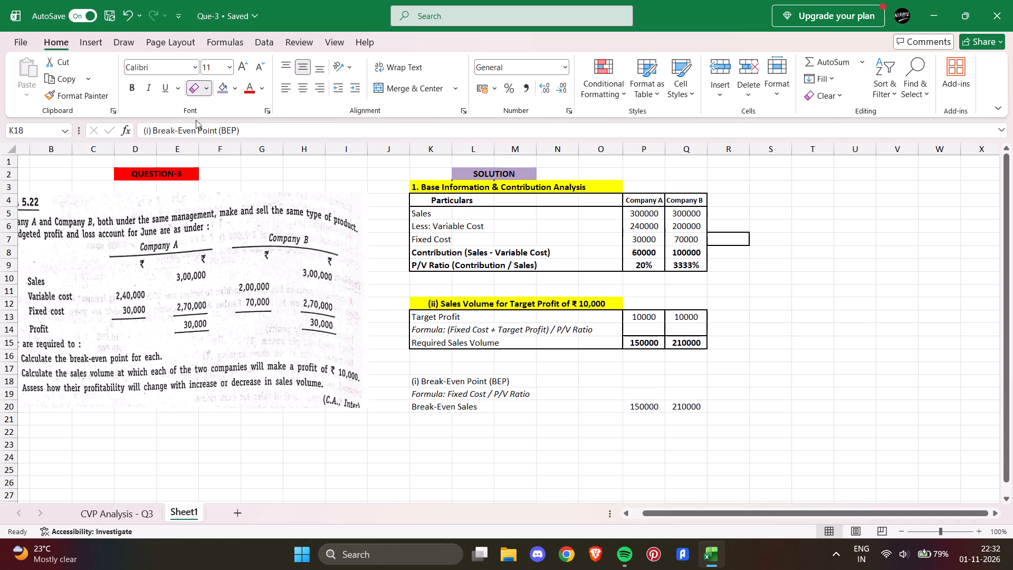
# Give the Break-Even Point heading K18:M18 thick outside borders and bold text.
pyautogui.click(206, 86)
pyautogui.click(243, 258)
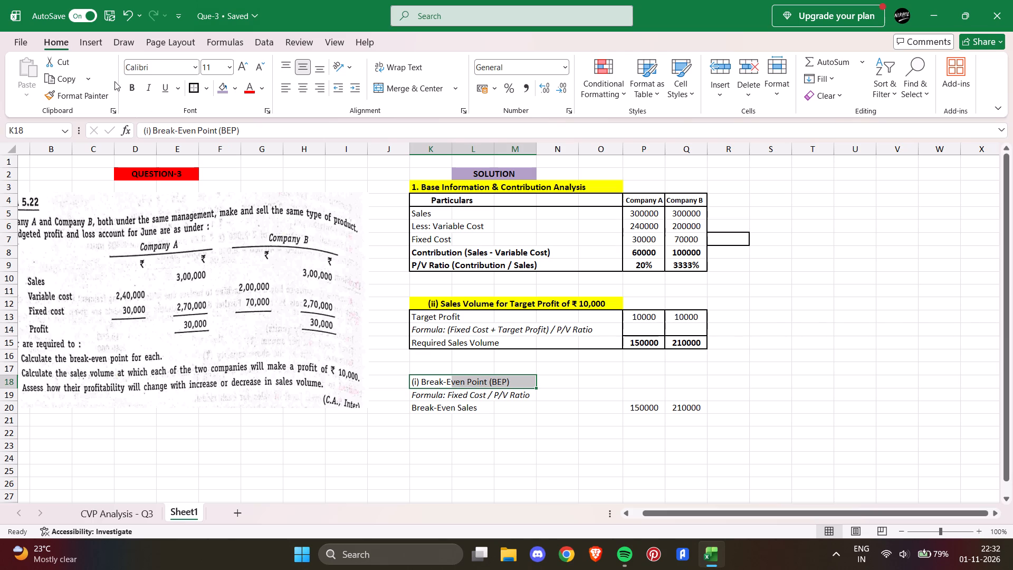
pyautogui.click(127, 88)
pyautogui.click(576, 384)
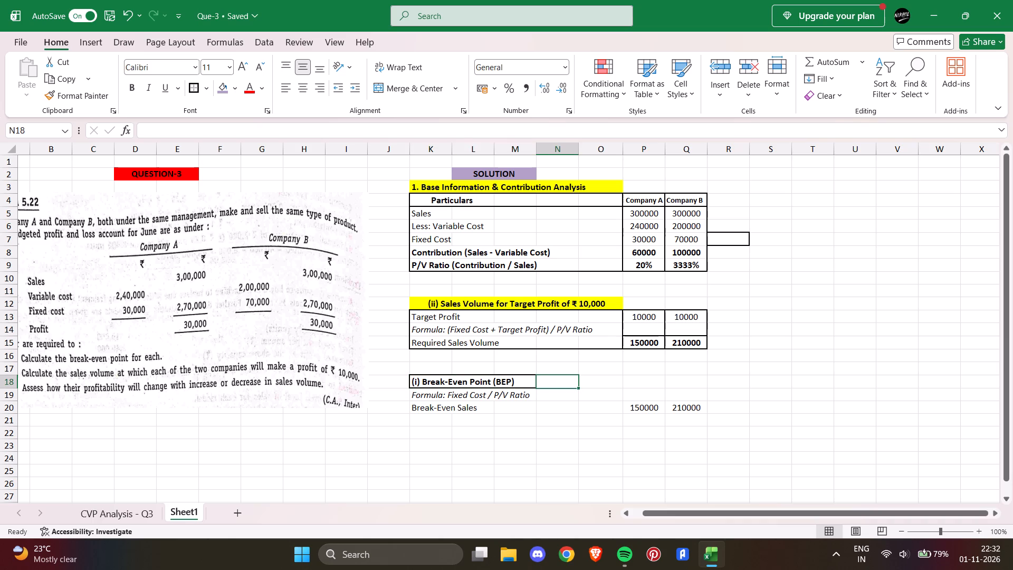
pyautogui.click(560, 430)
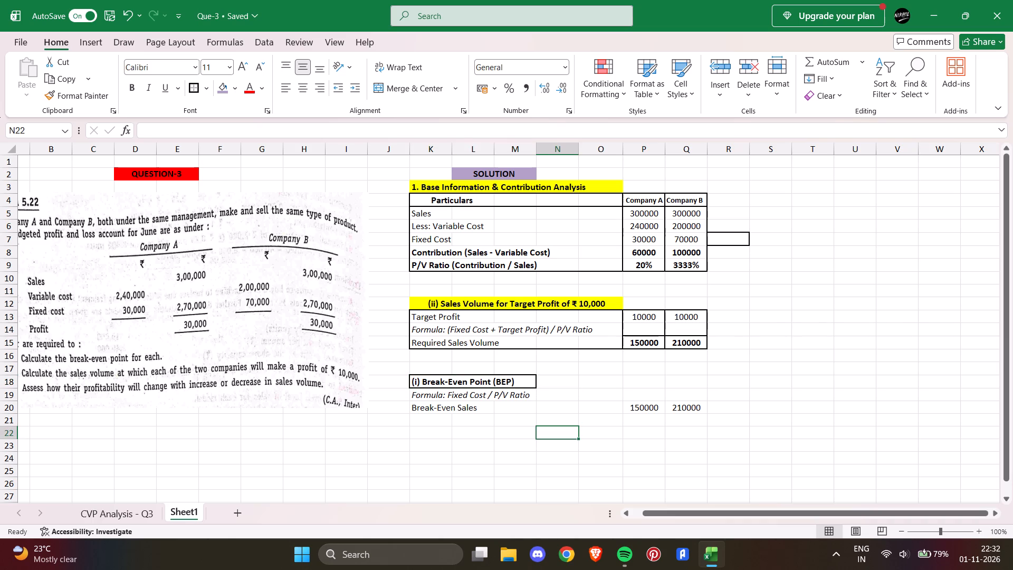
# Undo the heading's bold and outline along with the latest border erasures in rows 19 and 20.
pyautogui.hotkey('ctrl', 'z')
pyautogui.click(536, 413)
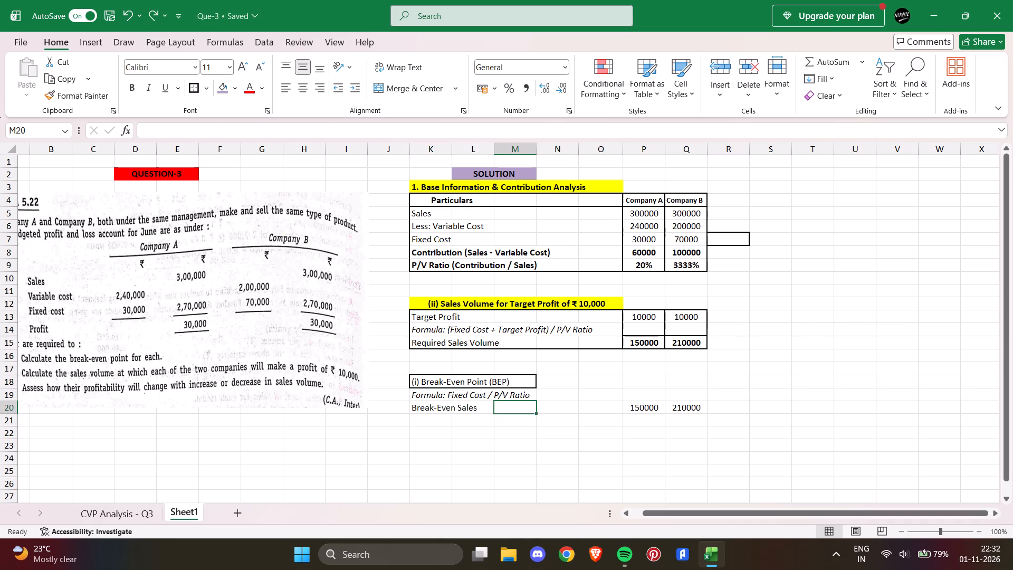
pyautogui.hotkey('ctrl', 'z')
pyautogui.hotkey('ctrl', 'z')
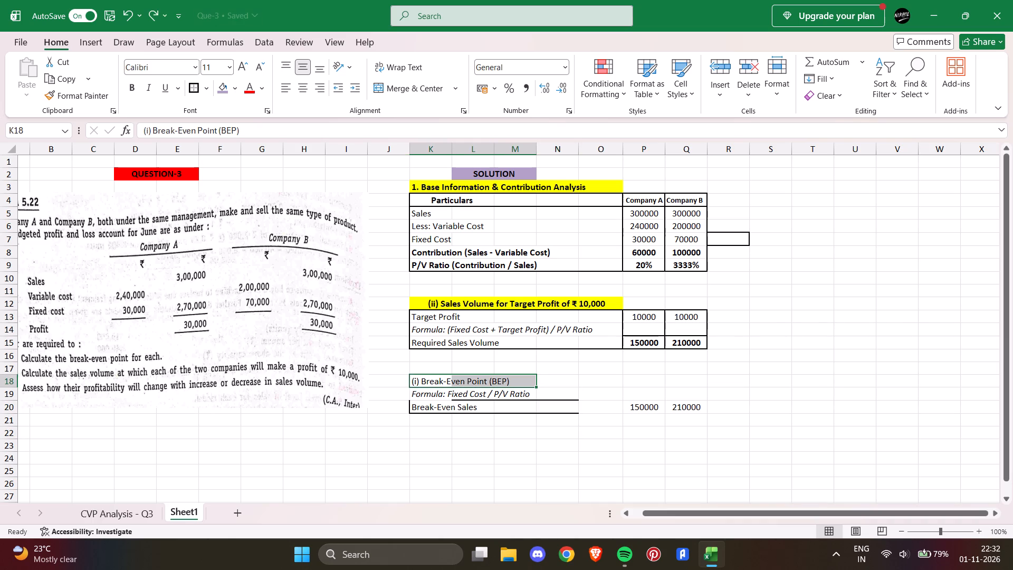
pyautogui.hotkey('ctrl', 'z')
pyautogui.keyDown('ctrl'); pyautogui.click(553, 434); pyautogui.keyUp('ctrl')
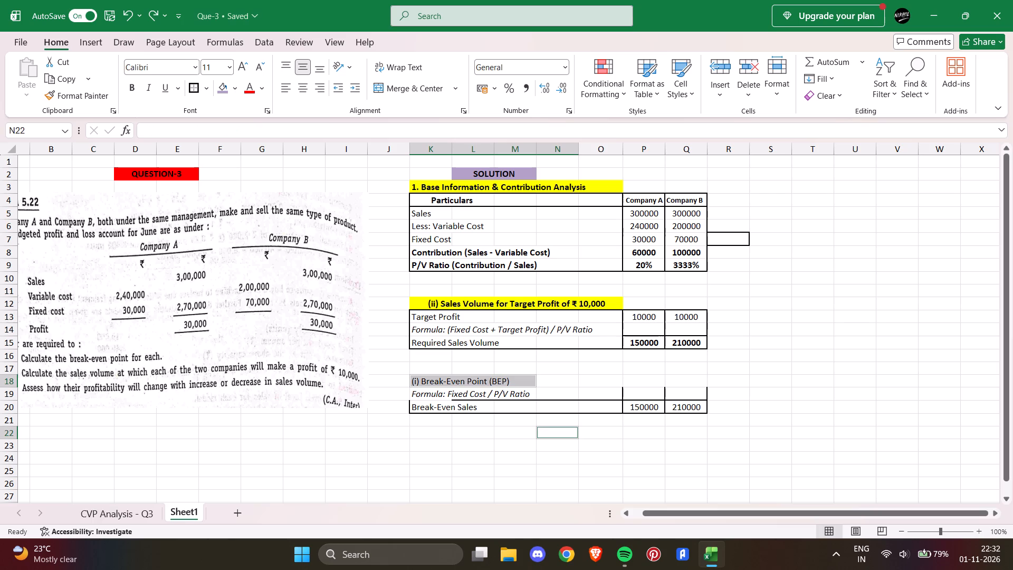
# Erase all remaining borders in K19:Q20 of the Break-Even Point table.
pyautogui.click(208, 90)
pyautogui.click(240, 435)
pyautogui.moveTo(471, 433); pyautogui.dragTo(470, 431)
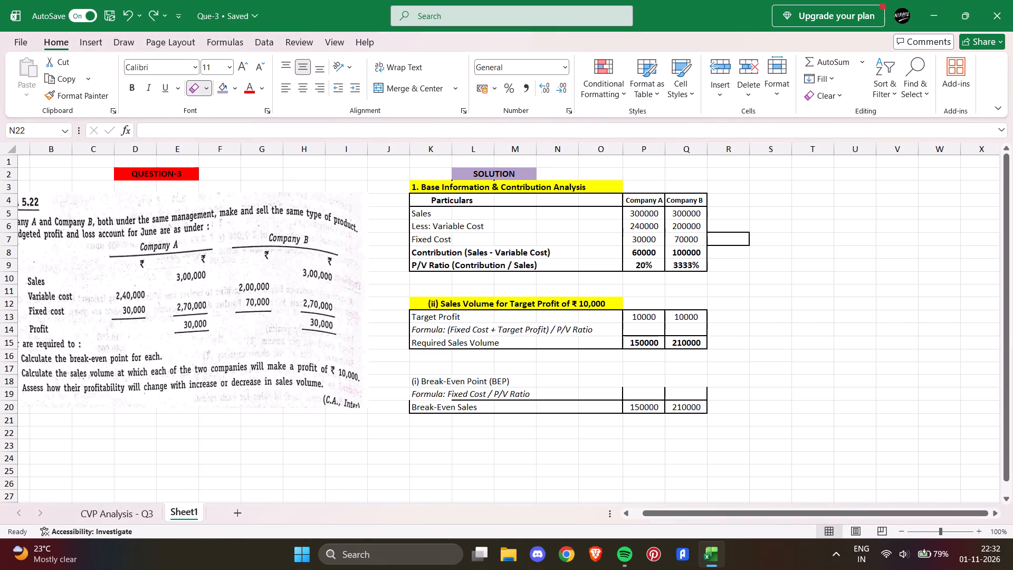
pyautogui.moveTo(470, 431); pyautogui.dragTo(433, 420)
pyautogui.moveTo(546, 408); pyautogui.dragTo(409, 403)
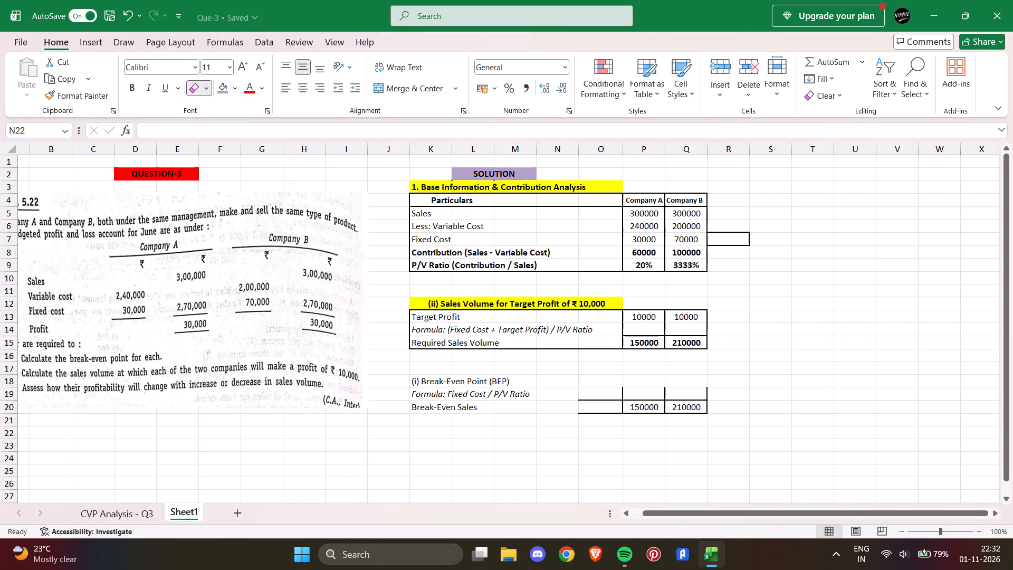
pyautogui.moveTo(743, 414); pyautogui.dragTo(589, 401)
pyautogui.moveTo(633, 396); pyautogui.dragTo(711, 395)
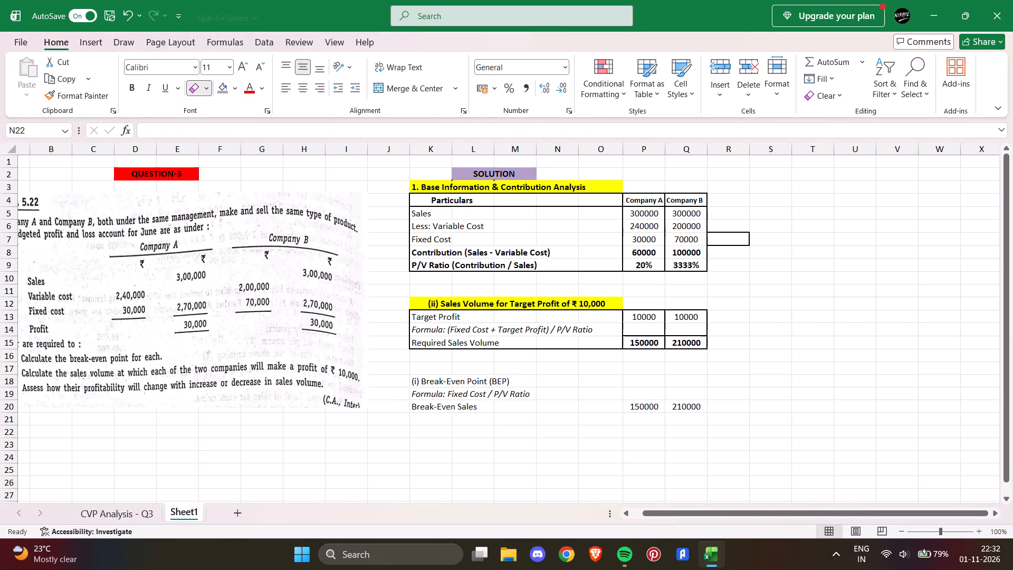
# Apply thick outside borders and bold to the selected heading K18:M18 and cell N22, leaving N22 empty.
pyautogui.click(208, 80)
pyautogui.click(241, 264)
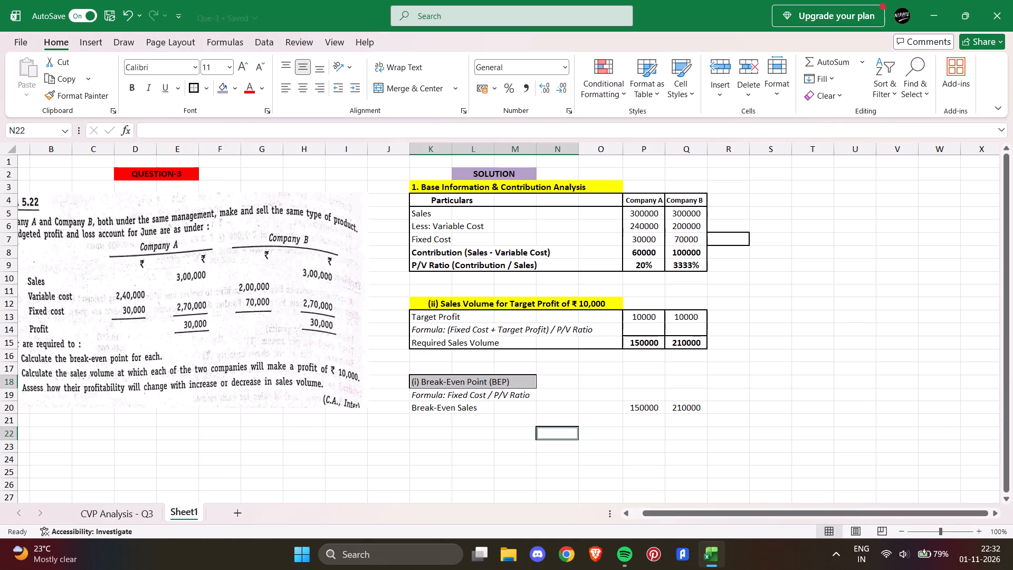
pyautogui.click(130, 87)
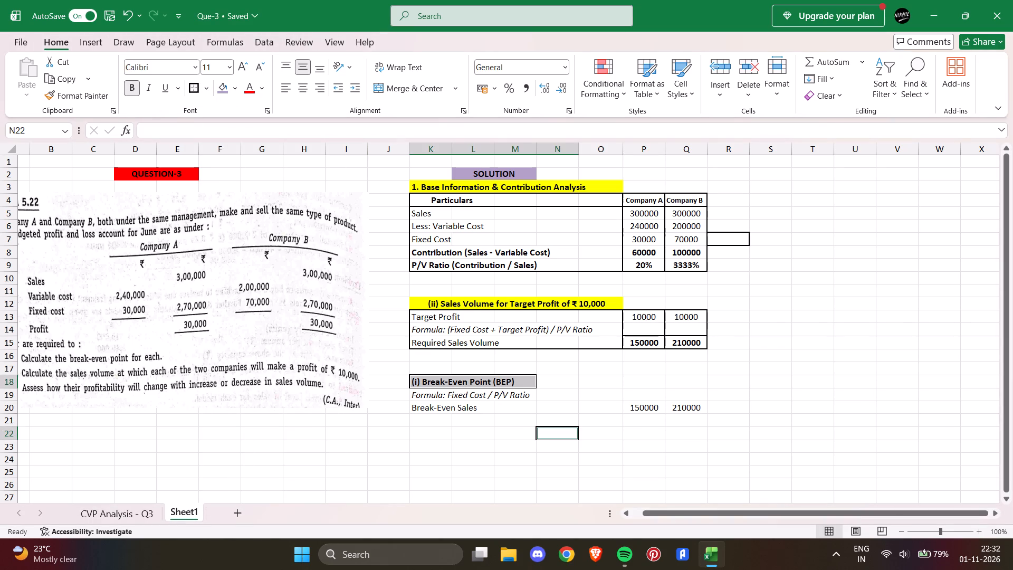
pyautogui.press('b')
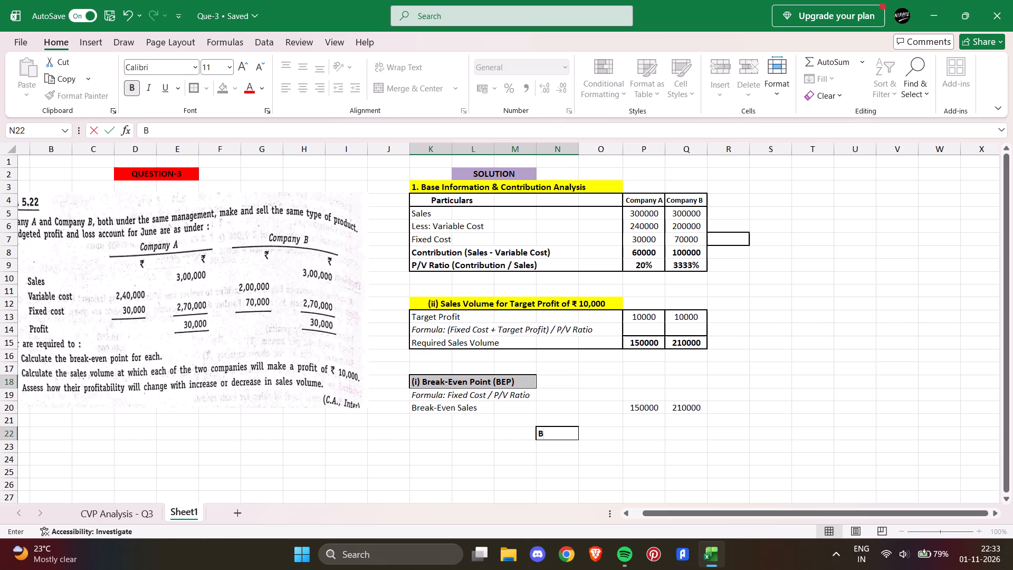
pyautogui.press('BackSpace')
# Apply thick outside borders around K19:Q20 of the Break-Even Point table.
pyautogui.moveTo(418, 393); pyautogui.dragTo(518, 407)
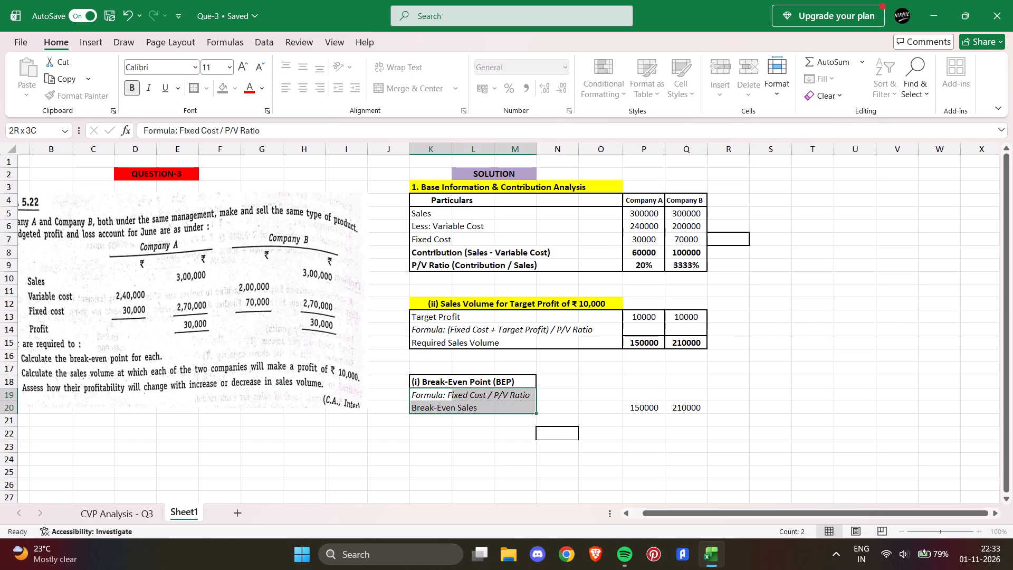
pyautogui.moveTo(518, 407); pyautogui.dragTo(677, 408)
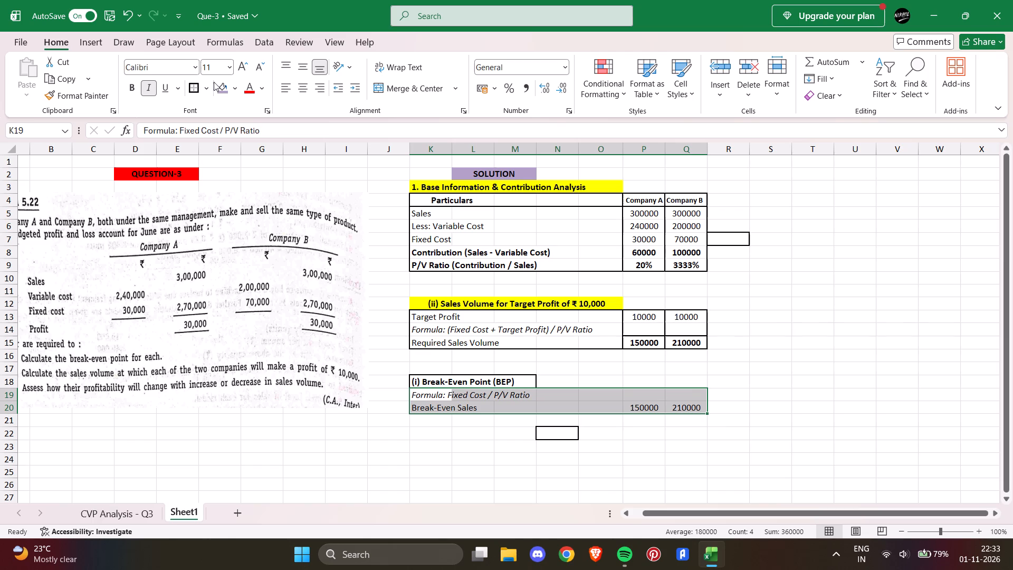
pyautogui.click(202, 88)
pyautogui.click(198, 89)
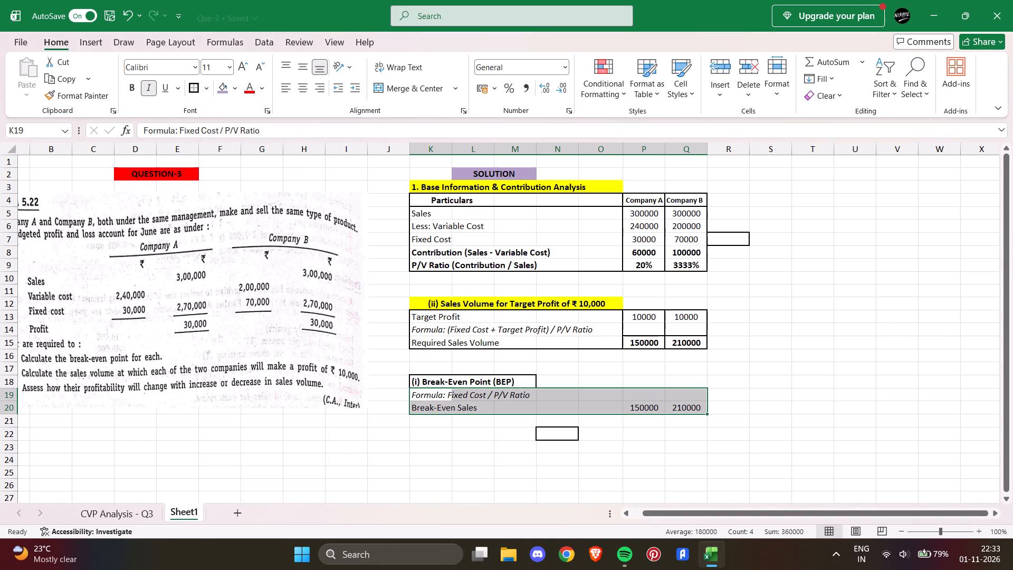
# Remove all borders from the Break-Even Point heading in K18:M18.
pyautogui.moveTo(422, 380); pyautogui.dragTo(514, 379)
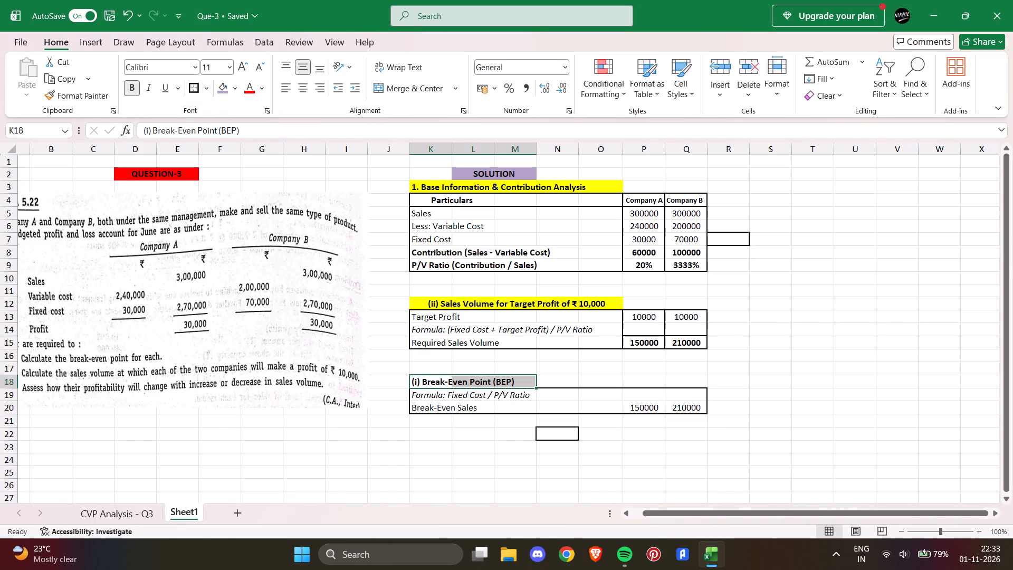
pyautogui.click(207, 86)
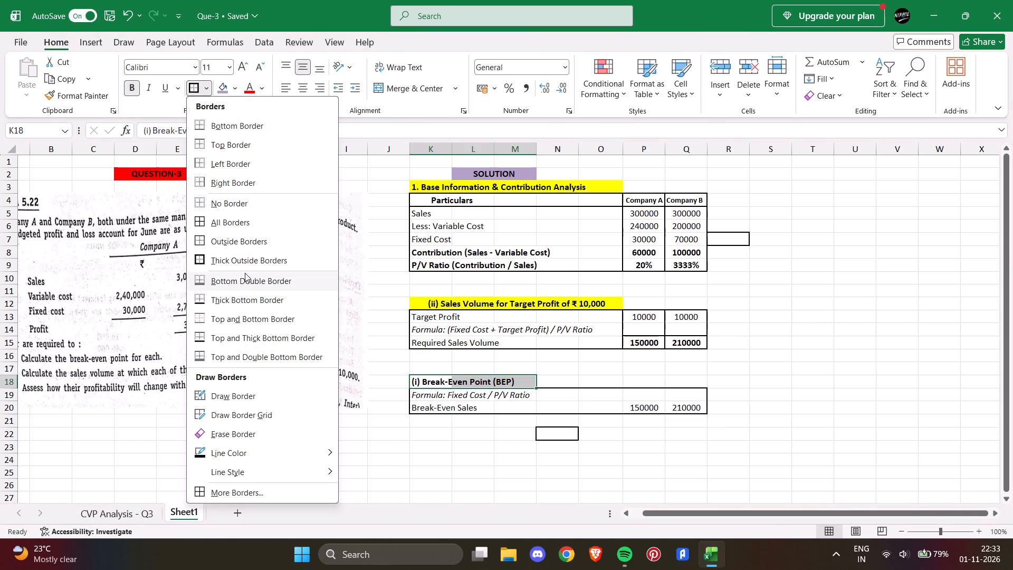
pyautogui.click(255, 207)
# Outline the Break-Even Point rows K19:Q20 with thick outside borders.
pyautogui.moveTo(426, 382); pyautogui.dragTo(436, 385)
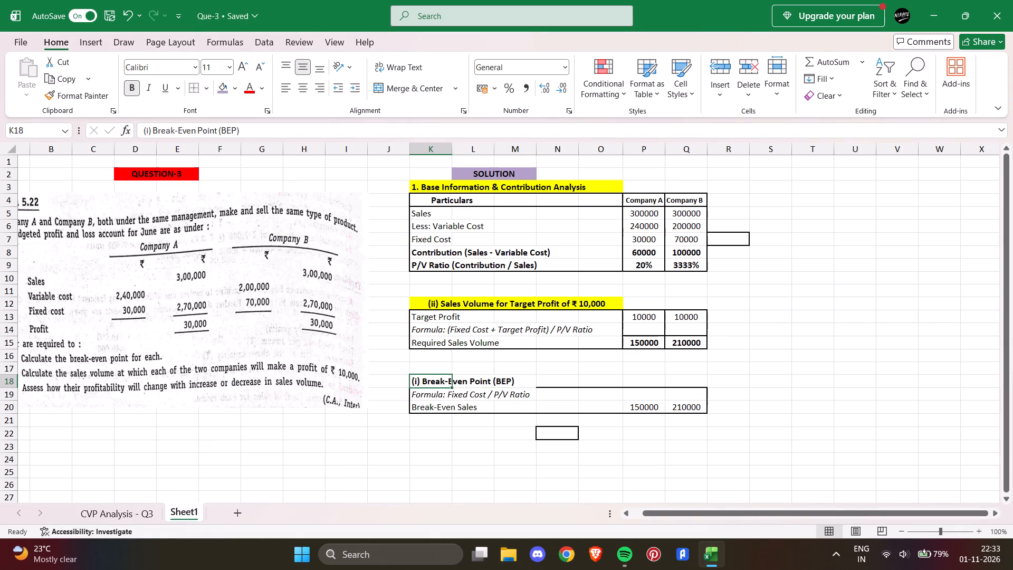
pyautogui.moveTo(436, 385); pyautogui.dragTo(491, 394)
pyautogui.moveTo(420, 393); pyautogui.dragTo(498, 394)
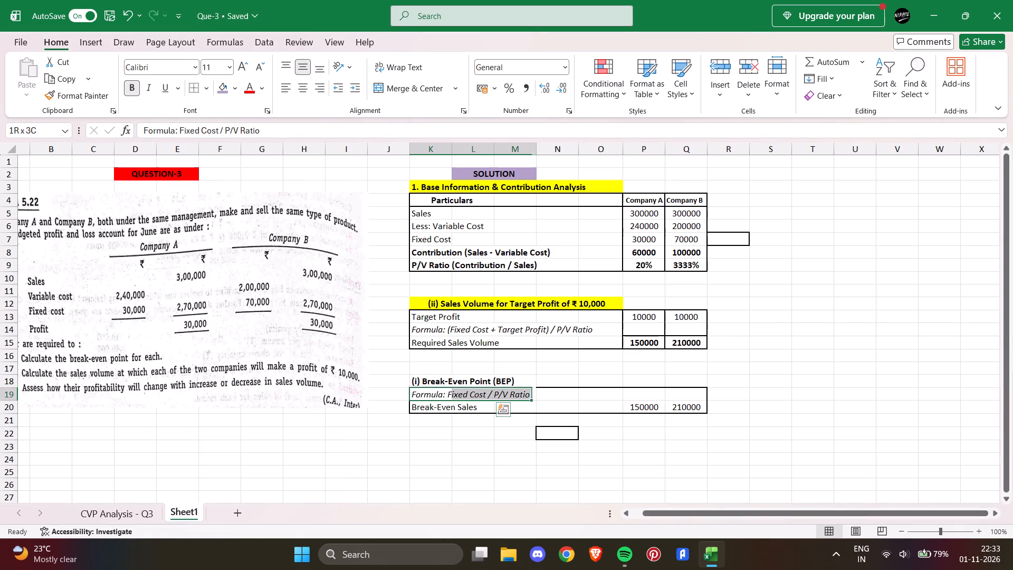
pyautogui.moveTo(498, 394); pyautogui.dragTo(676, 413)
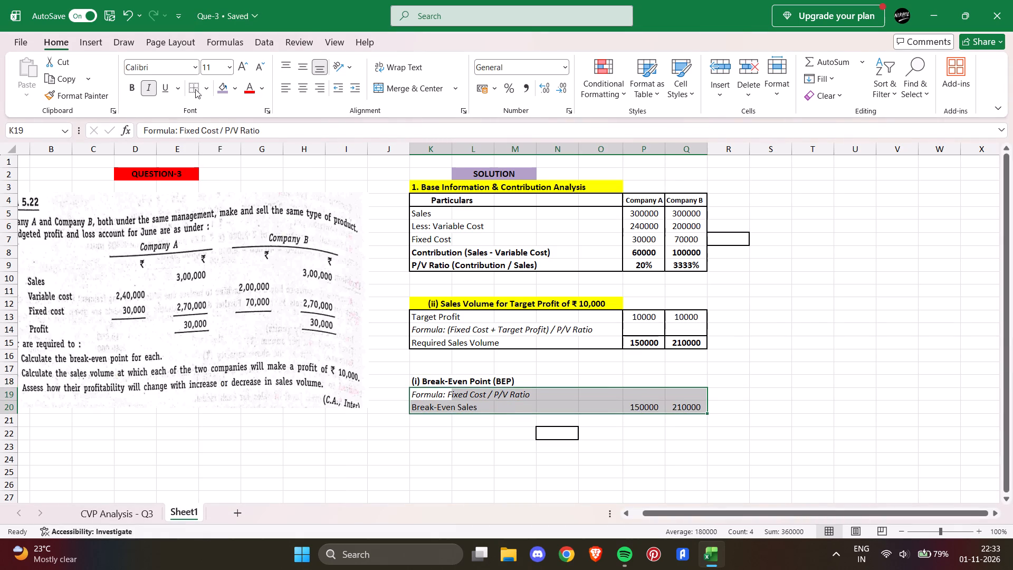
pyautogui.click(213, 93)
pyautogui.click(209, 88)
pyautogui.click(234, 258)
# Fill the Break-Even Point heading row K18:N18 with yellow.
pyautogui.moveTo(411, 380); pyautogui.dragTo(439, 380)
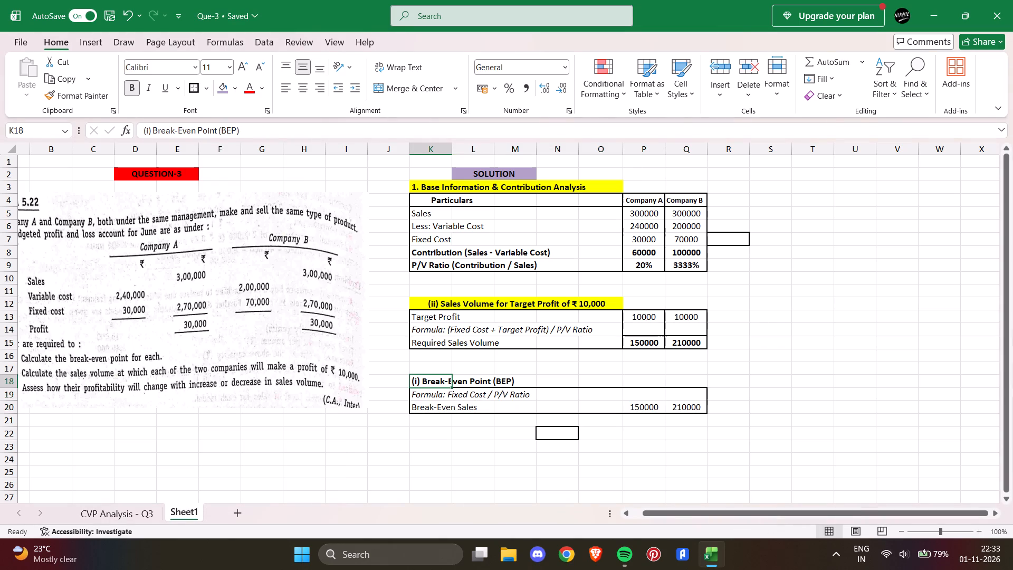
pyautogui.moveTo(429, 378); pyautogui.dragTo(550, 383)
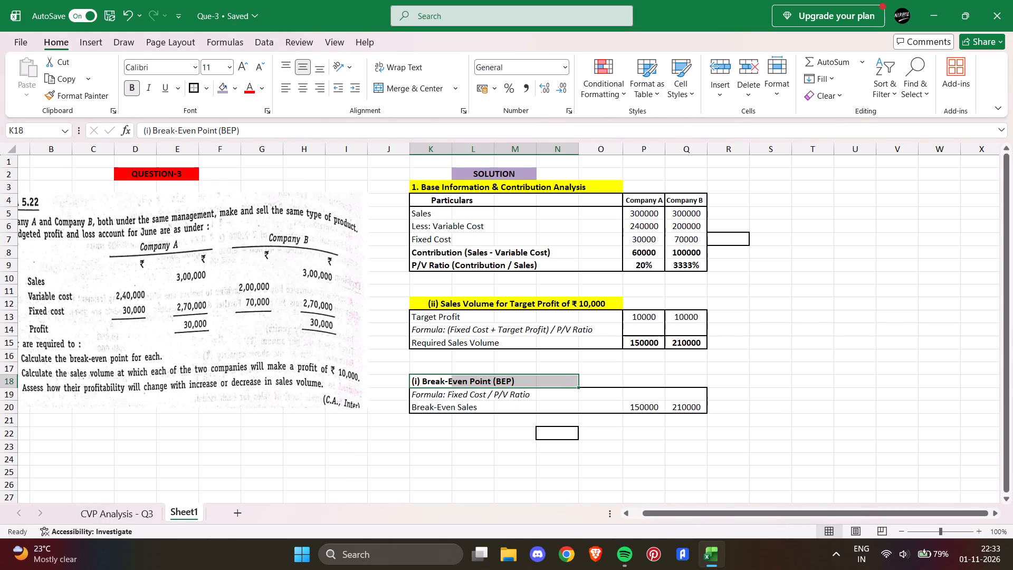
pyautogui.click(233, 91)
pyautogui.click(277, 291)
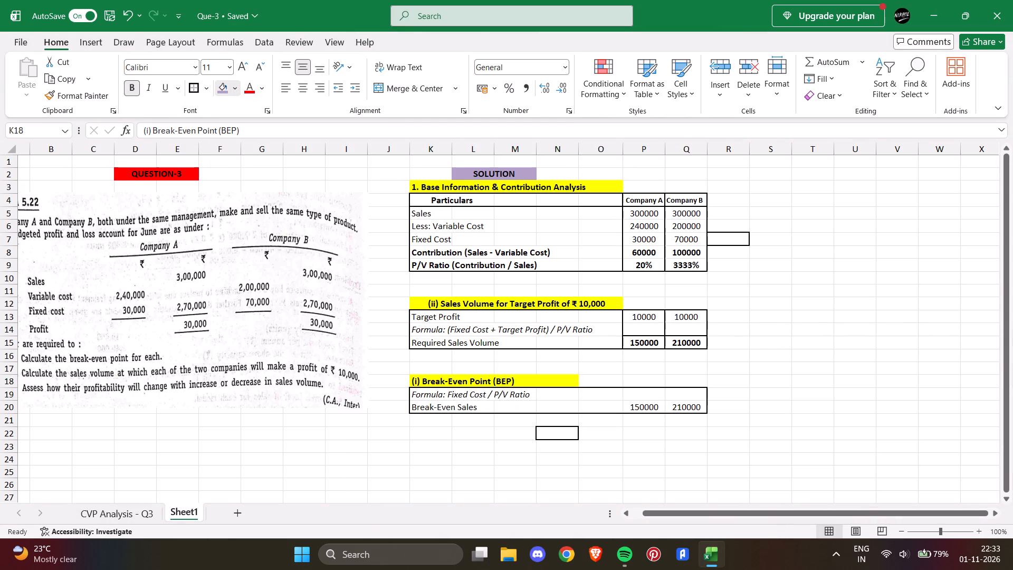
# Merge and center the Break-Even Point heading across K18:M18 only, undoing the attempt that spans K18:N18.
pyautogui.click(408, 88)
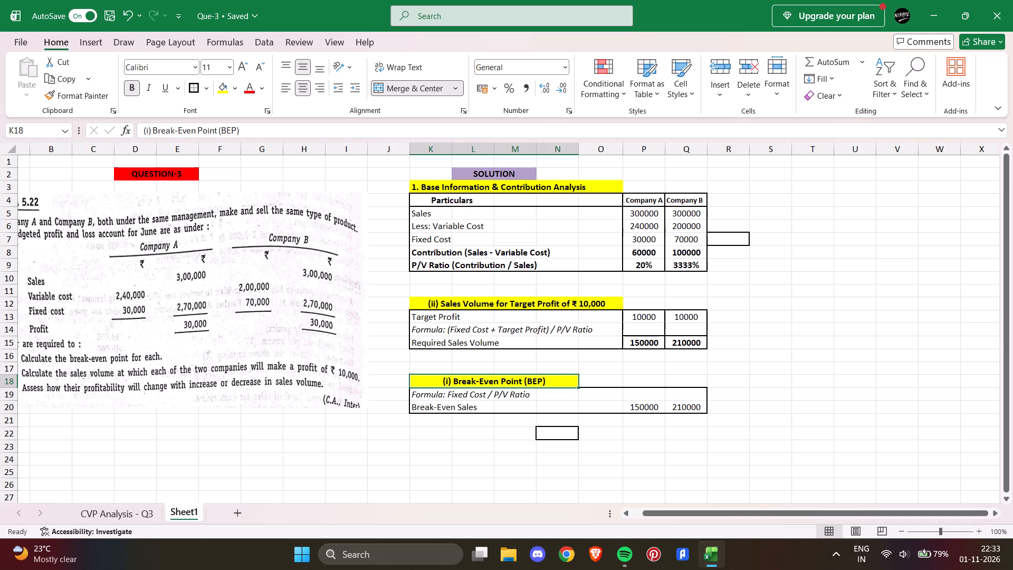
pyautogui.hotkey('ctrl', 'z')
pyautogui.moveTo(438, 382); pyautogui.dragTo(470, 379)
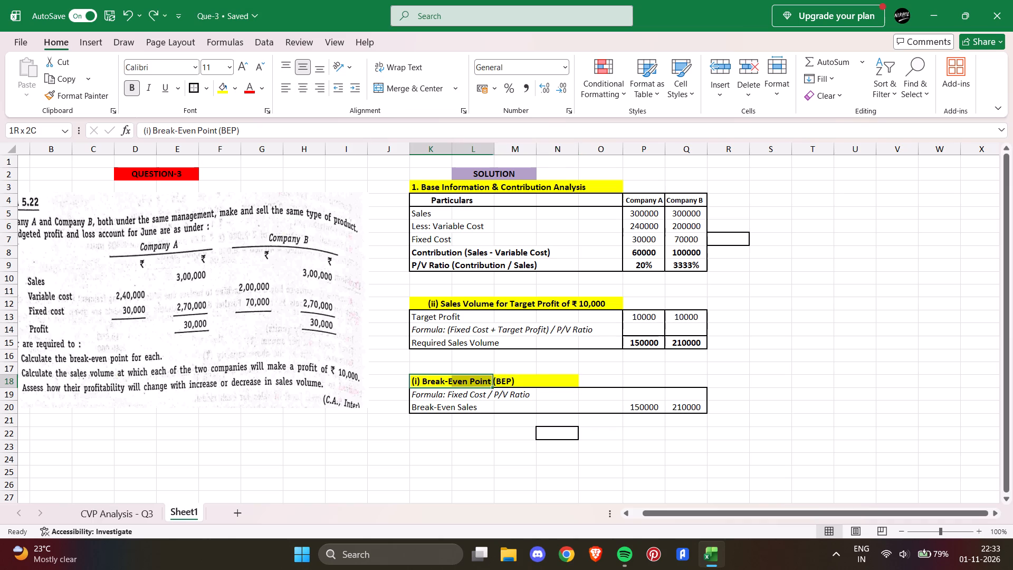
pyautogui.moveTo(470, 379); pyautogui.dragTo(512, 378)
pyautogui.click(388, 87)
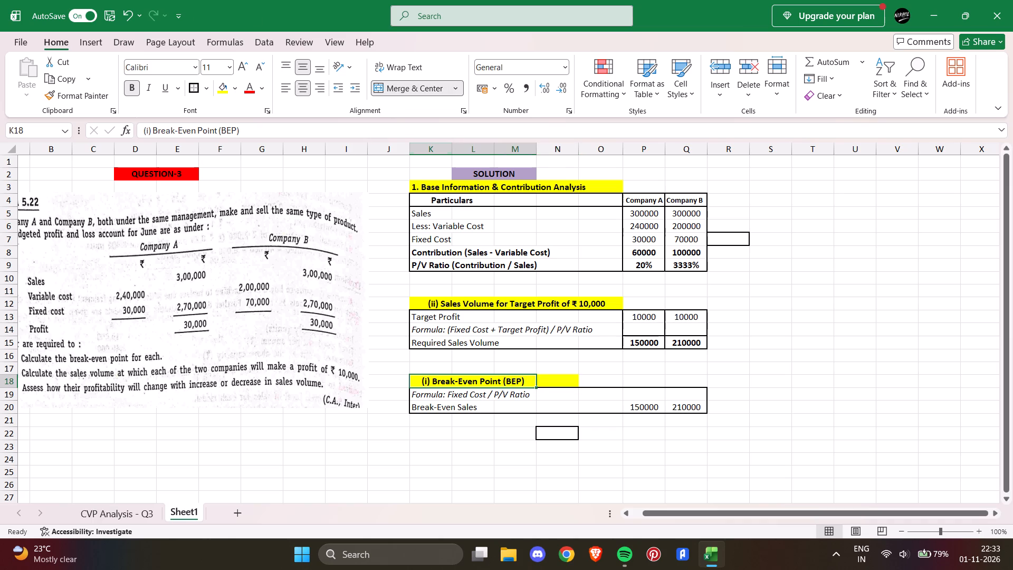
# Clear the yellow fill from cell N18 beside the Break-Even Point heading.
pyautogui.click(569, 379)
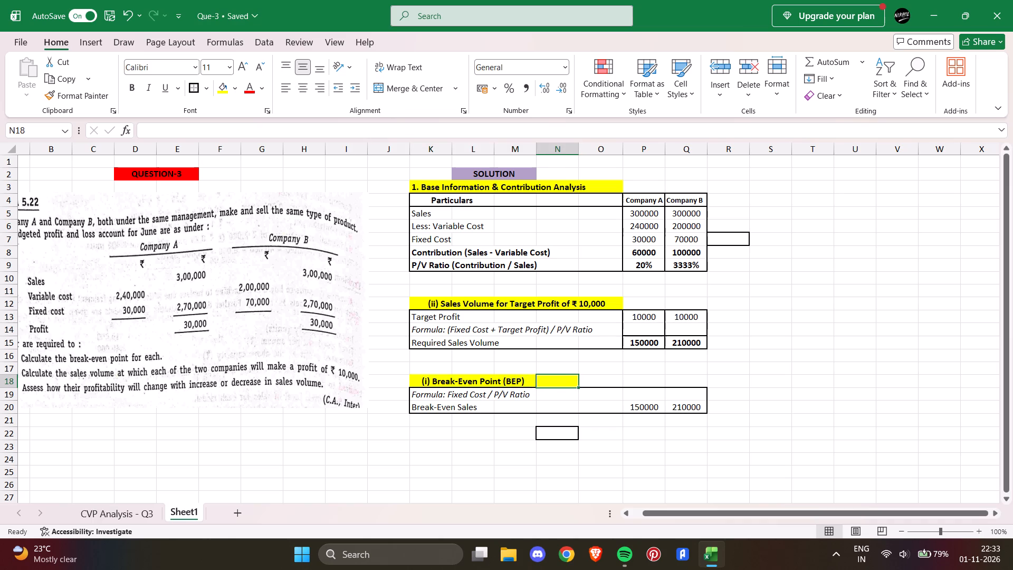
pyautogui.click(229, 89)
pyautogui.click(239, 89)
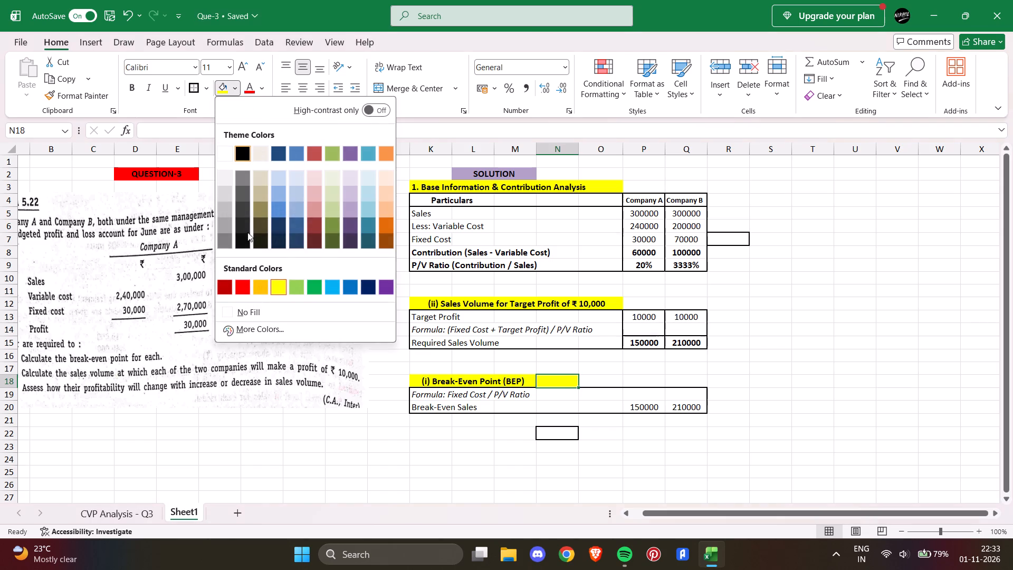
pyautogui.click(260, 311)
pyautogui.click(471, 453)
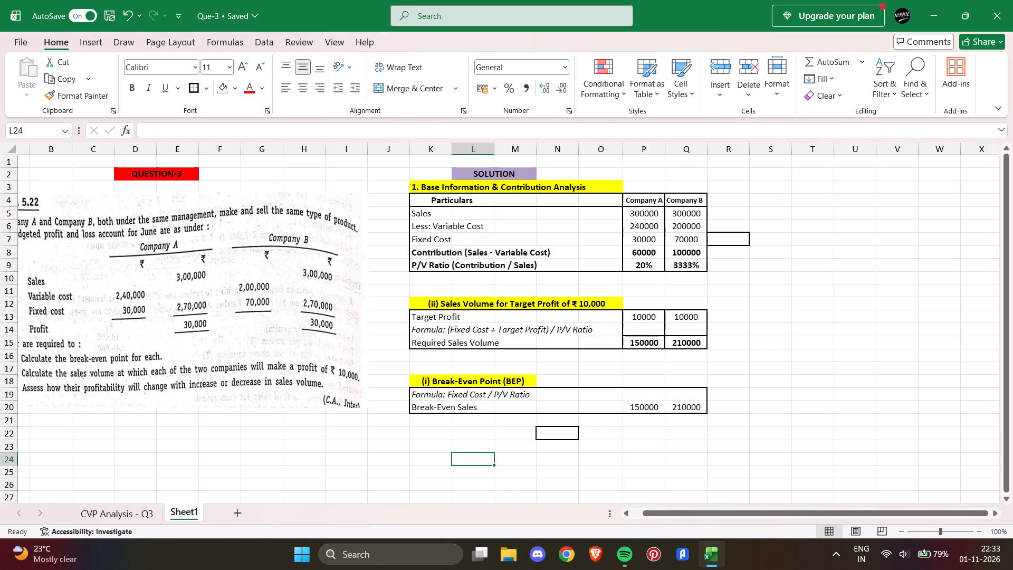
# Add thick outside borders around the Break-Even value cells P19:Q20, and around P19:P20 to separate the two company columns.
pyautogui.moveTo(625, 391); pyautogui.dragTo(683, 409)
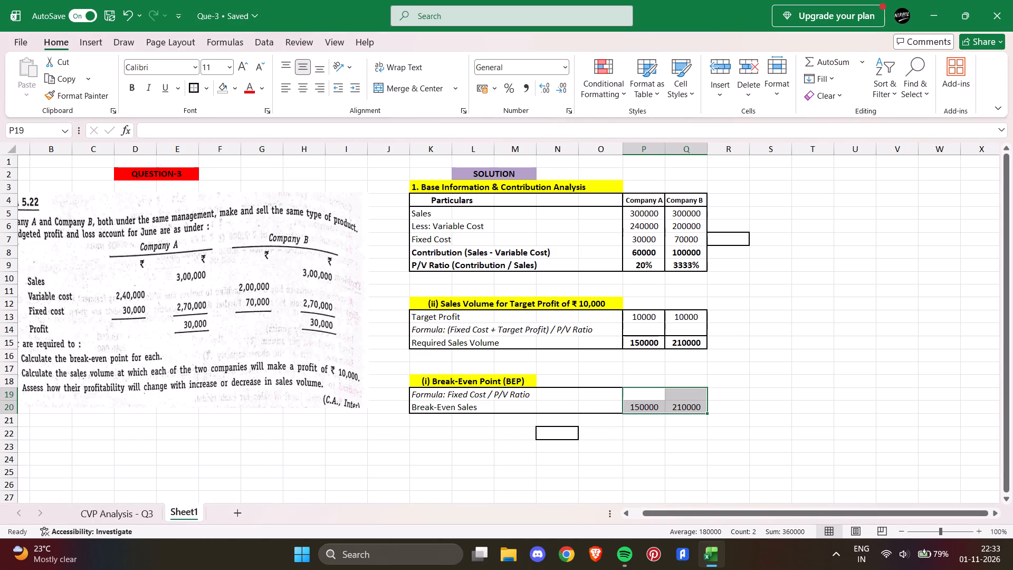
pyautogui.click(196, 87)
pyautogui.moveTo(635, 391); pyautogui.dragTo(645, 406)
pyautogui.click(197, 87)
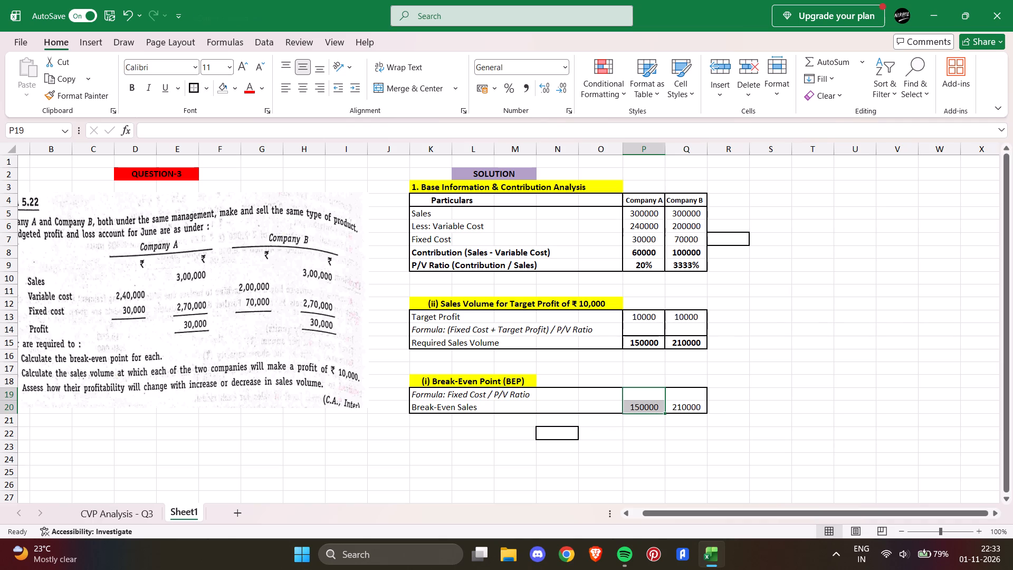
pyautogui.click(600, 471)
pyautogui.click(759, 451)
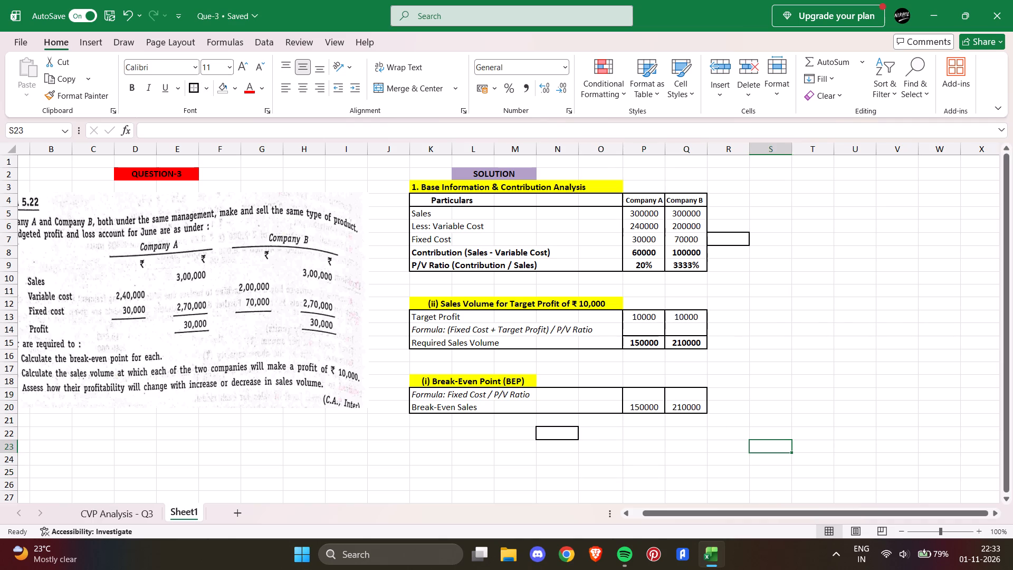
# Cut the stray bordered cell N22 from Sheet1, paste it into N22 of the CVP Analysis - Q3 sheet, and return to Sheet1.
pyautogui.click(552, 436)
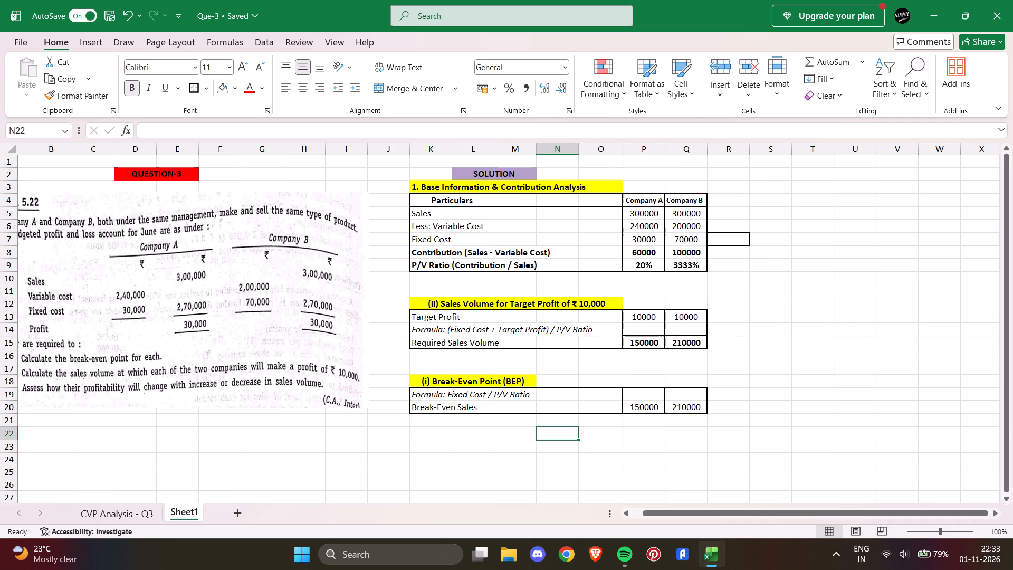
pyautogui.hotkey('ctrl', 'x')
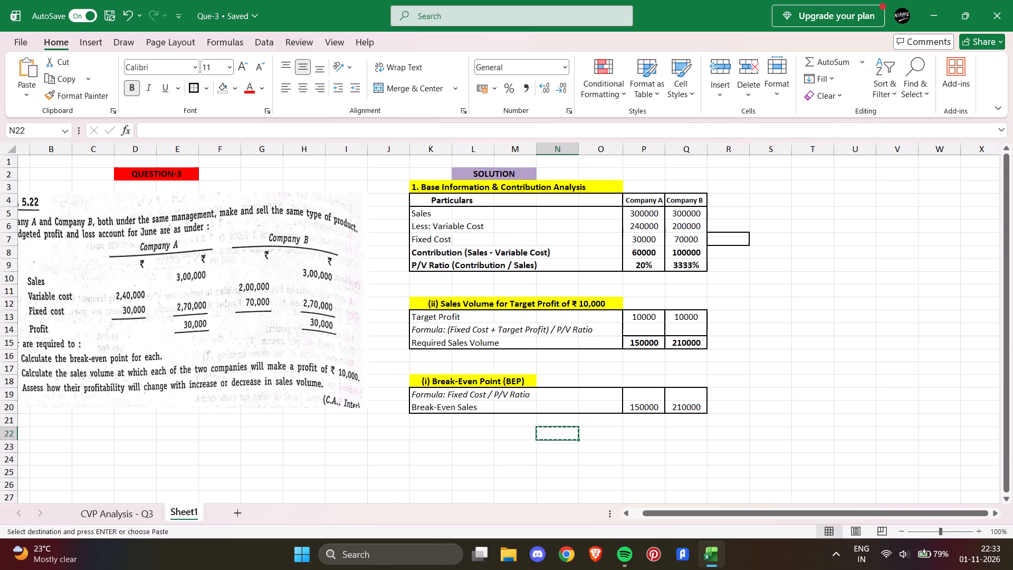
pyautogui.click(127, 521)
pyautogui.rightClick(636, 384)
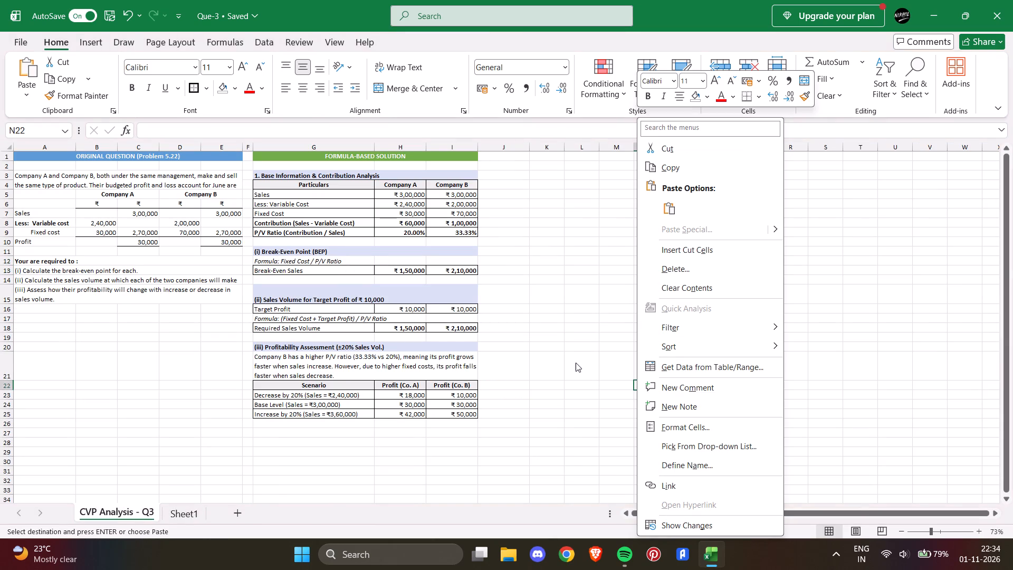
pyautogui.click(673, 210)
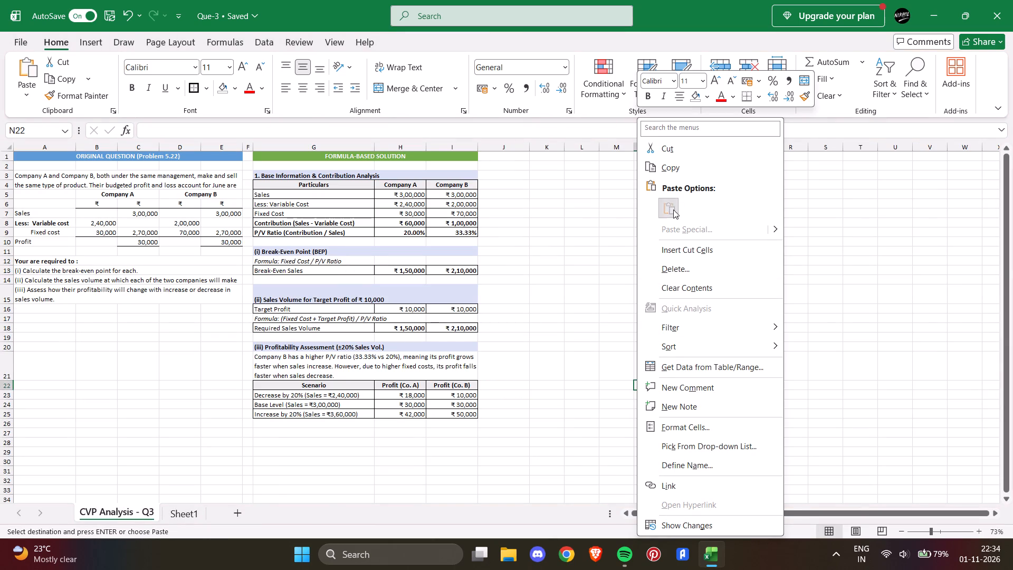
pyautogui.click(185, 515)
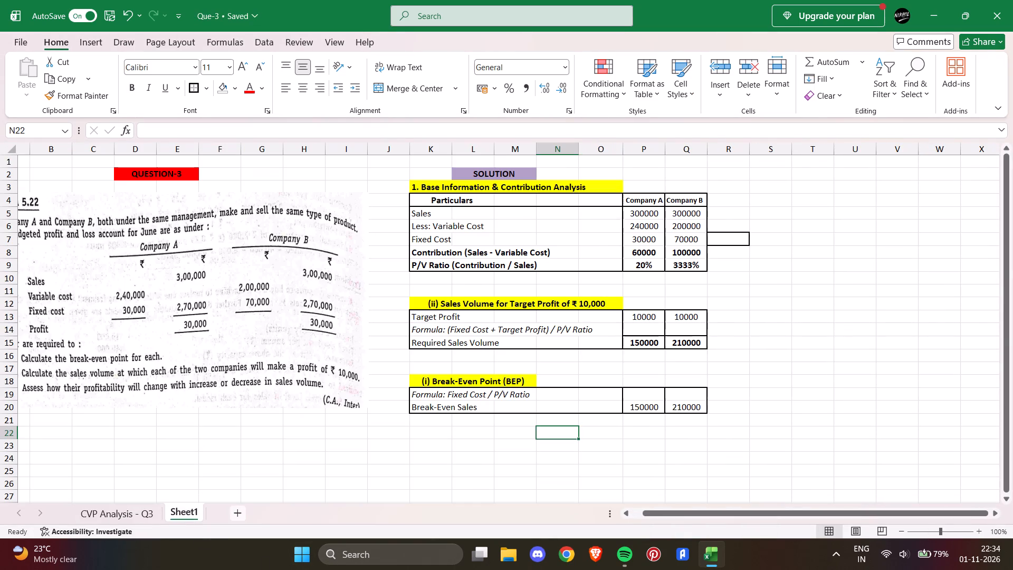
# Cut the stray bordered cell R7 from Sheet1, paste it into O16 of the CVP Analysis - Q3 sheet, and return to Sheet1.
pyautogui.click(760, 406)
pyautogui.click(777, 228)
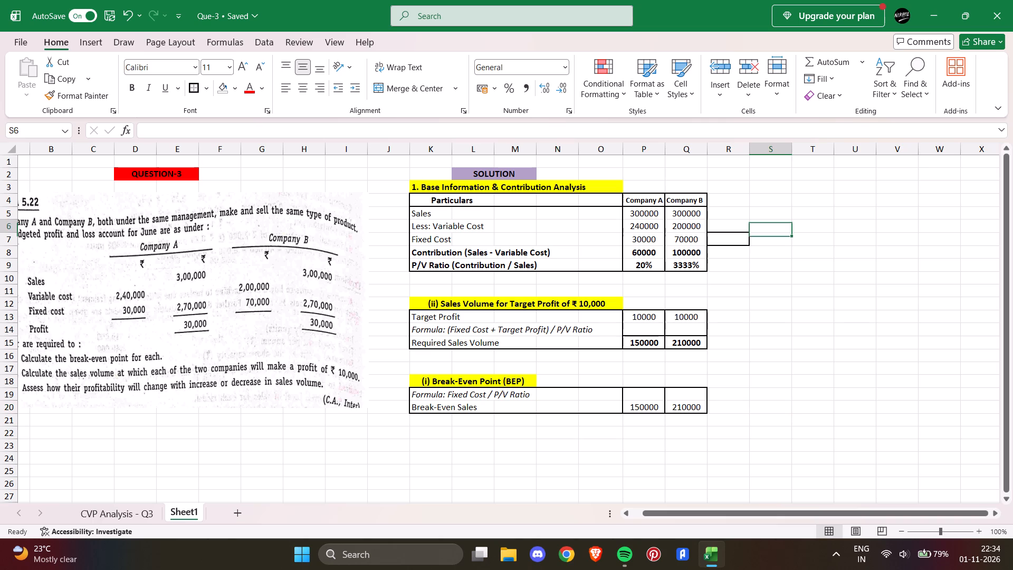
pyautogui.click(741, 244)
pyautogui.hotkey('ctrl', 'x')
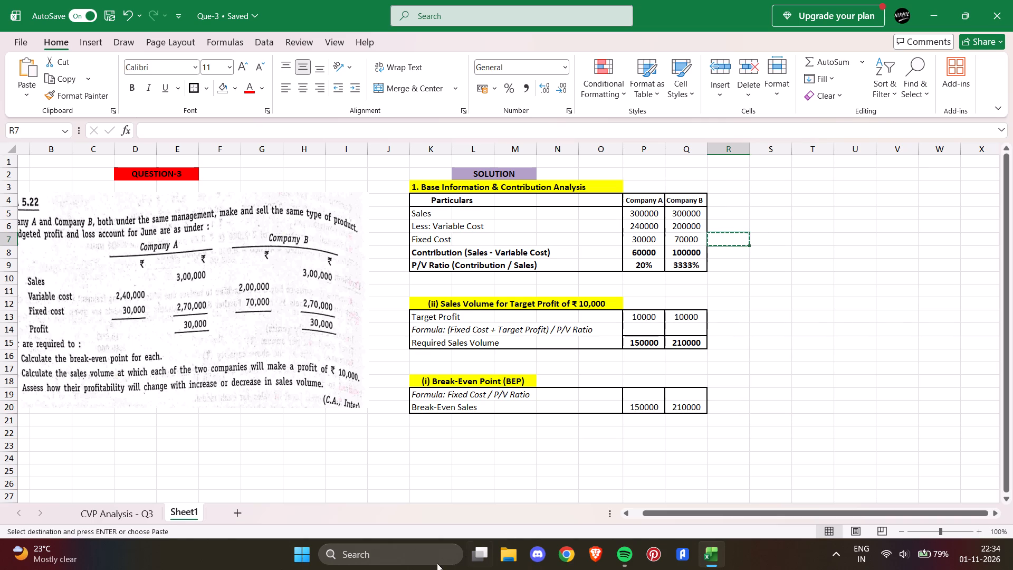
pyautogui.click(132, 513)
pyautogui.click(690, 309)
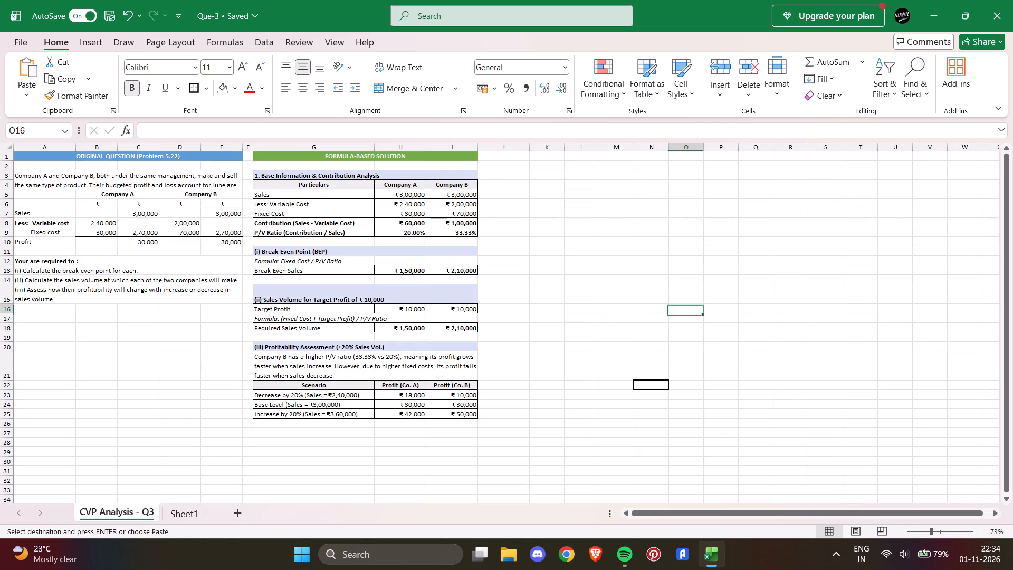
pyautogui.hotkey('ctrl', 'v')
pyautogui.click(203, 510)
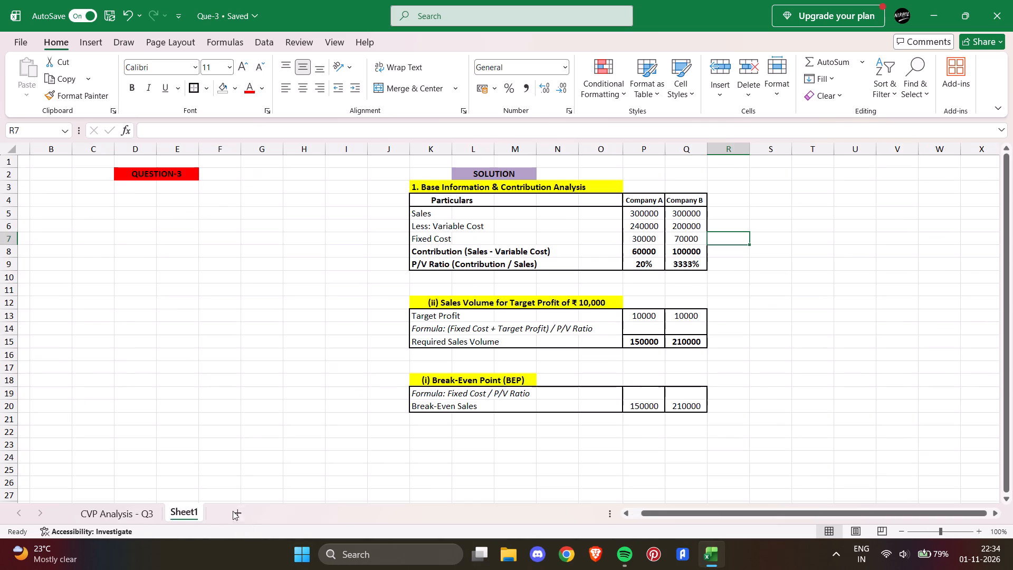
# Cut the Sales Volume for Target Profit block K12:Q15 and paste it temporarily at T8 in Sheet1.
pyautogui.scroll(1, 540, 439)
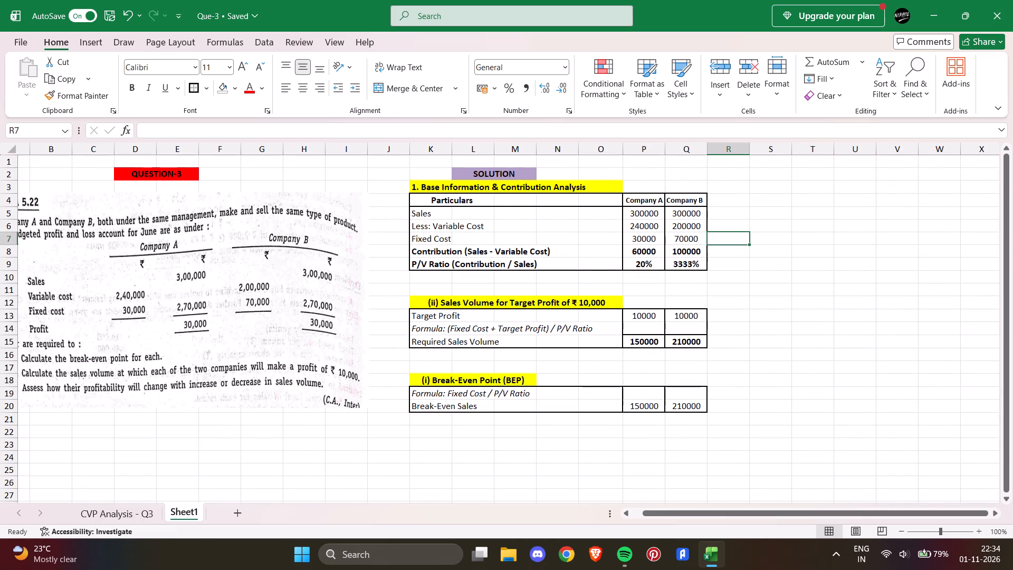
pyautogui.hscroll(1, 664, 451)
pyautogui.click(797, 291)
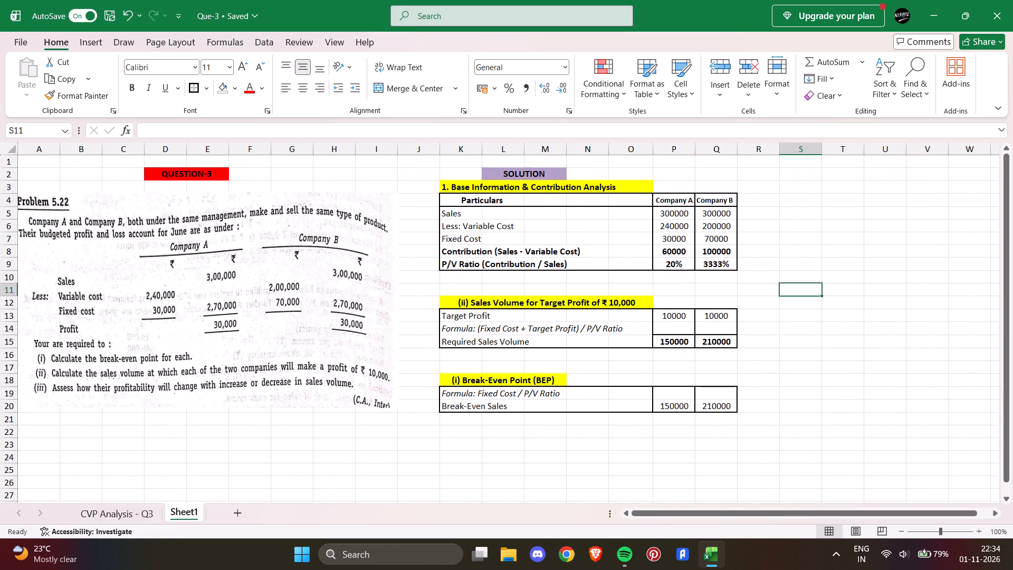
pyautogui.moveTo(447, 299); pyautogui.dragTo(706, 335)
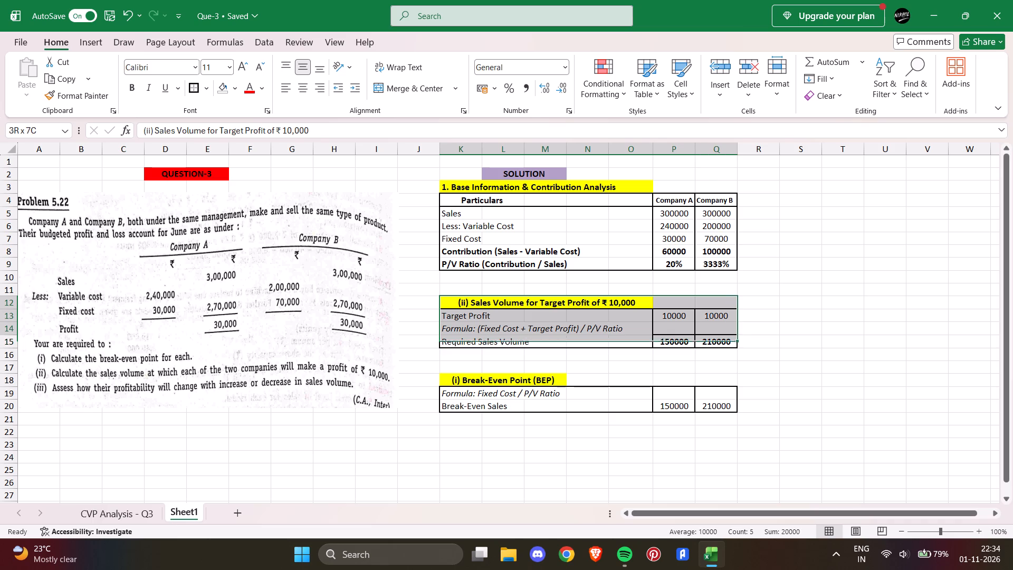
pyautogui.moveTo(706, 335); pyautogui.dragTo(706, 334)
pyautogui.moveTo(443, 304); pyautogui.dragTo(581, 346)
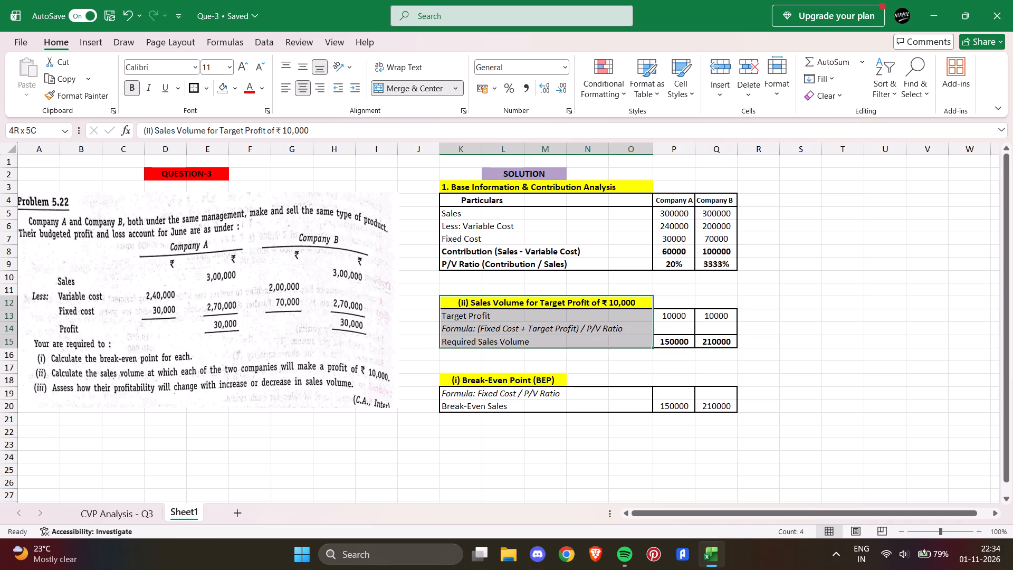
pyautogui.moveTo(581, 346); pyautogui.dragTo(705, 343)
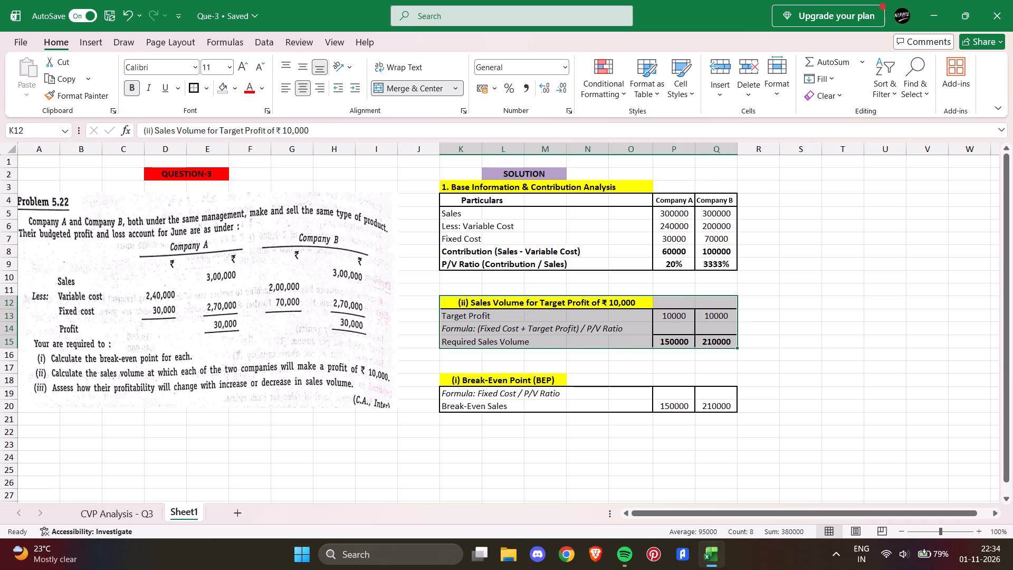
pyautogui.hotkey('ctrl', 'x')
pyautogui.click(845, 248)
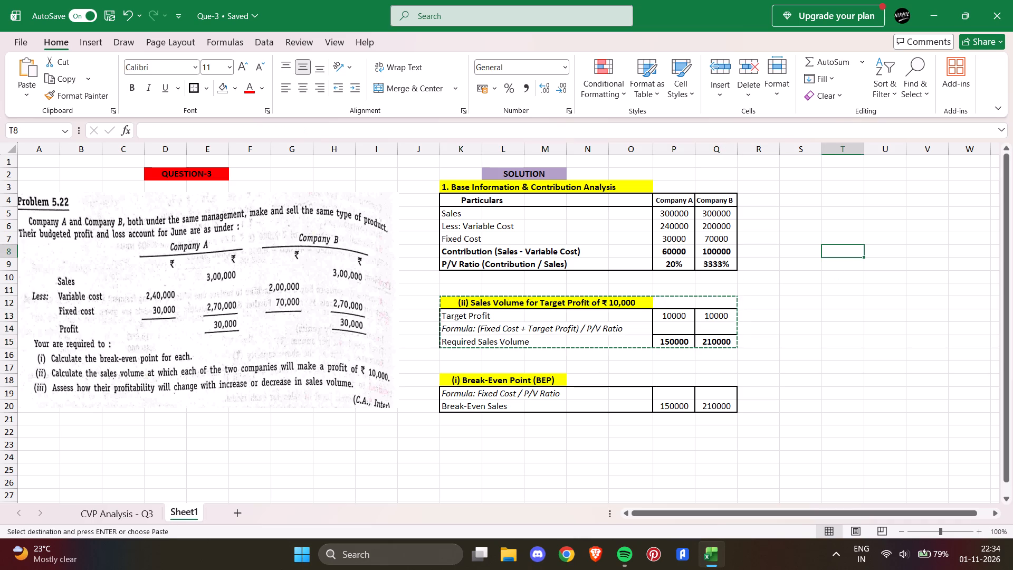
pyautogui.hotkey('ctrl', 'v')
# Move the Break-Even Point block K18:Q20 up to K12, under the Base Information & Contribution Analysis table.
pyautogui.moveTo(451, 379); pyautogui.dragTo(695, 414)
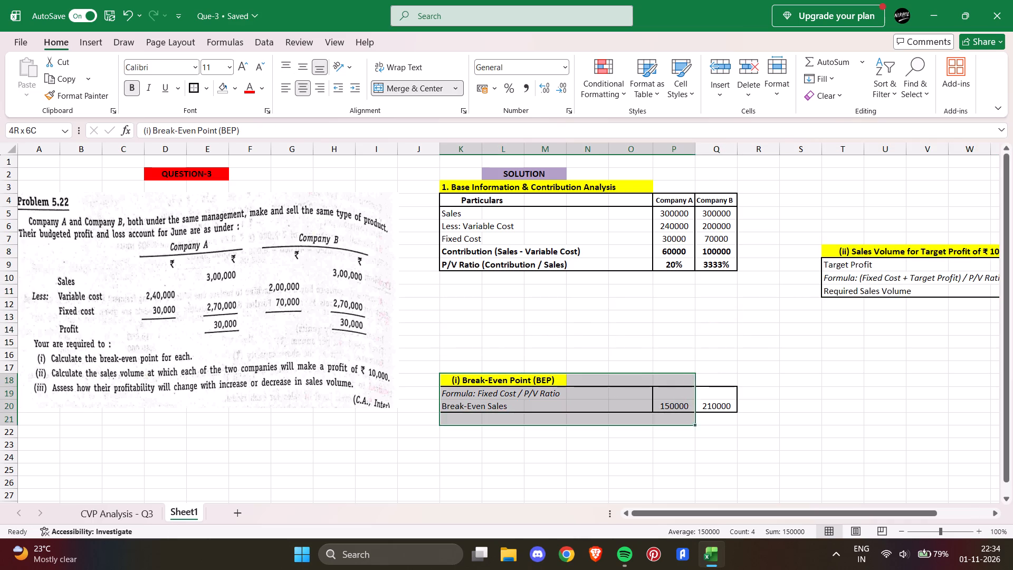
pyautogui.moveTo(695, 414); pyautogui.dragTo(725, 403)
pyautogui.hotkey('ctrl', 'x')
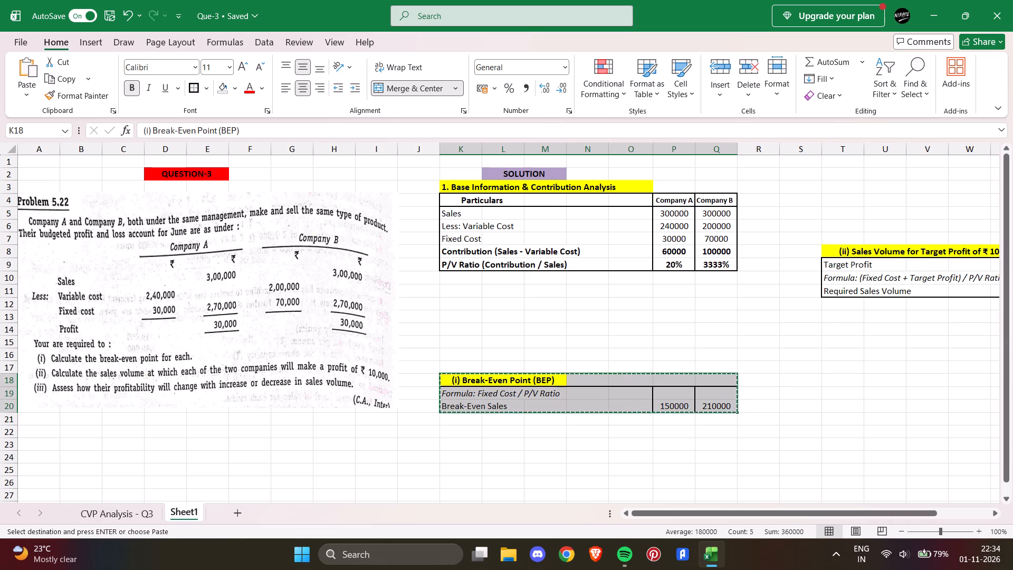
pyautogui.click(457, 302)
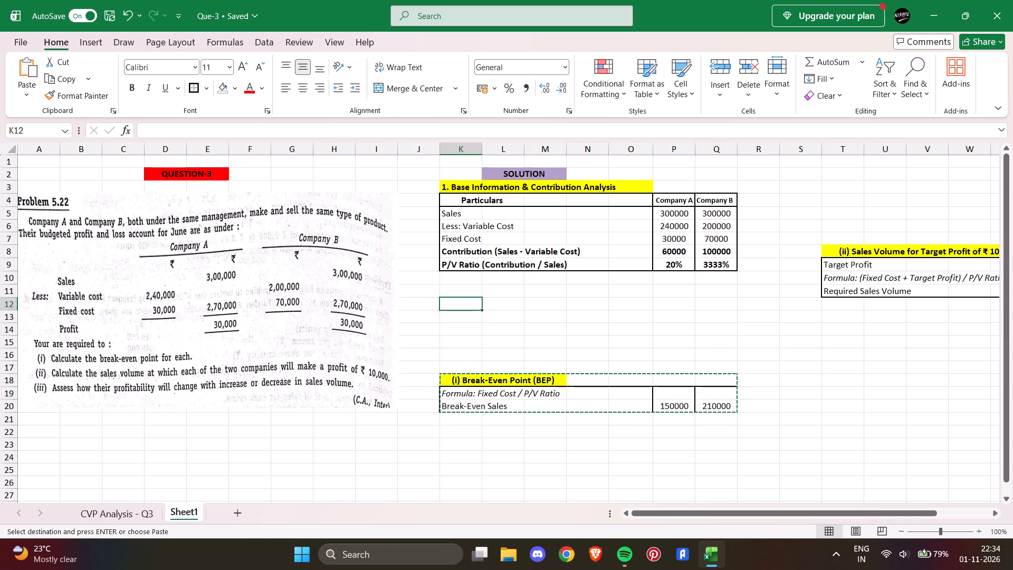
pyautogui.hotkey('ctrl', 'v')
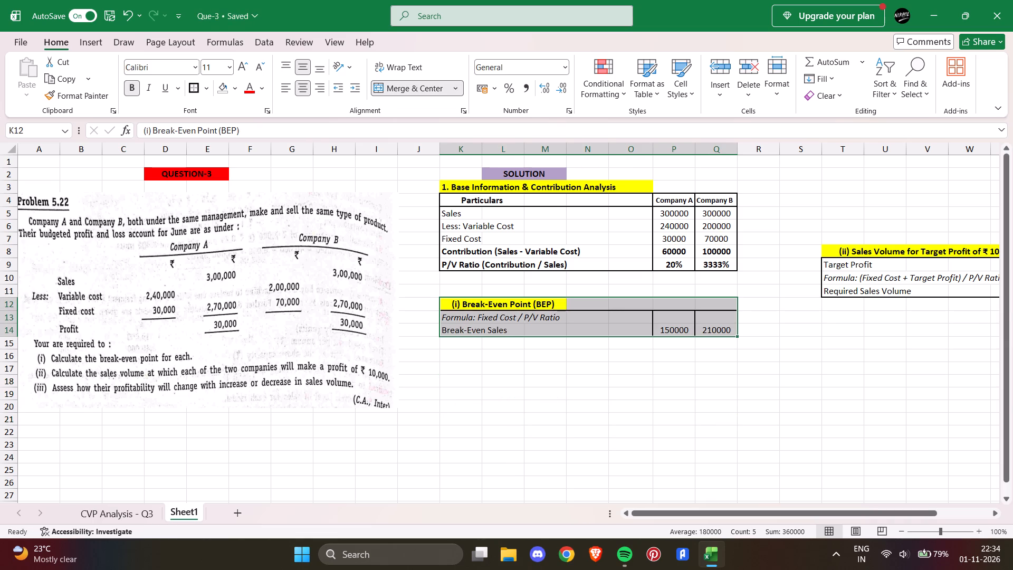
# Move the Sales Volume for Target Profit block from T8:Z11 to K17, below the Break-Even Point block.
pyautogui.hscroll(-2, 838, 263)
pyautogui.moveTo(747, 252); pyautogui.dragTo(973, 286)
pyautogui.hscroll(-1, 973, 286)
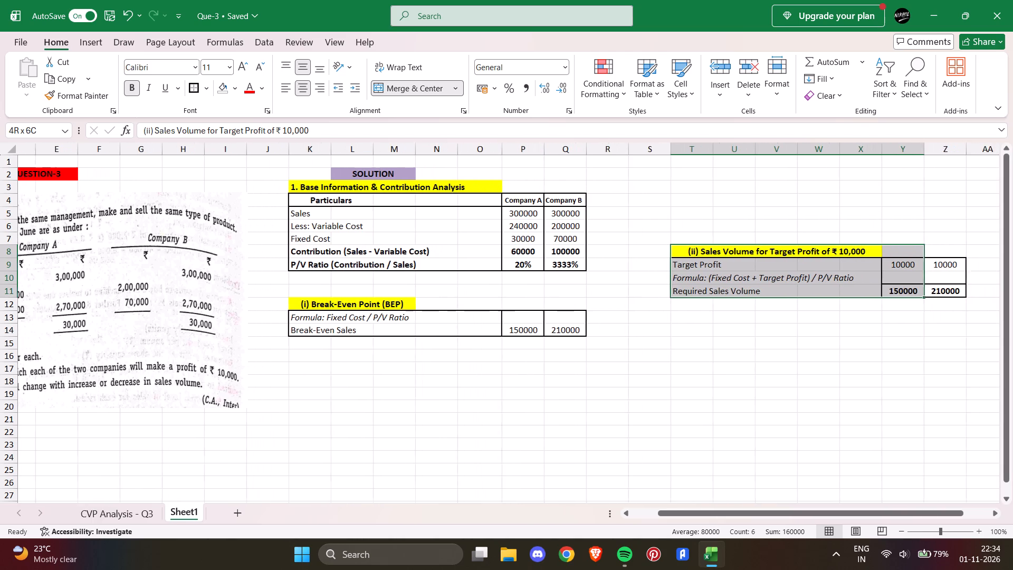
pyautogui.hscroll(-1, 973, 286)
pyautogui.moveTo(973, 286); pyautogui.dragTo(954, 291)
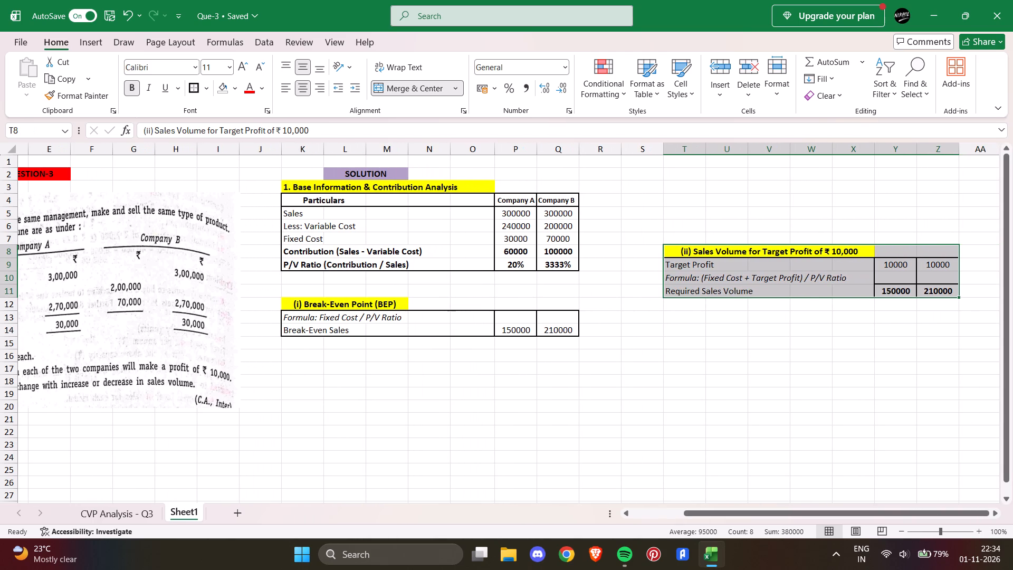
pyautogui.hotkey('ctrl', 'x')
pyautogui.click(303, 368)
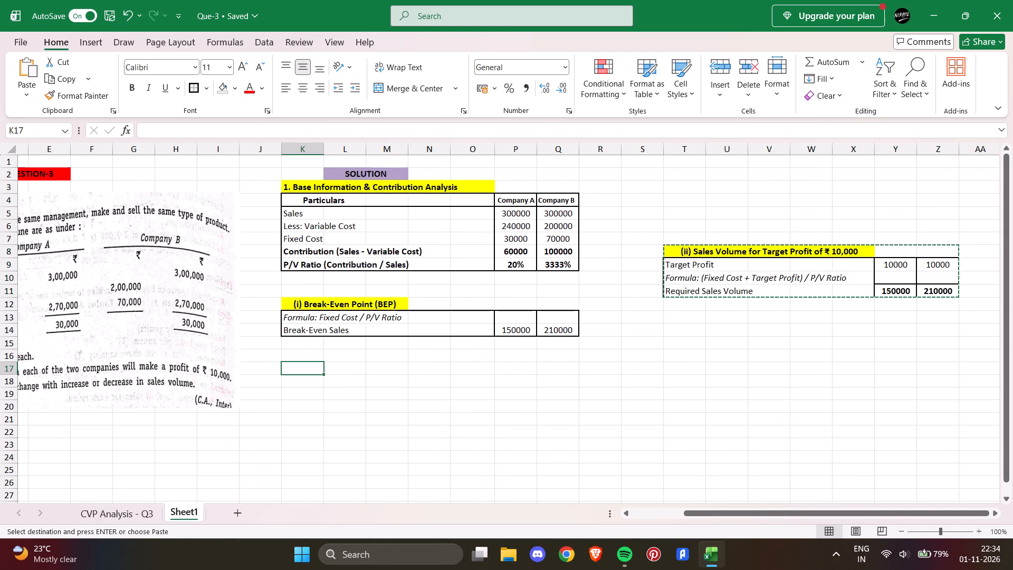
pyautogui.hotkey('ctrl', 'v')
pyautogui.hscroll(1, 551, 425)
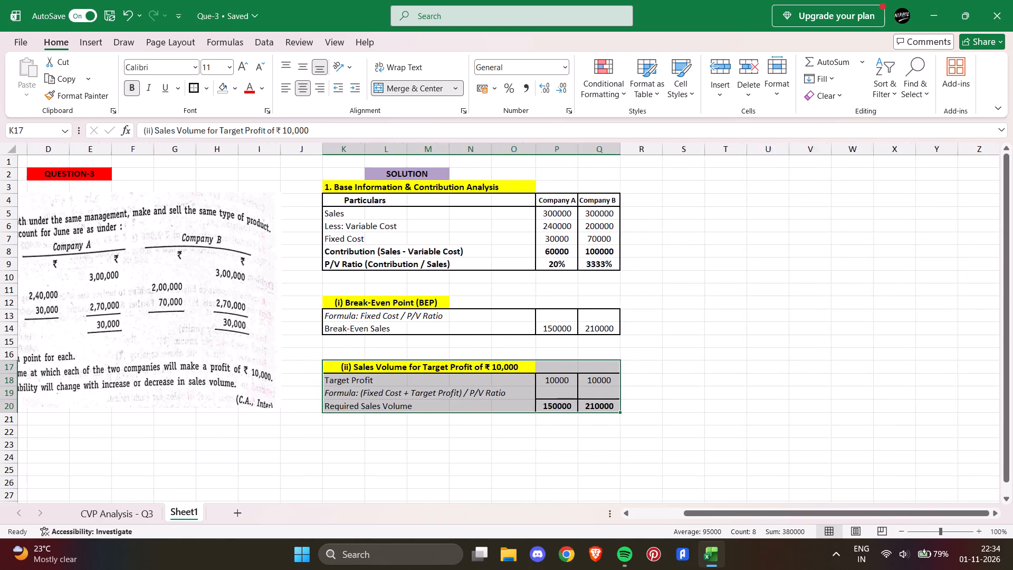
pyautogui.hscroll(1, 610, 425)
pyautogui.click(608, 434)
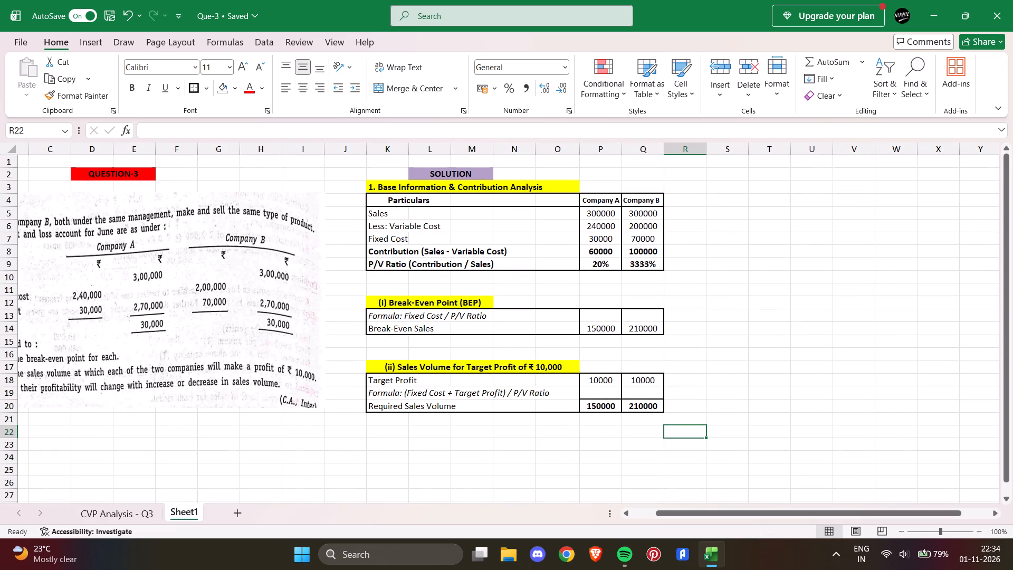
# Copy the heading text "(iii) Profitability Assessment (±20% Sales Vol.)" from G20 of CVP Analysis - Q3 into K23 of Sheet1.
pyautogui.scroll(-1, 437, 449)
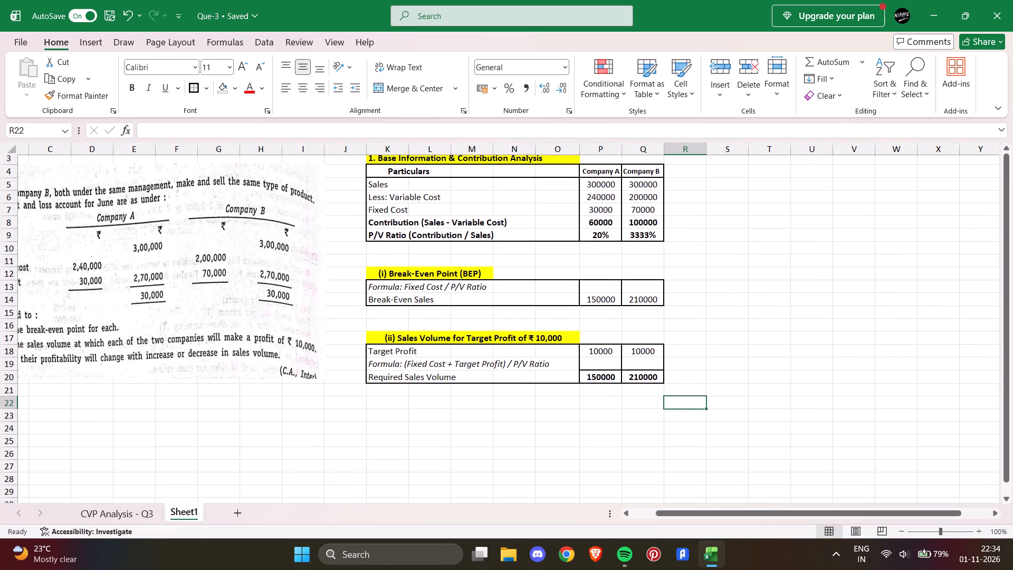
pyautogui.click(103, 511)
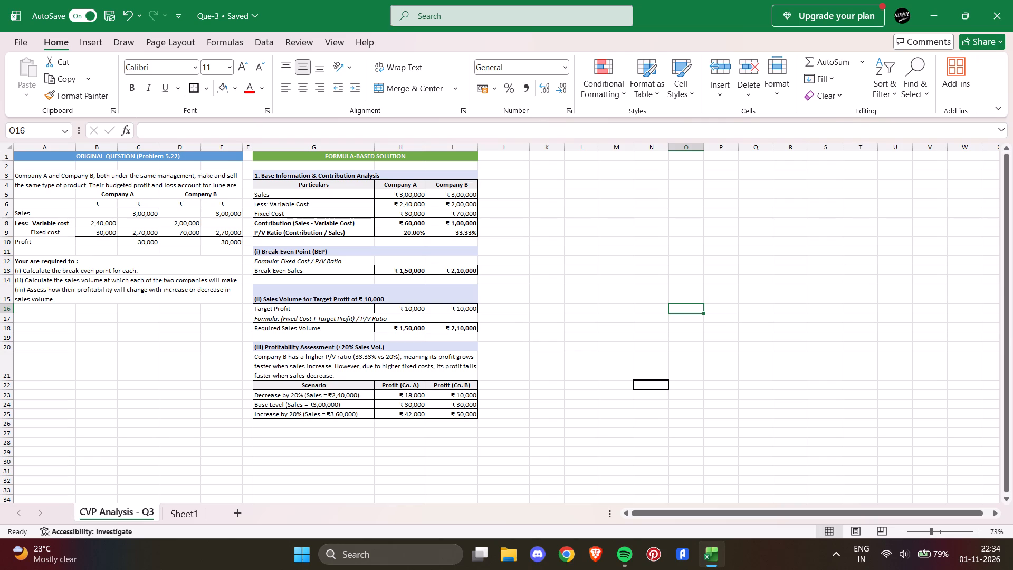
pyautogui.click(371, 346)
pyautogui.moveTo(342, 129); pyautogui.dragTo(263, 130)
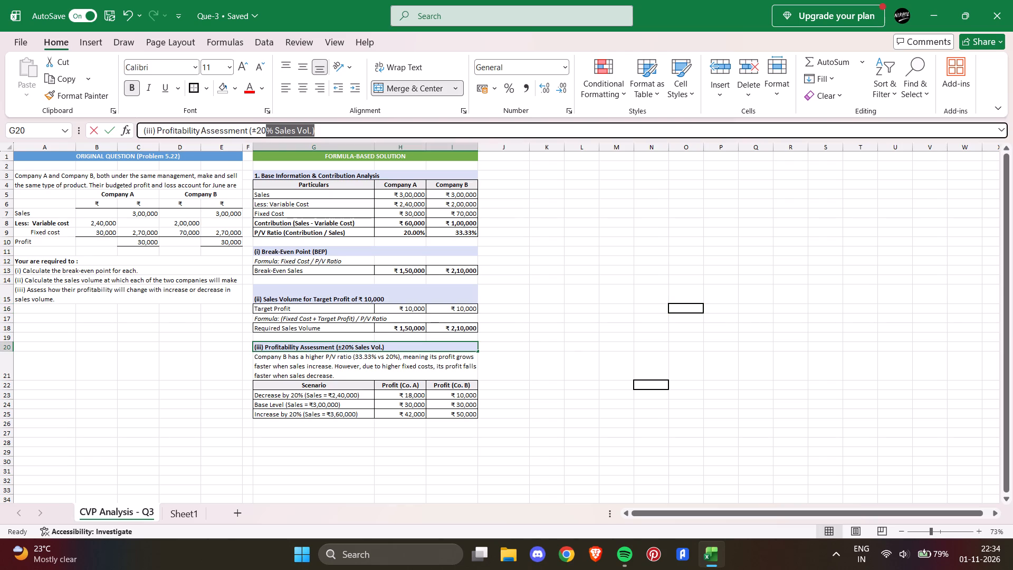
pyautogui.moveTo(263, 130); pyautogui.dragTo(138, 131)
pyautogui.hotkey('ctrl', 'c')
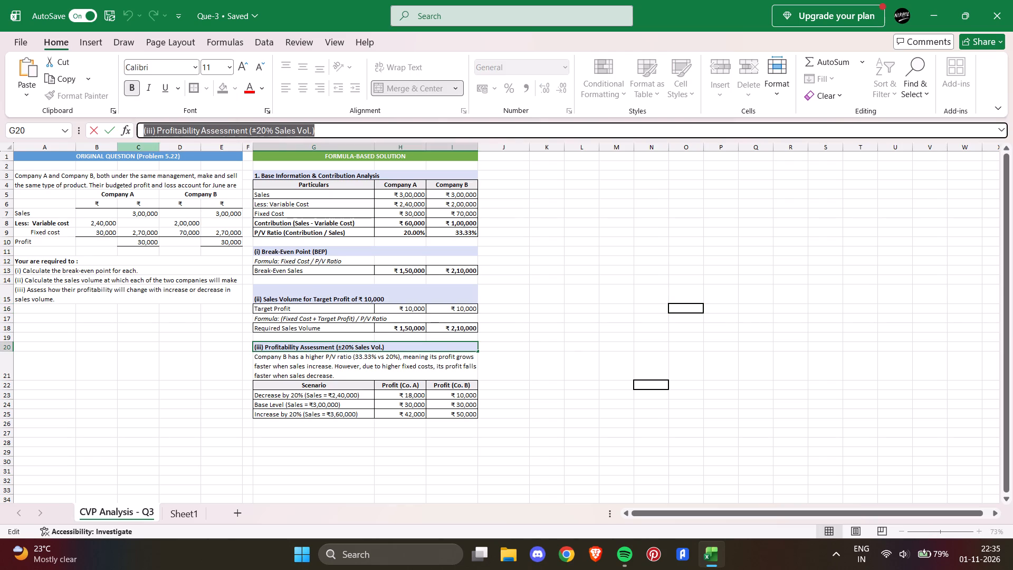
pyautogui.click(193, 512)
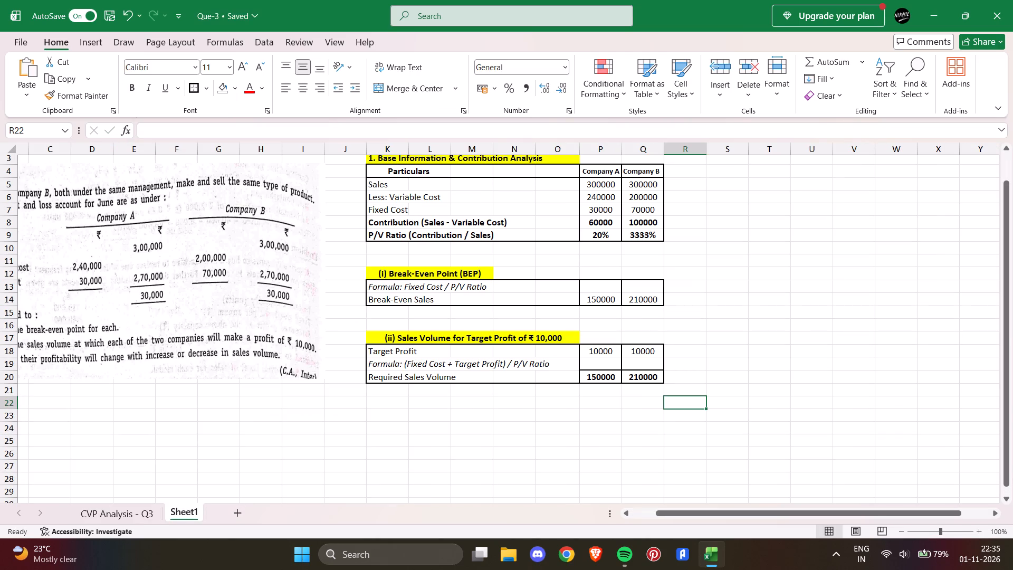
pyautogui.click(385, 416)
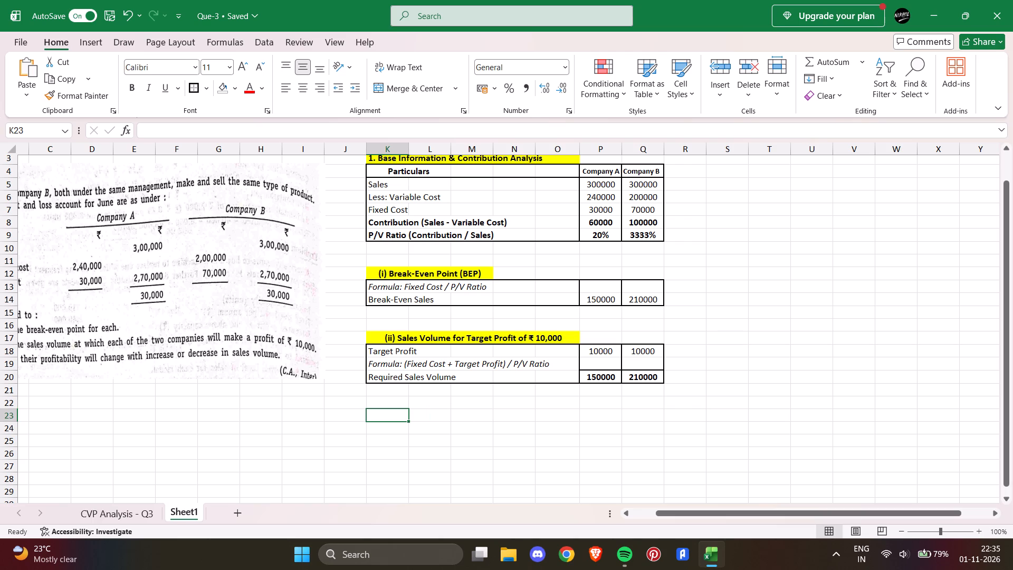
pyautogui.hotkey('ctrl', 'v')
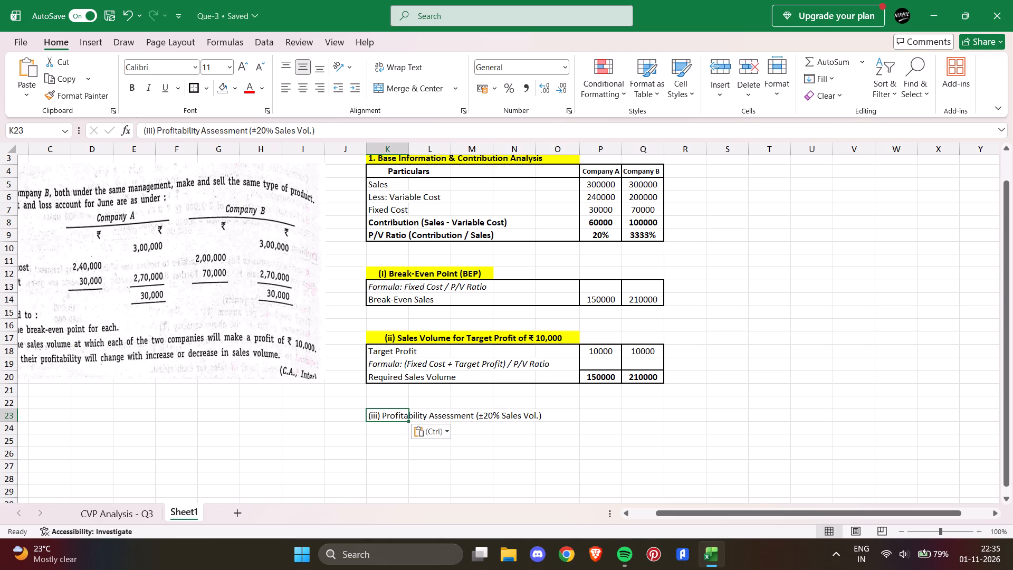
# Format the Profitability Assessment heading across K23:O23 with yellow fill, merged and centred, in bold.
pyautogui.moveTo(372, 416); pyautogui.dragTo(522, 417)
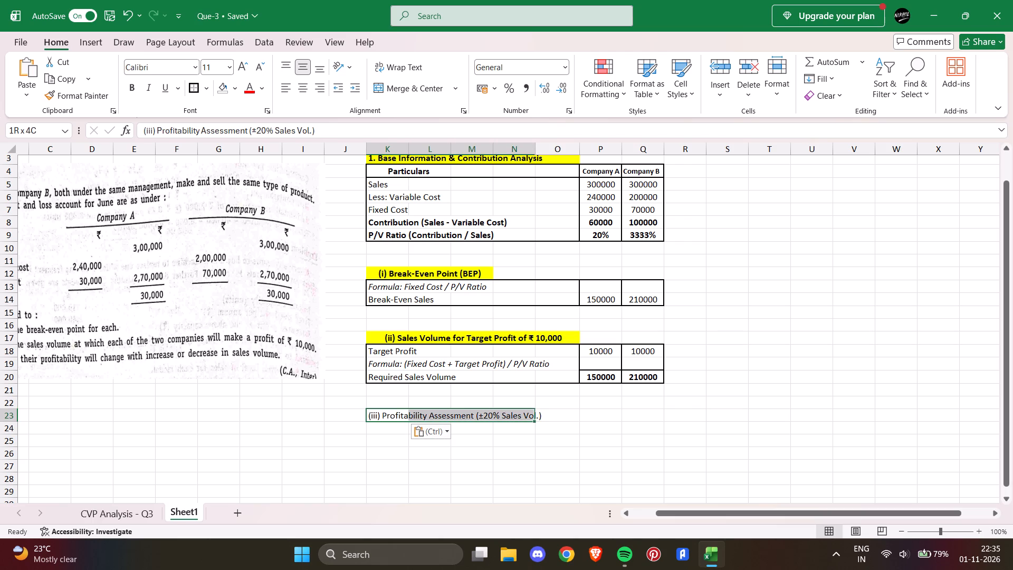
pyautogui.moveTo(522, 417); pyautogui.dragTo(546, 417)
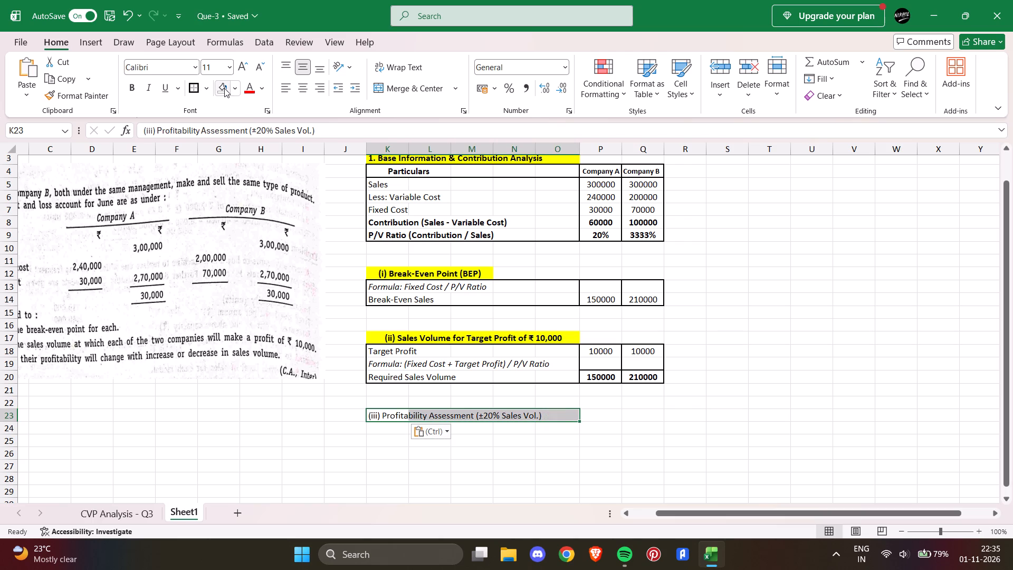
pyautogui.click(233, 87)
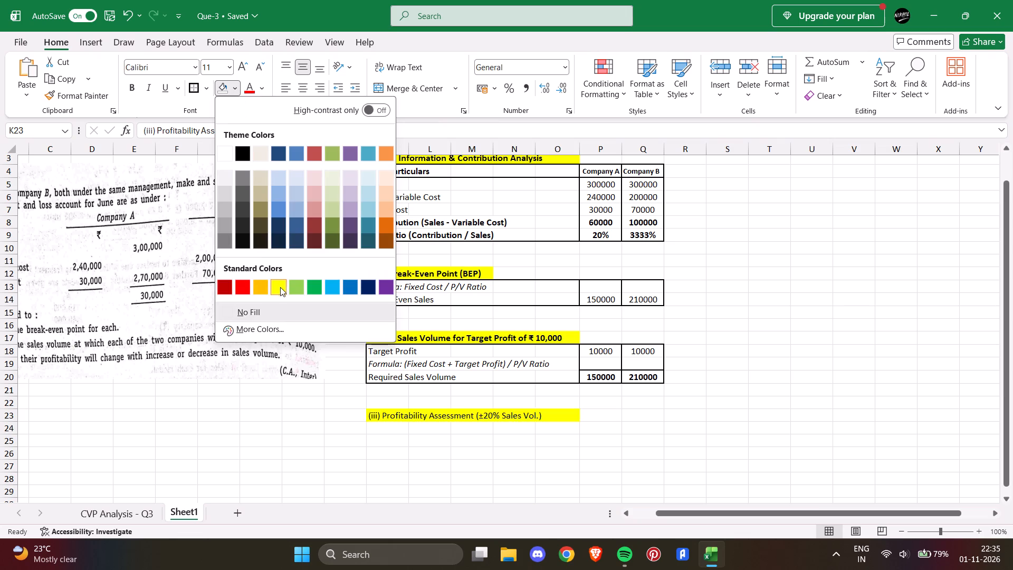
pyautogui.click(280, 287)
pyautogui.click(396, 86)
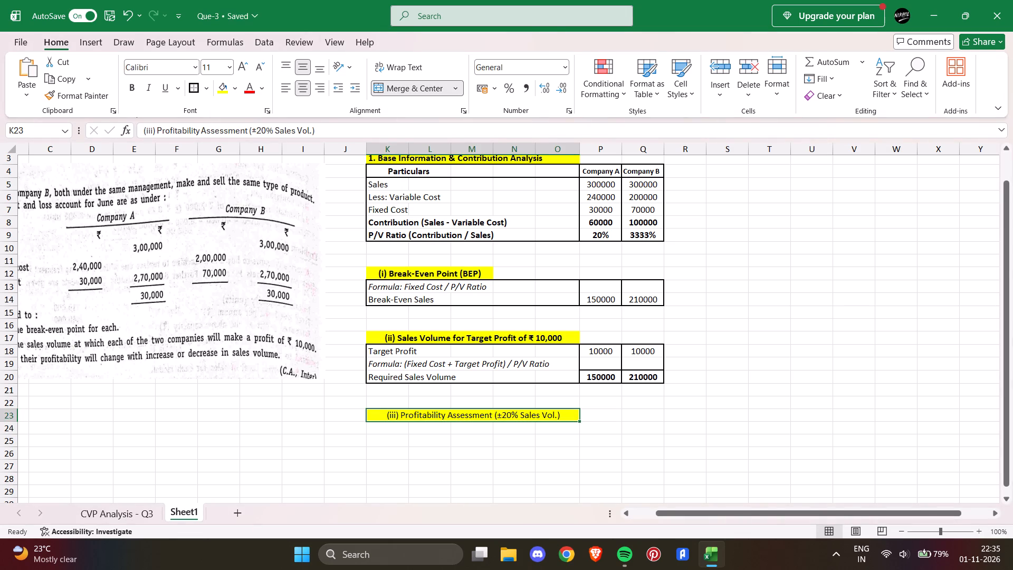
pyautogui.click(133, 84)
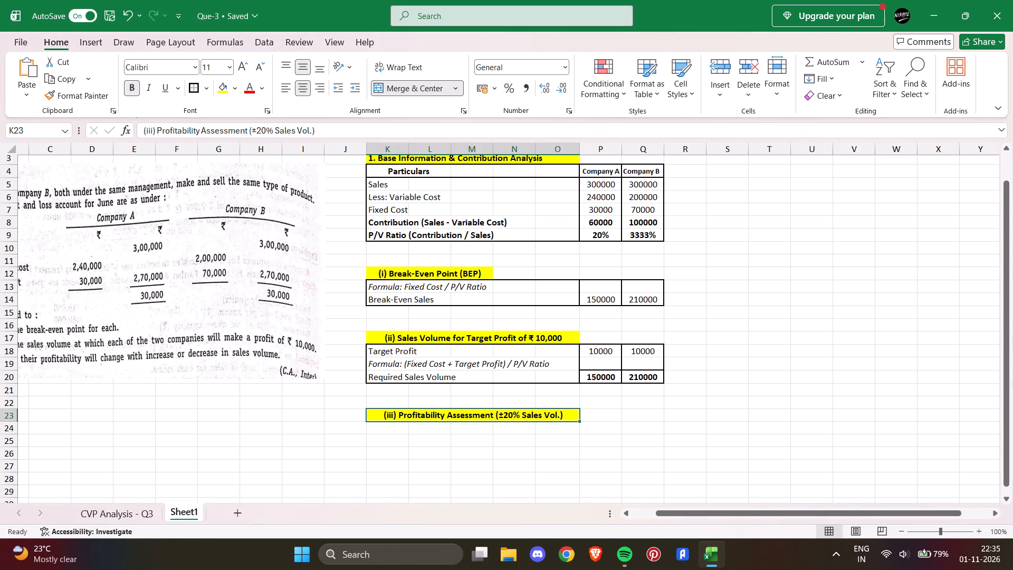
# Copy the profitability explanation in G21 of CVP Analysis - Q3 and paste it into K24 of Sheet1.
pyautogui.click(383, 432)
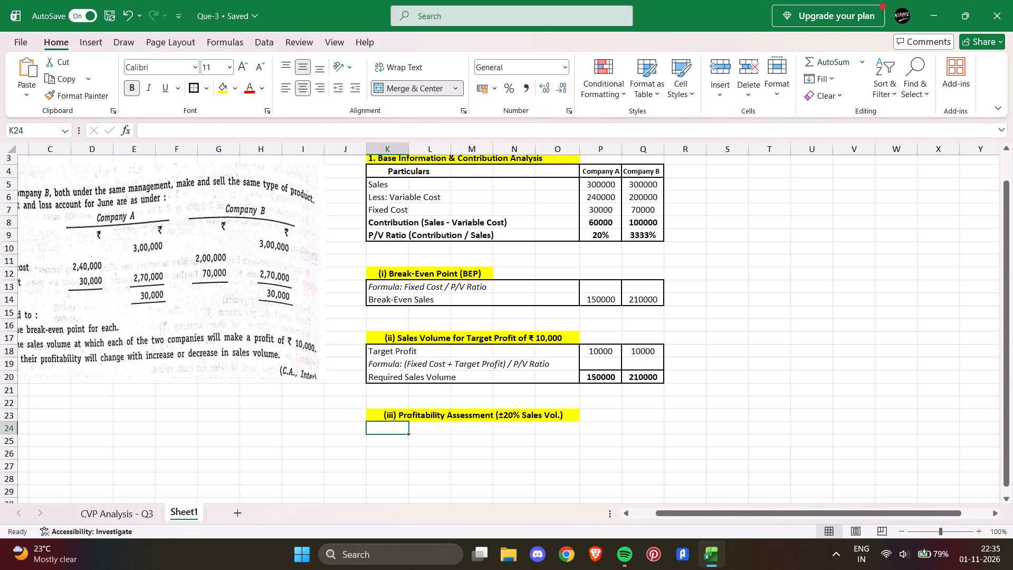
pyautogui.click(151, 512)
pyautogui.click(266, 357)
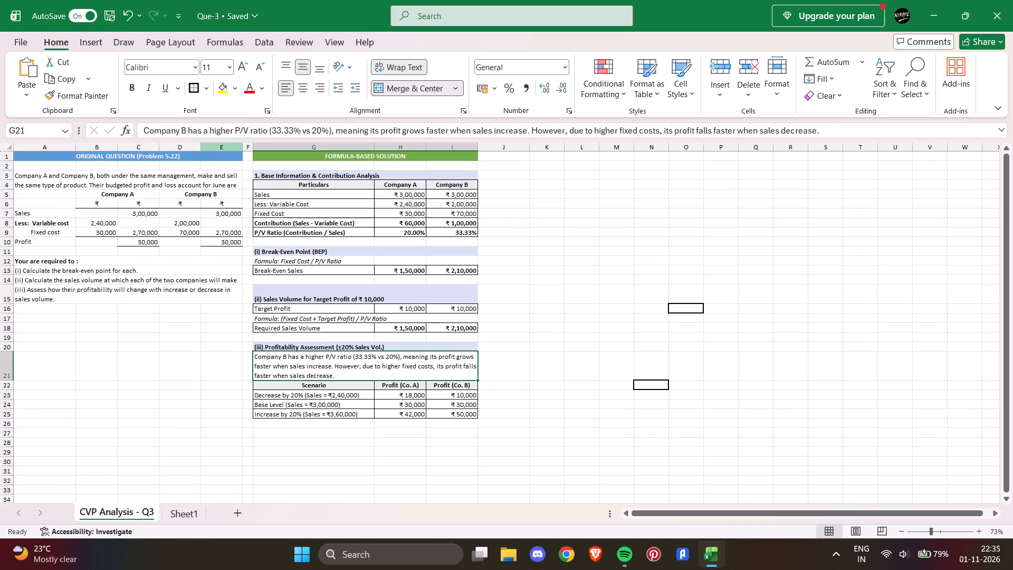
pyautogui.hotkey('ctrl', 'c')
pyautogui.click(193, 510)
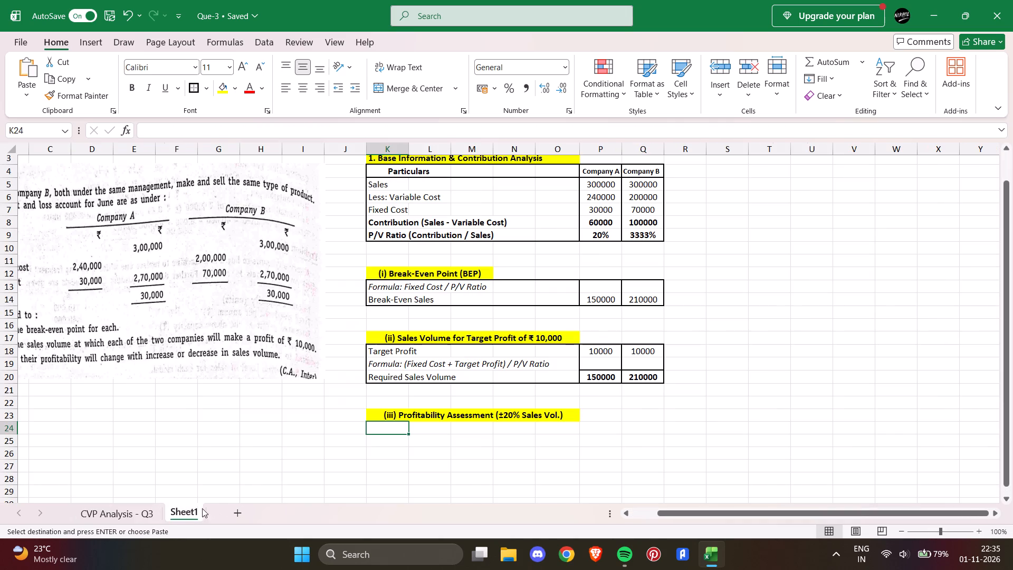
pyautogui.hotkey('ctrl', 'v')
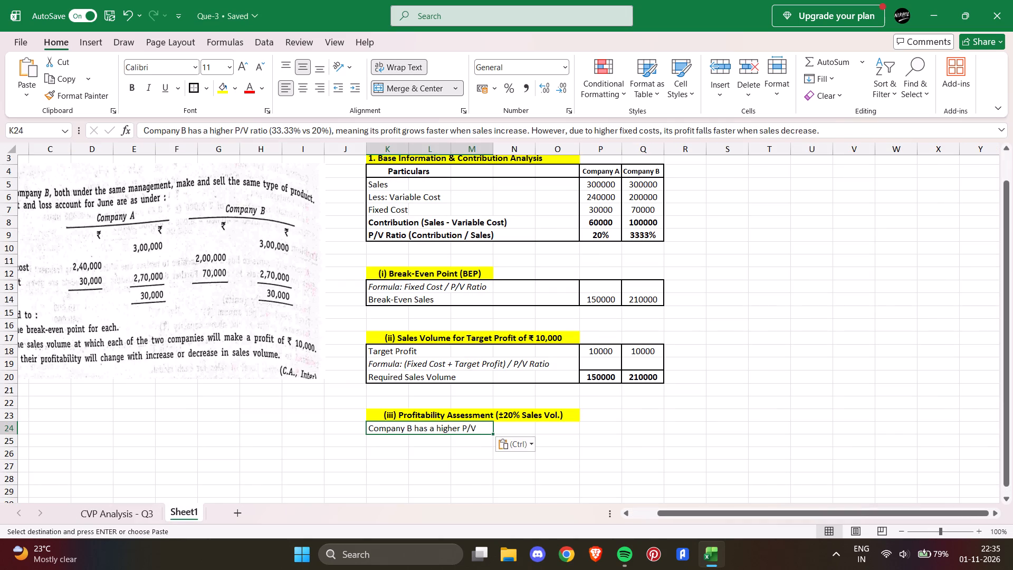
# Unmerge the profitability explanation cell across K24:M24 below the Profitability Assessment heading.
pyautogui.click(613, 437)
pyautogui.click(386, 430)
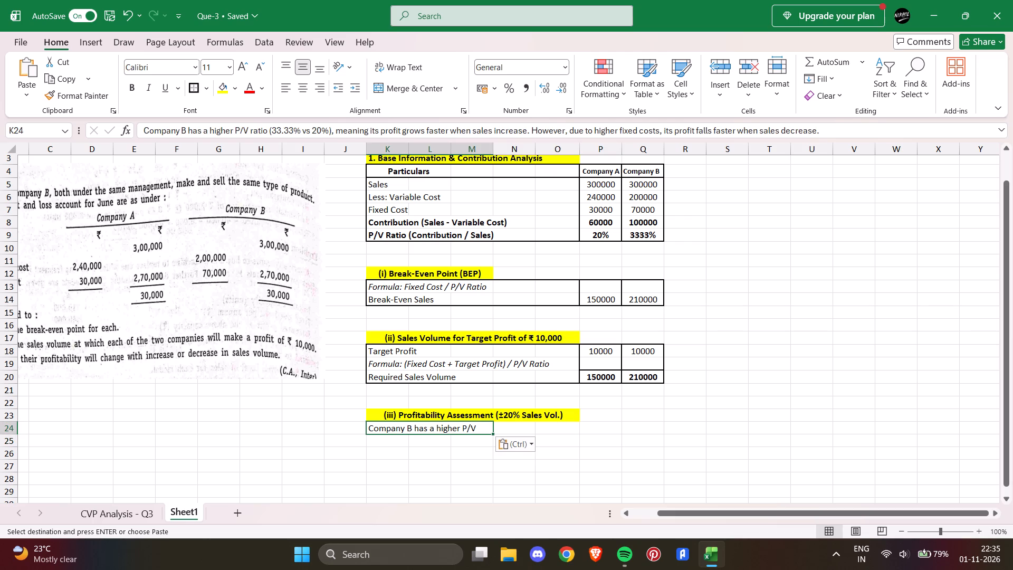
pyautogui.moveTo(486, 430); pyautogui.dragTo(569, 452)
pyautogui.press('Return')
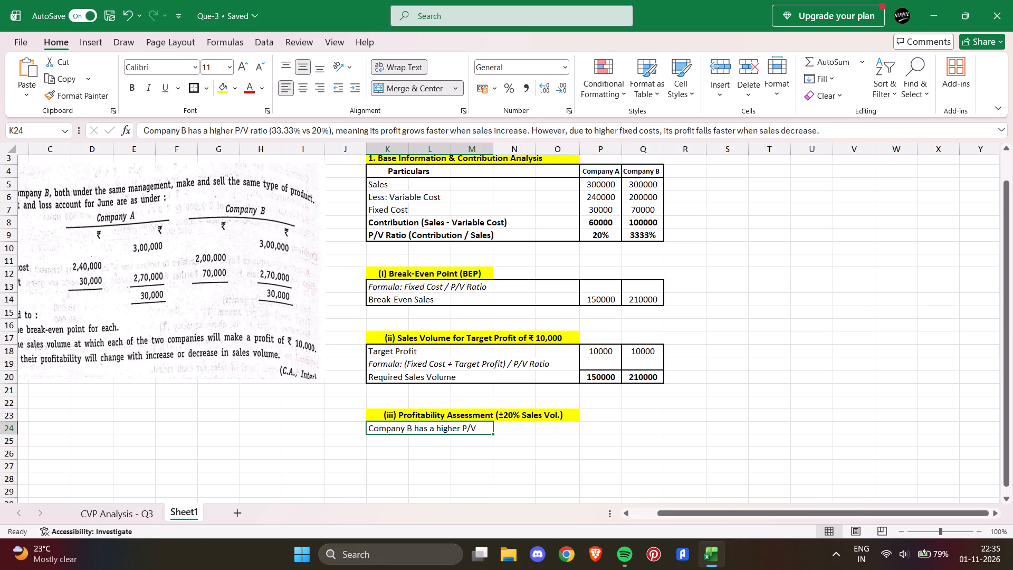
pyautogui.moveTo(479, 431); pyautogui.dragTo(599, 439)
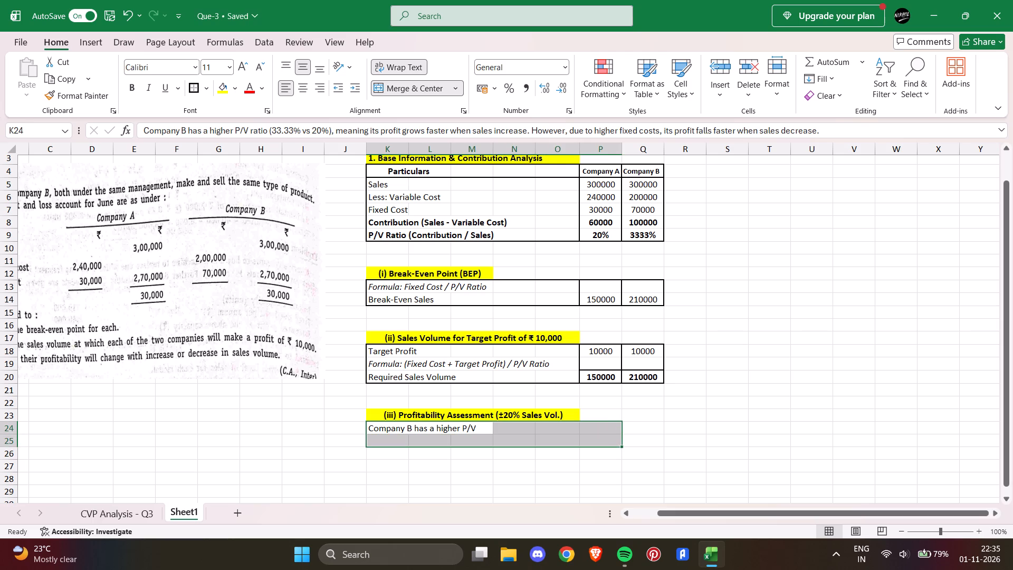
pyautogui.moveTo(578, 423); pyautogui.dragTo(601, 423)
pyautogui.click(431, 427)
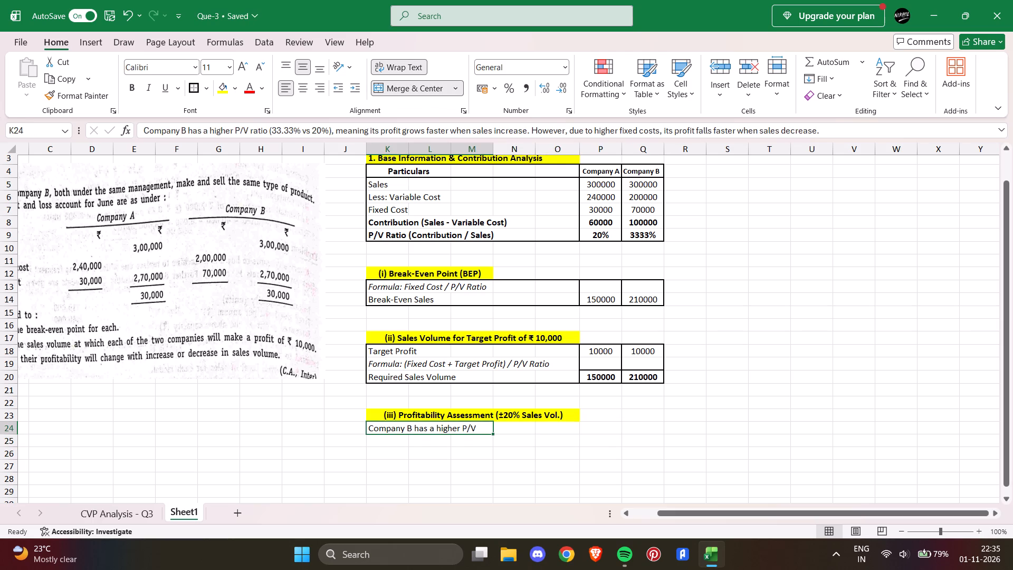
pyautogui.click(398, 90)
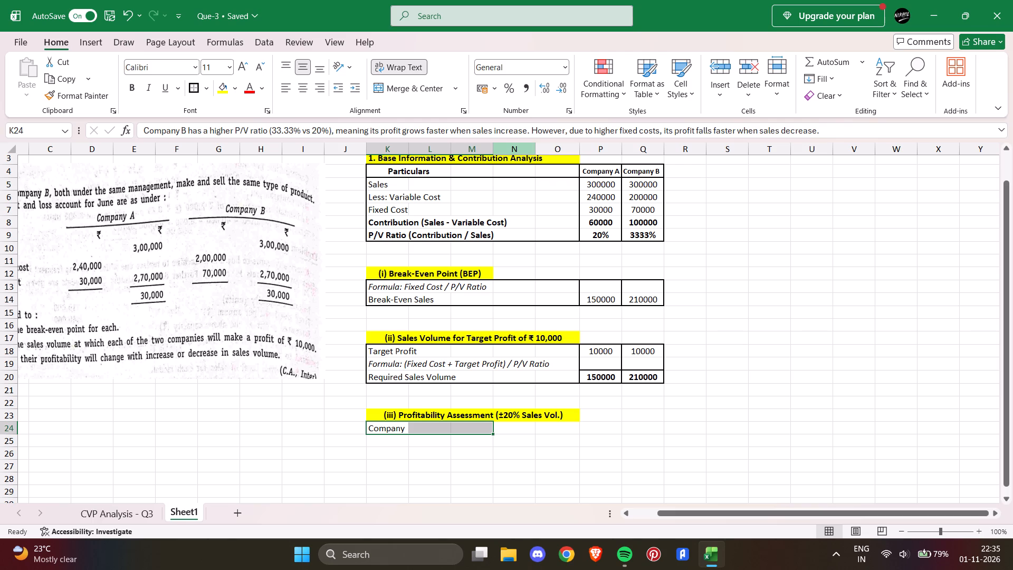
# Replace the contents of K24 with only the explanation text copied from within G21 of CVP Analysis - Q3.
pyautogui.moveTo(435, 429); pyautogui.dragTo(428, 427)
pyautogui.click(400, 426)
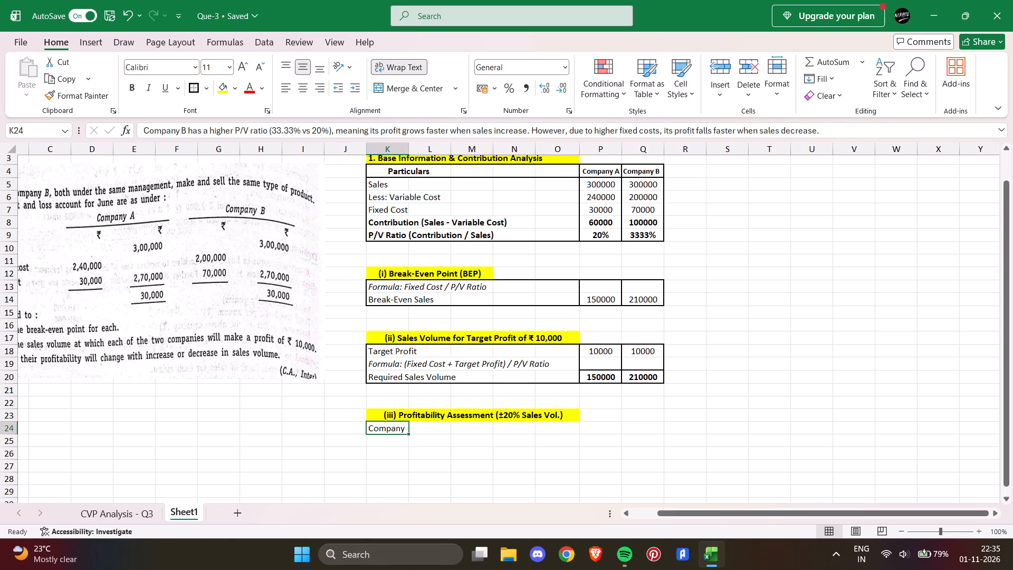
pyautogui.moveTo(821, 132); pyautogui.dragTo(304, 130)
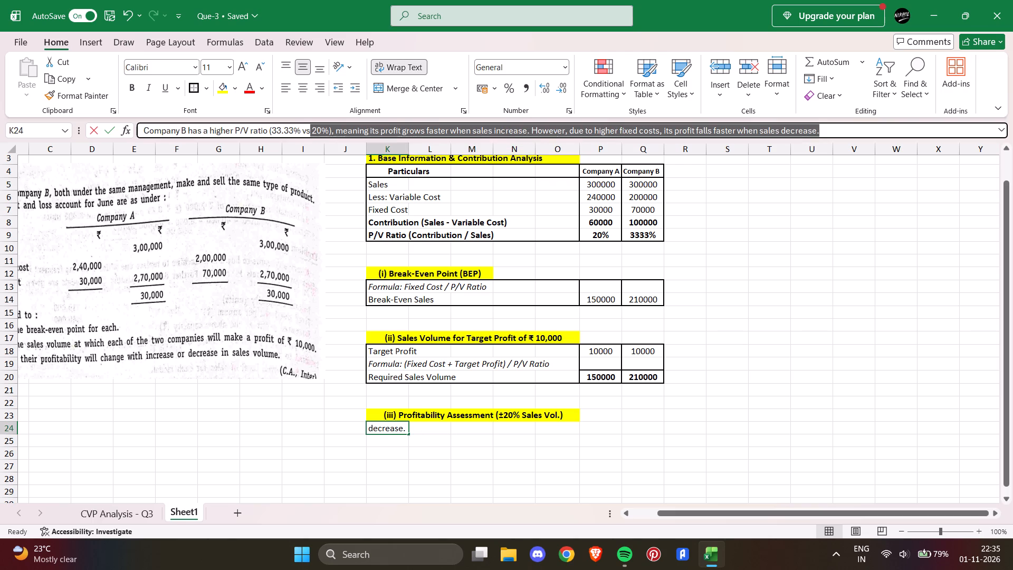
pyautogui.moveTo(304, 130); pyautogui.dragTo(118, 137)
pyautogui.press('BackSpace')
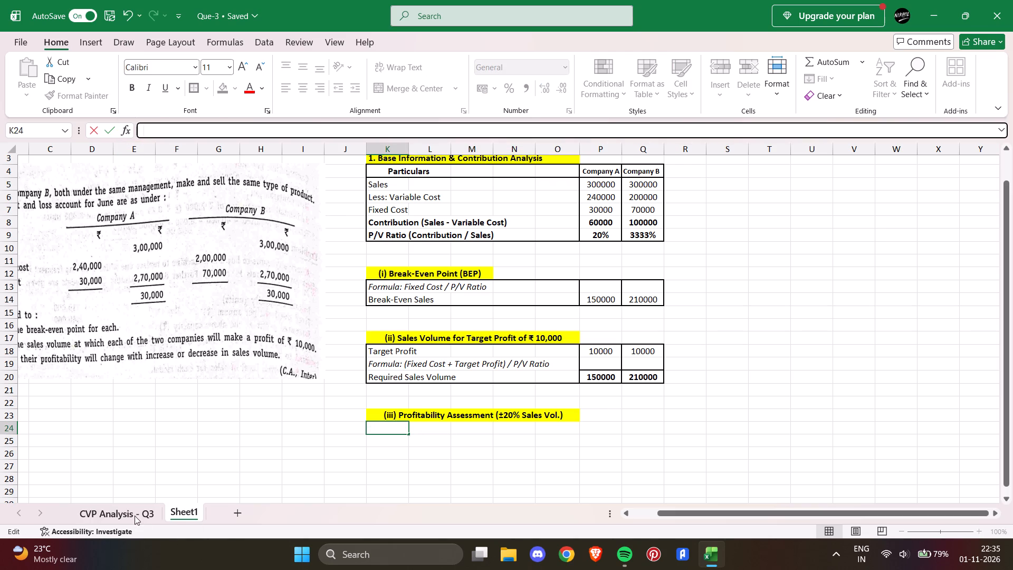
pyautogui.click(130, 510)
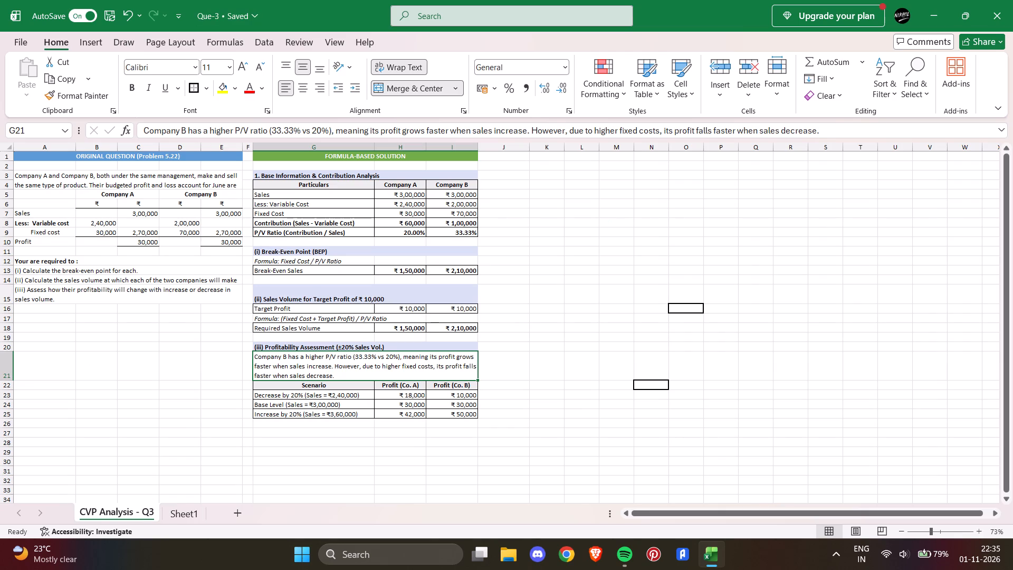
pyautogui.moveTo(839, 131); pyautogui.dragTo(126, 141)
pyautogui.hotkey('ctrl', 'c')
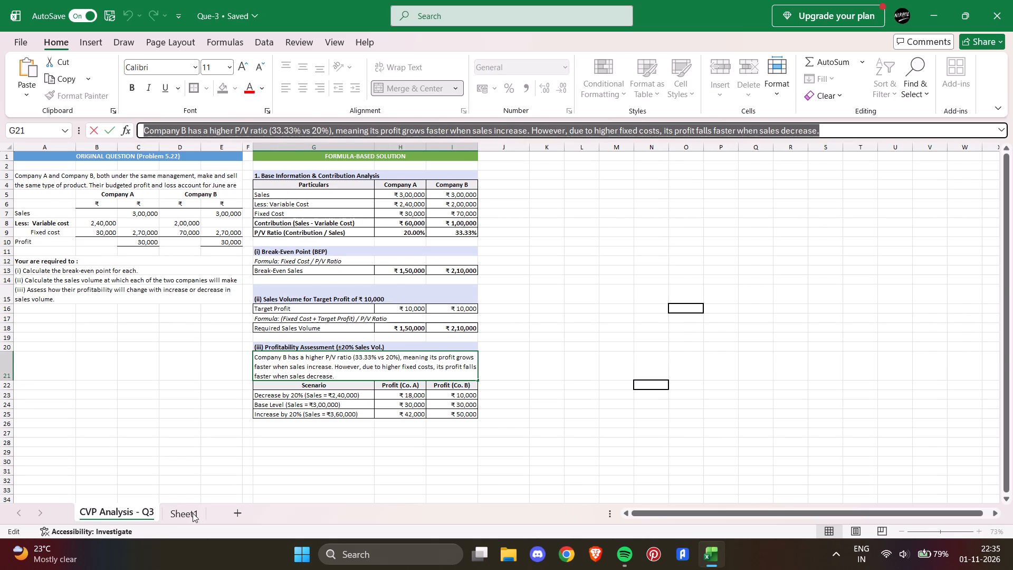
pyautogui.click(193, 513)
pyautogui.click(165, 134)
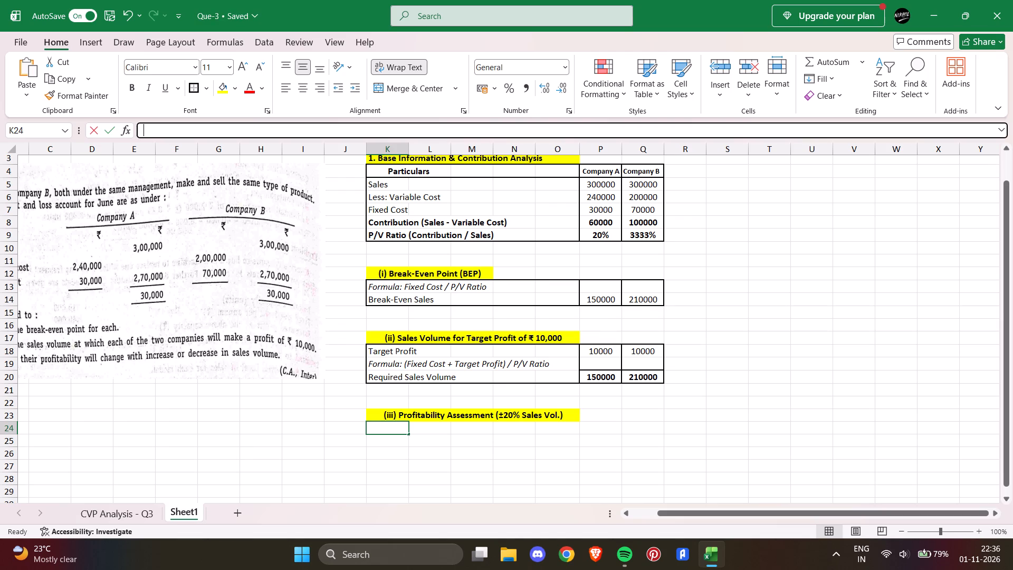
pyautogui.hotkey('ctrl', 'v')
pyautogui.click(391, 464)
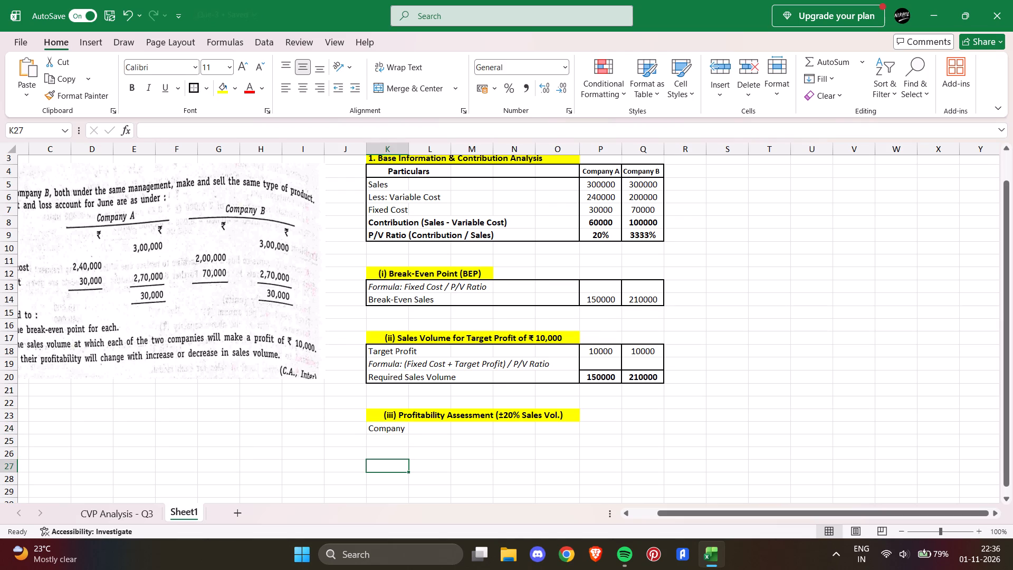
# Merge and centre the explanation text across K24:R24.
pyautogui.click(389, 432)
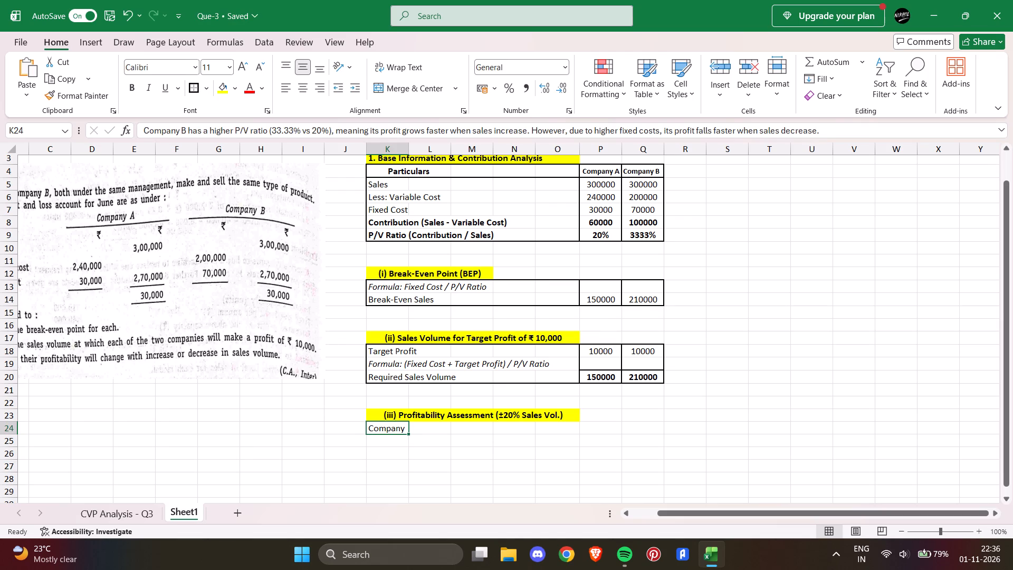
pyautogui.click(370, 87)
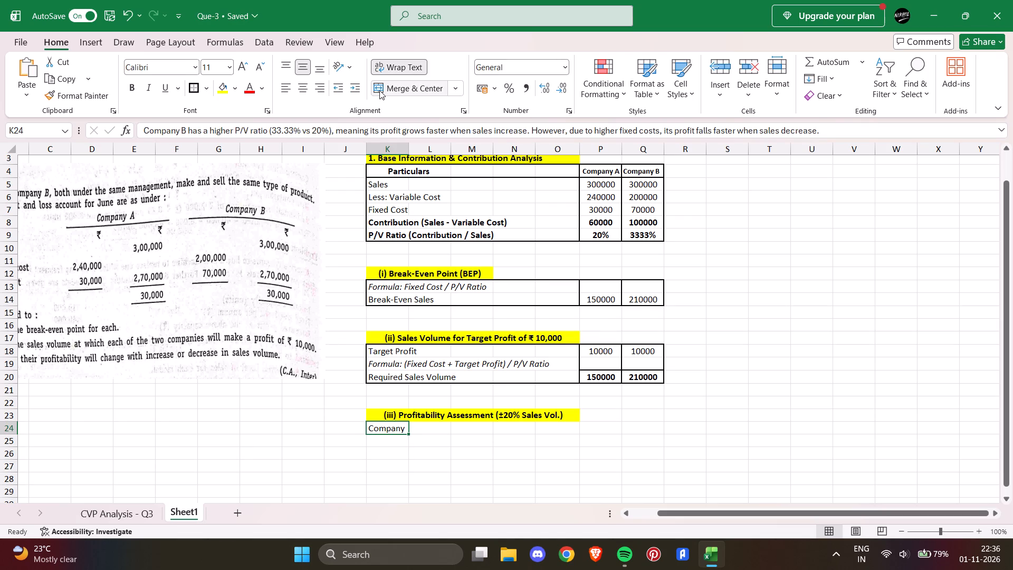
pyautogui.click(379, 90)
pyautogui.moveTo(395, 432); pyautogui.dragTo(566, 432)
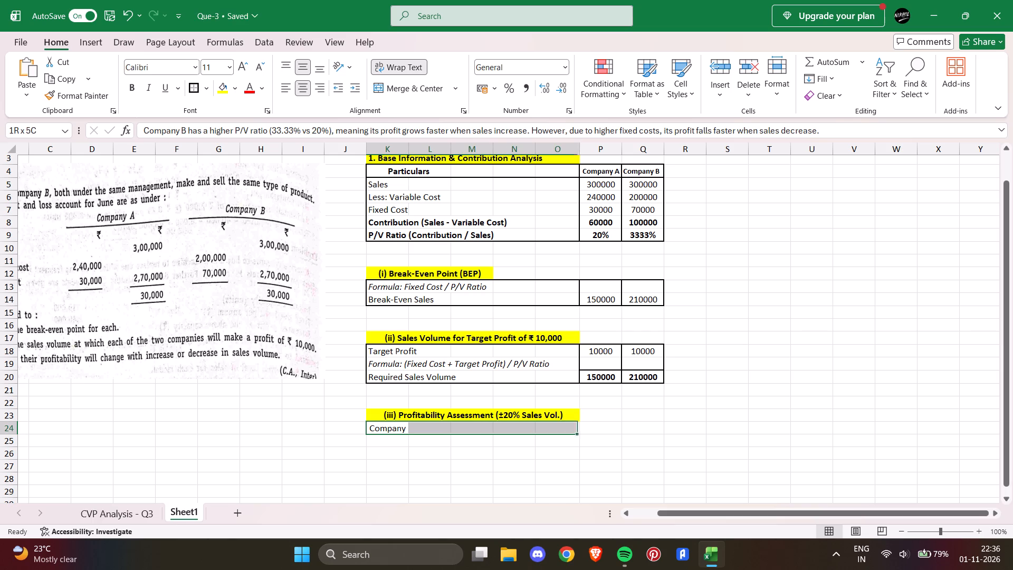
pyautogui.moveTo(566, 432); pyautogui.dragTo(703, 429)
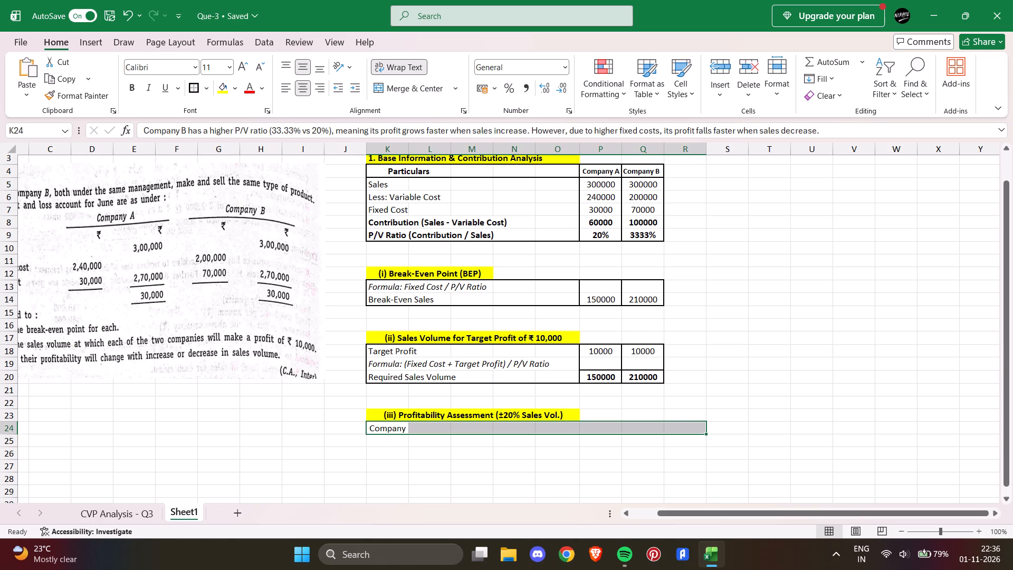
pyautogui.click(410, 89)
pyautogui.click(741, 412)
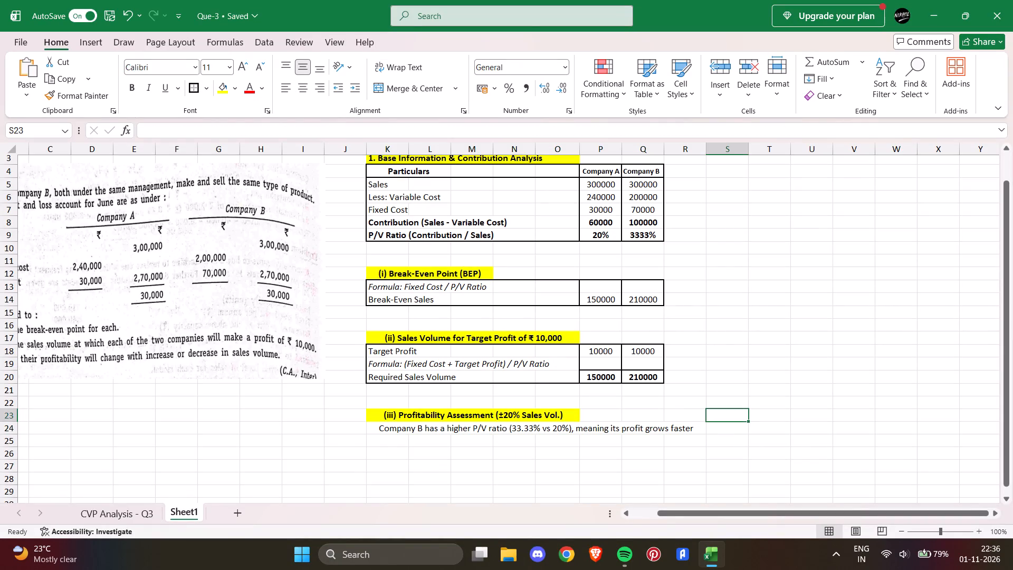
# Unmerge the explanation row K24:R24 and left-align the range K24:R25.
pyautogui.click(371, 431)
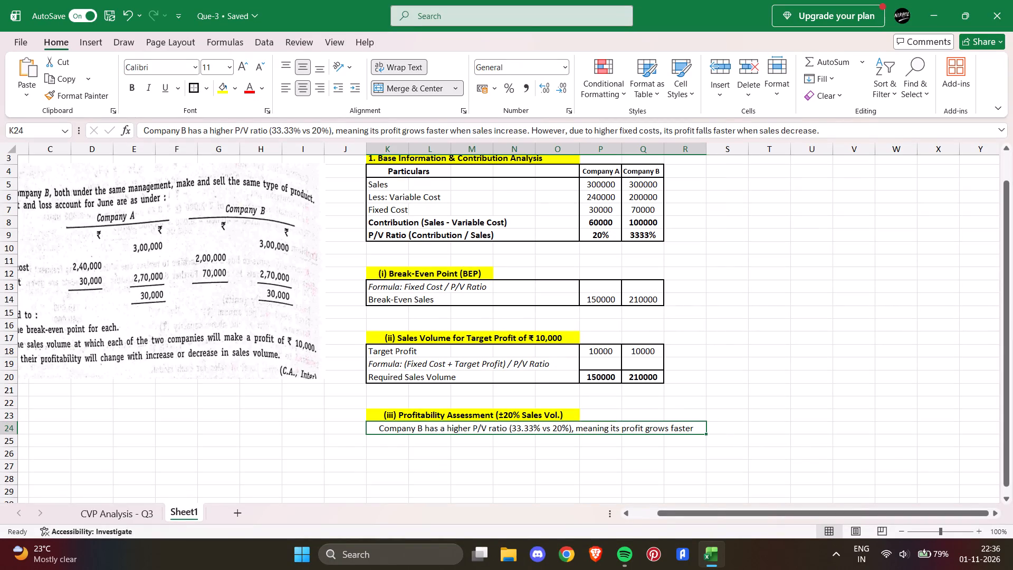
pyautogui.moveTo(379, 426); pyautogui.dragTo(560, 443)
pyautogui.click(412, 88)
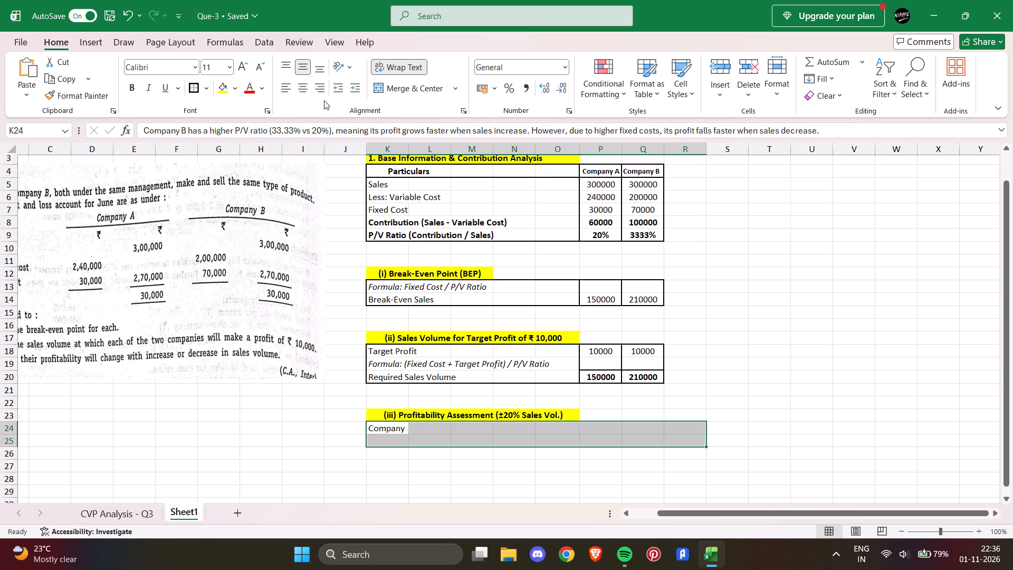
pyautogui.click(298, 89)
pyautogui.click(285, 89)
# Clear the whole profitability explanation text from K24.
pyautogui.moveTo(499, 432); pyautogui.dragTo(691, 441)
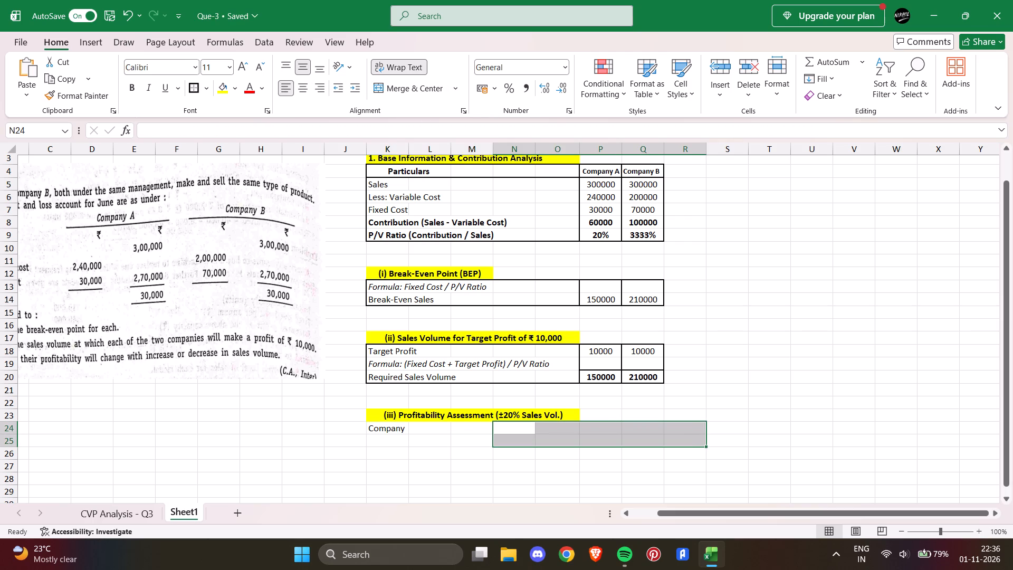
pyautogui.moveTo(406, 431); pyautogui.dragTo(400, 430)
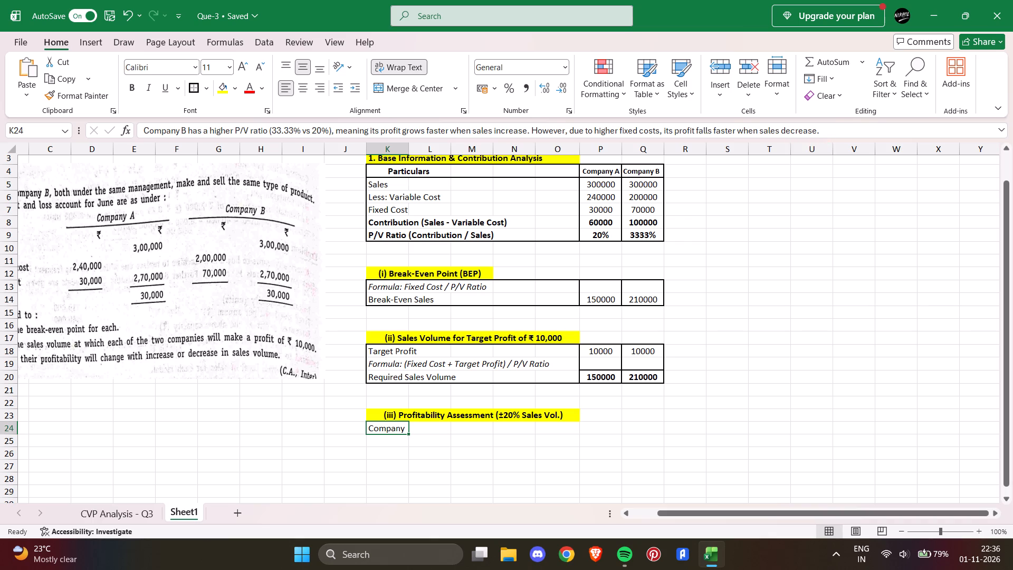
pyautogui.moveTo(825, 135); pyautogui.dragTo(114, 154)
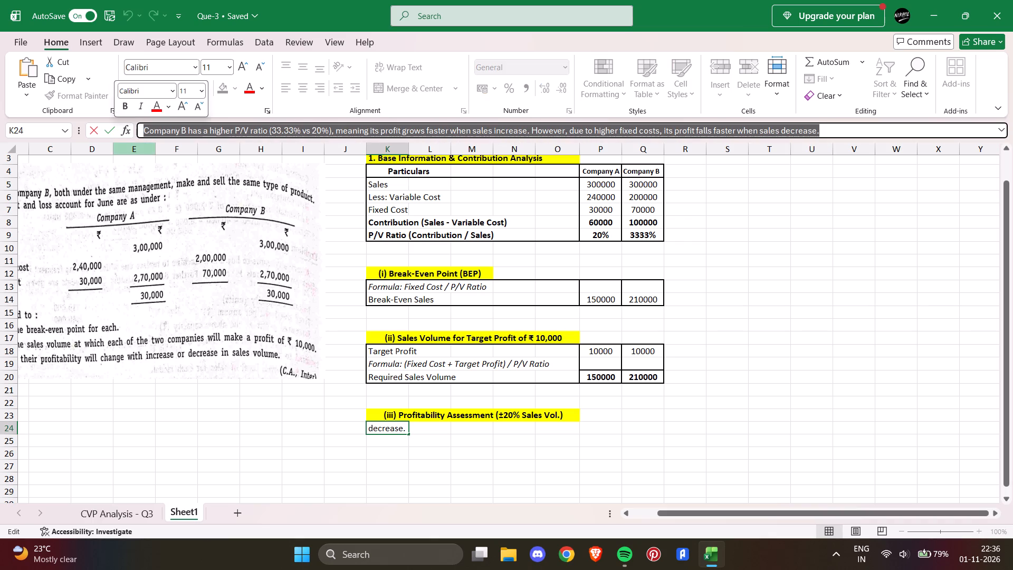
pyautogui.press('BackSpace')
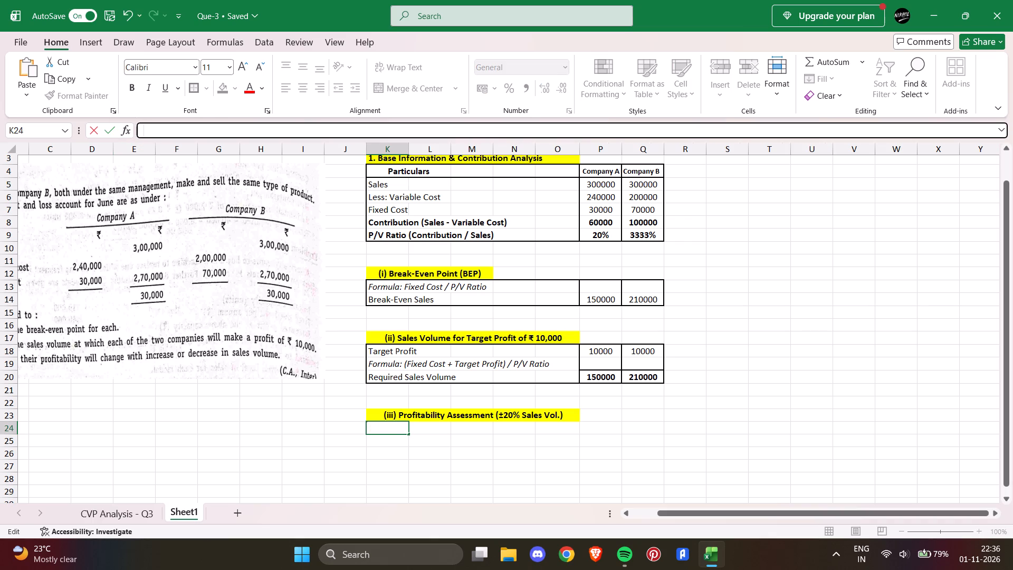
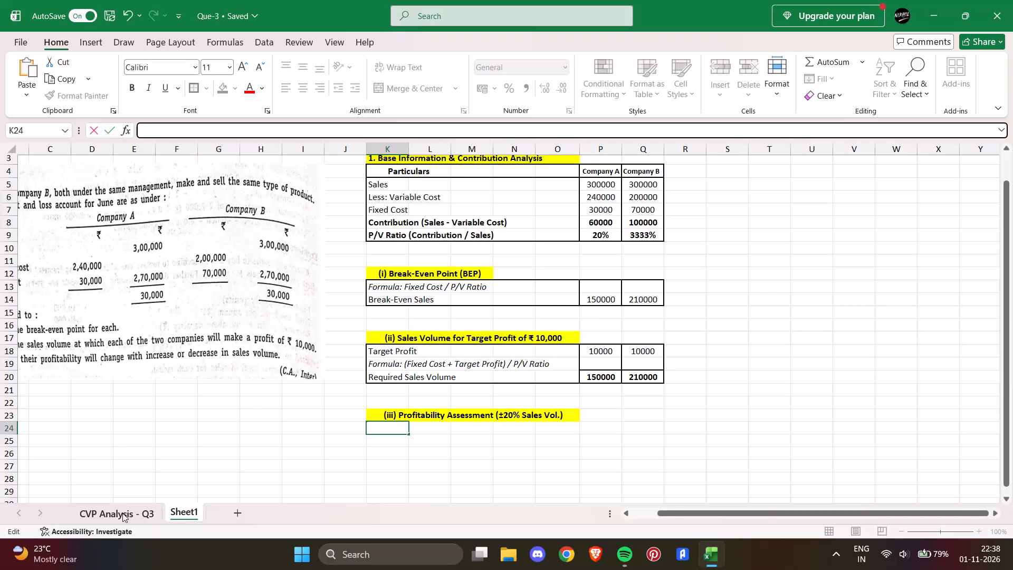
# Copy "Company B has a higher P/V ratio (33.33% vs 20%), meaning its profit grows" from G21 of CVP Analysis - Q3 into K24 of Sheet1.
pyautogui.click(122, 513)
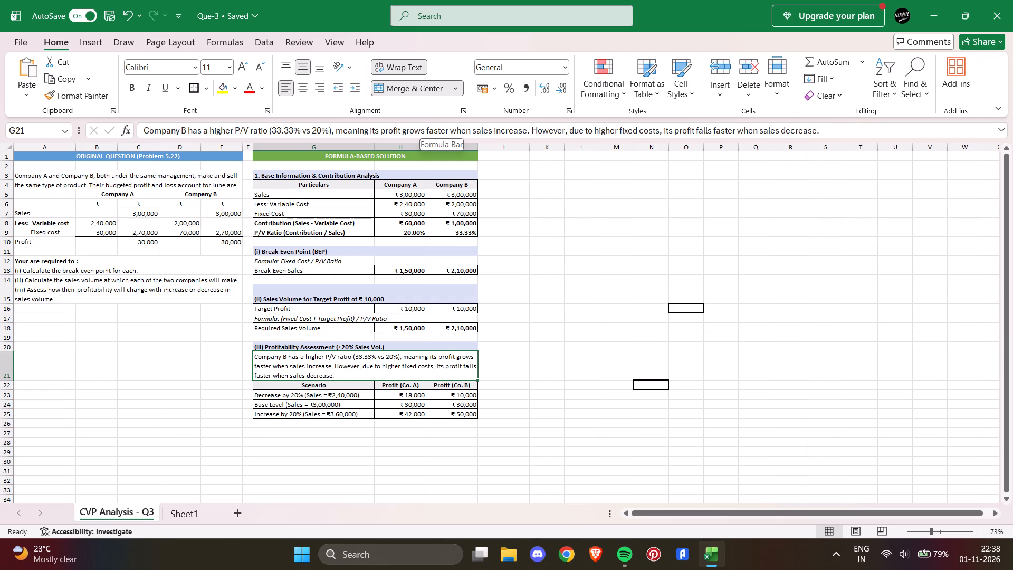
pyautogui.moveTo(424, 131); pyautogui.dragTo(143, 134)
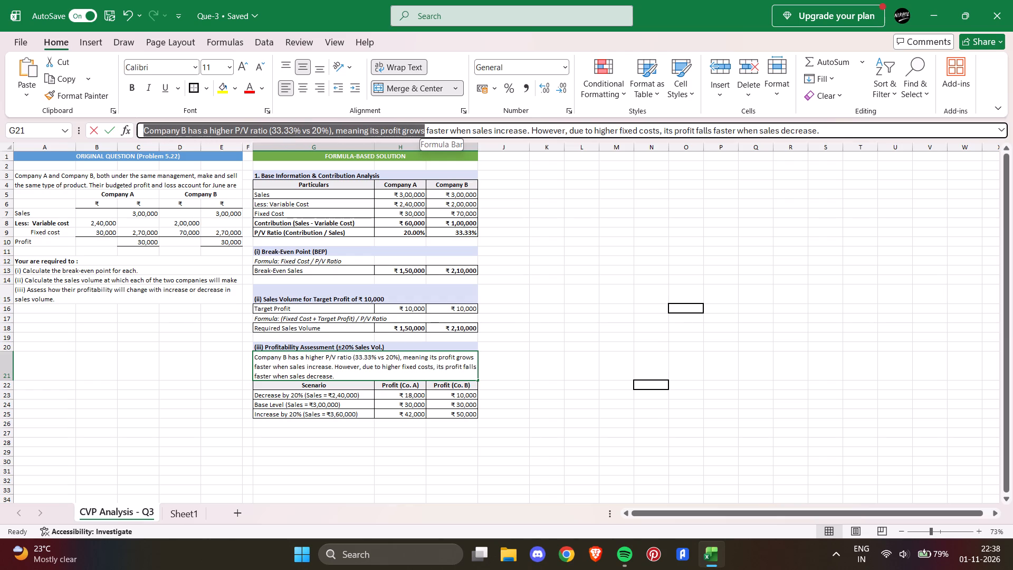
pyautogui.moveTo(143, 134); pyautogui.dragTo(139, 135)
pyautogui.hotkey('ctrl', 'c')
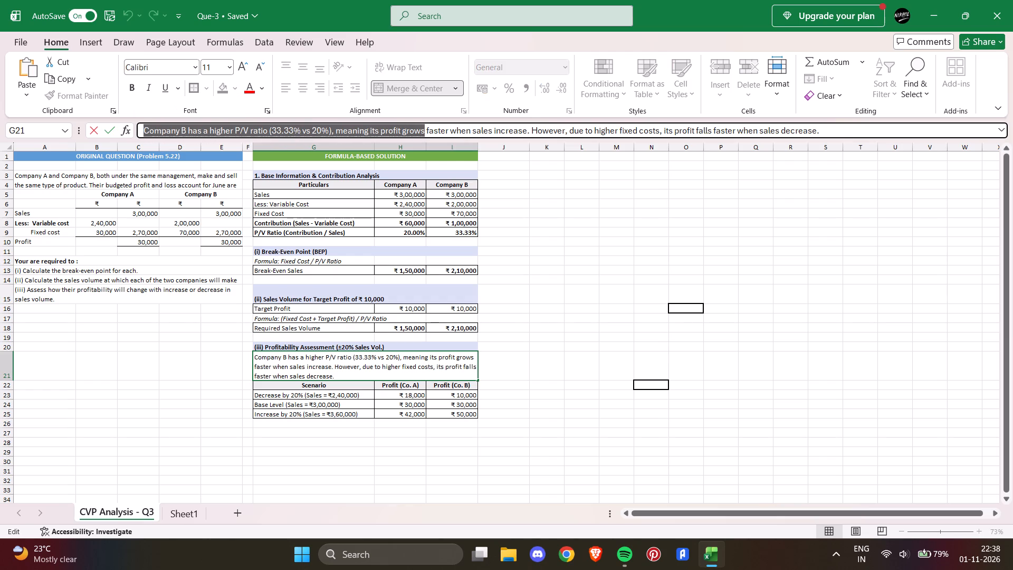
pyautogui.click(176, 512)
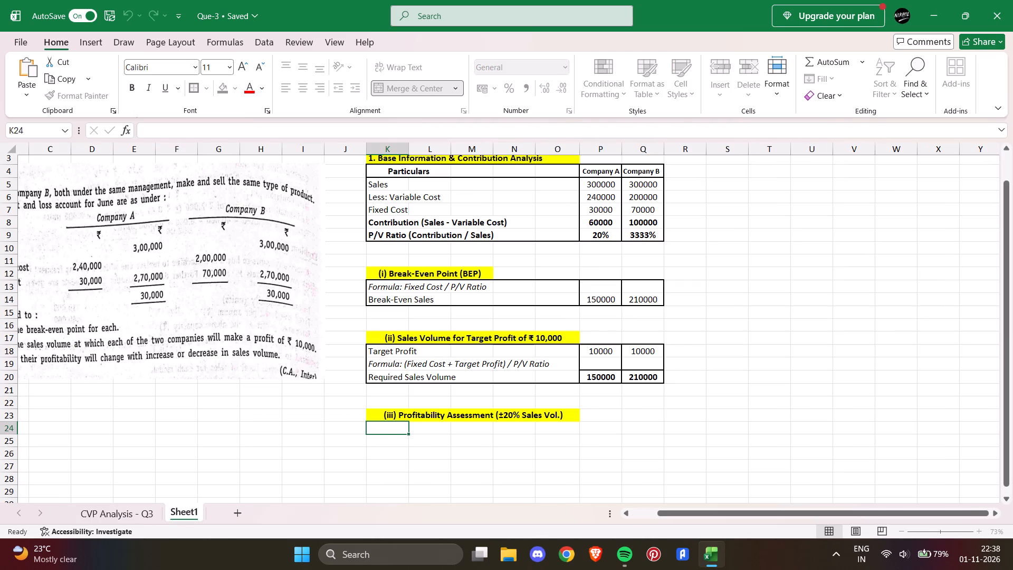
pyautogui.hotkey('ctrl', 'v')
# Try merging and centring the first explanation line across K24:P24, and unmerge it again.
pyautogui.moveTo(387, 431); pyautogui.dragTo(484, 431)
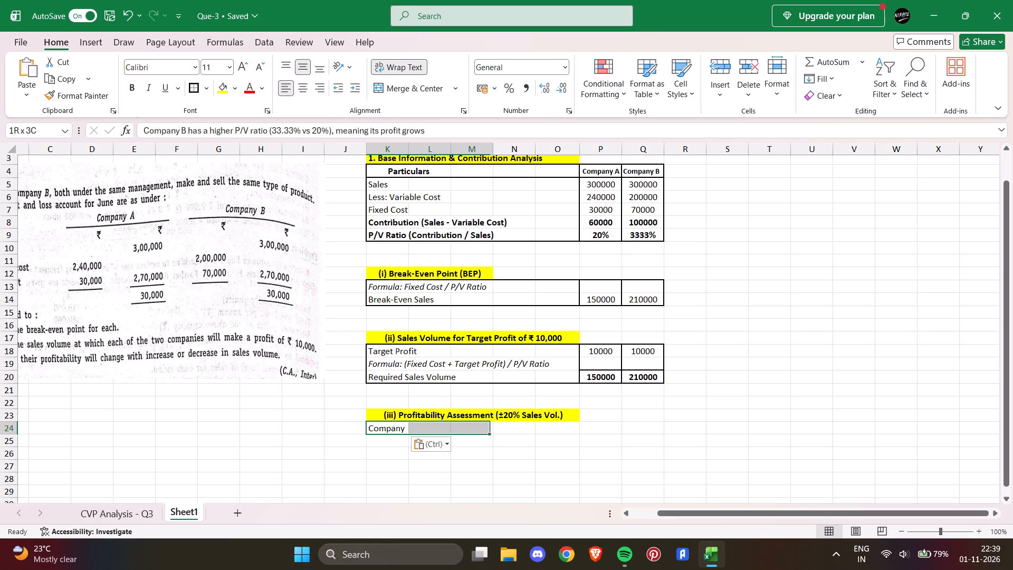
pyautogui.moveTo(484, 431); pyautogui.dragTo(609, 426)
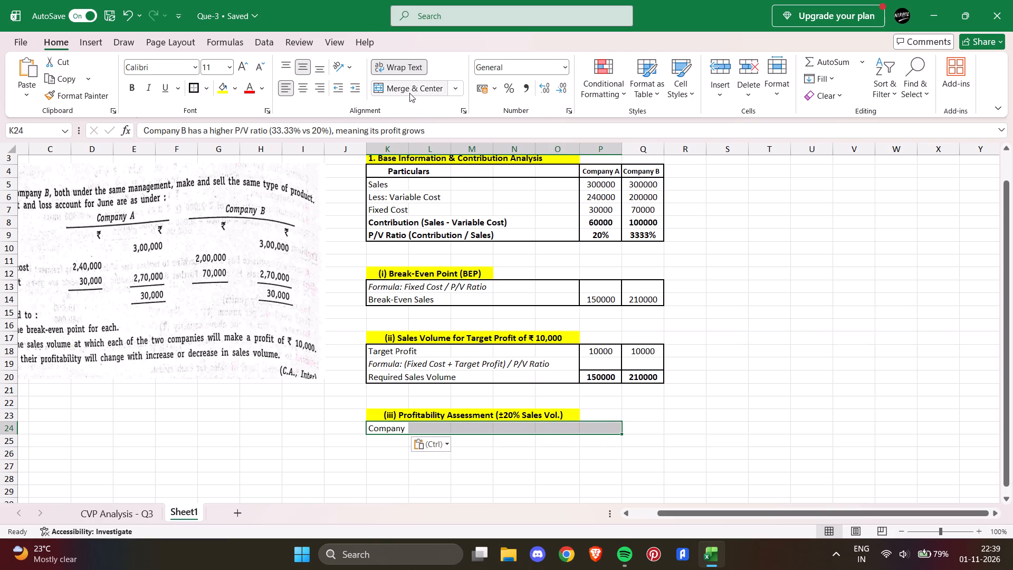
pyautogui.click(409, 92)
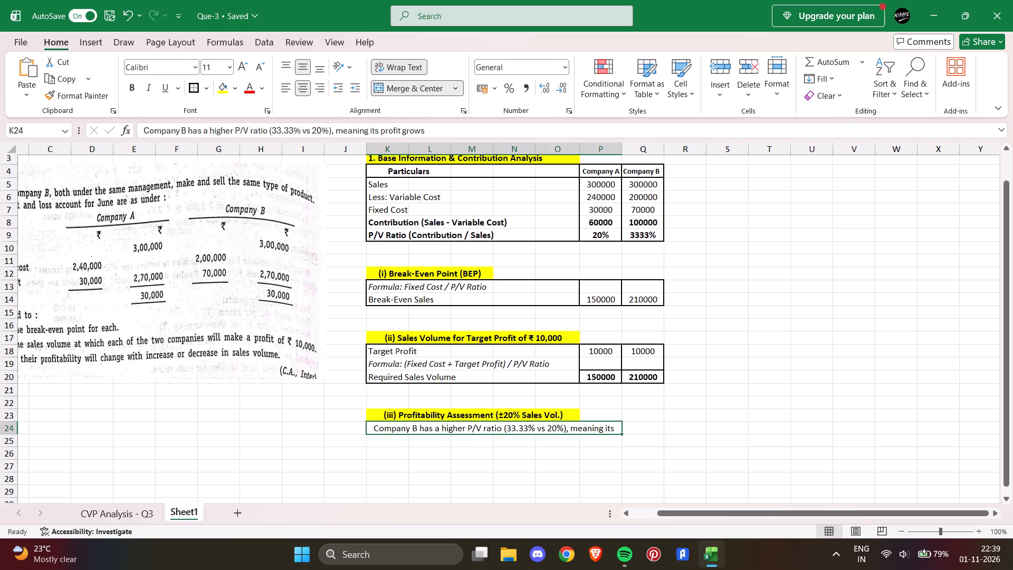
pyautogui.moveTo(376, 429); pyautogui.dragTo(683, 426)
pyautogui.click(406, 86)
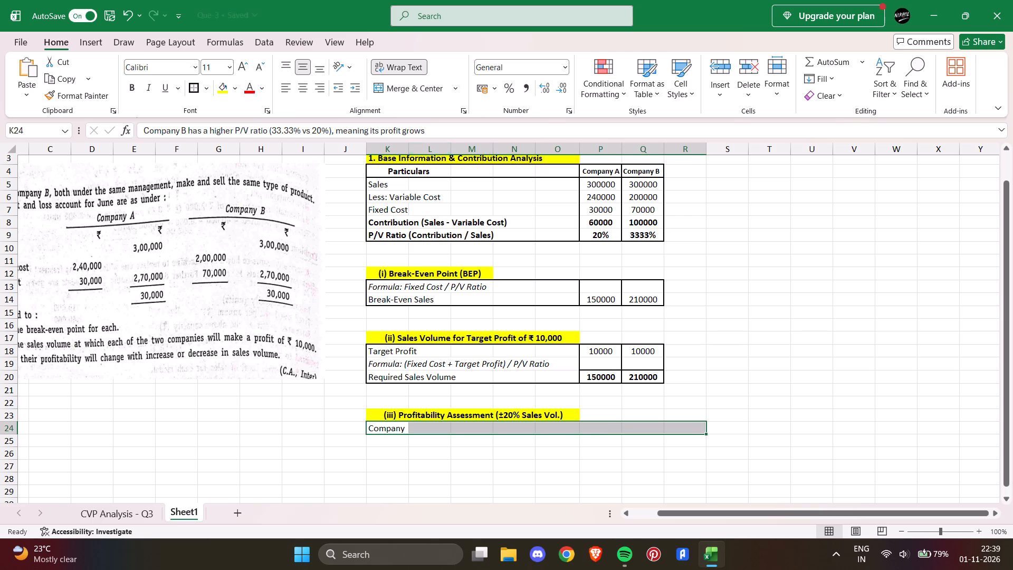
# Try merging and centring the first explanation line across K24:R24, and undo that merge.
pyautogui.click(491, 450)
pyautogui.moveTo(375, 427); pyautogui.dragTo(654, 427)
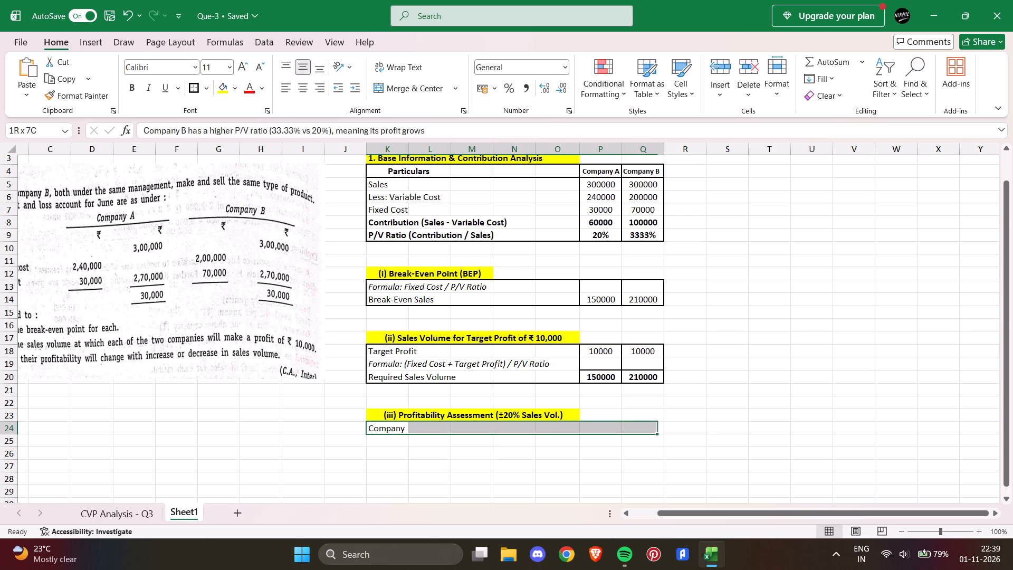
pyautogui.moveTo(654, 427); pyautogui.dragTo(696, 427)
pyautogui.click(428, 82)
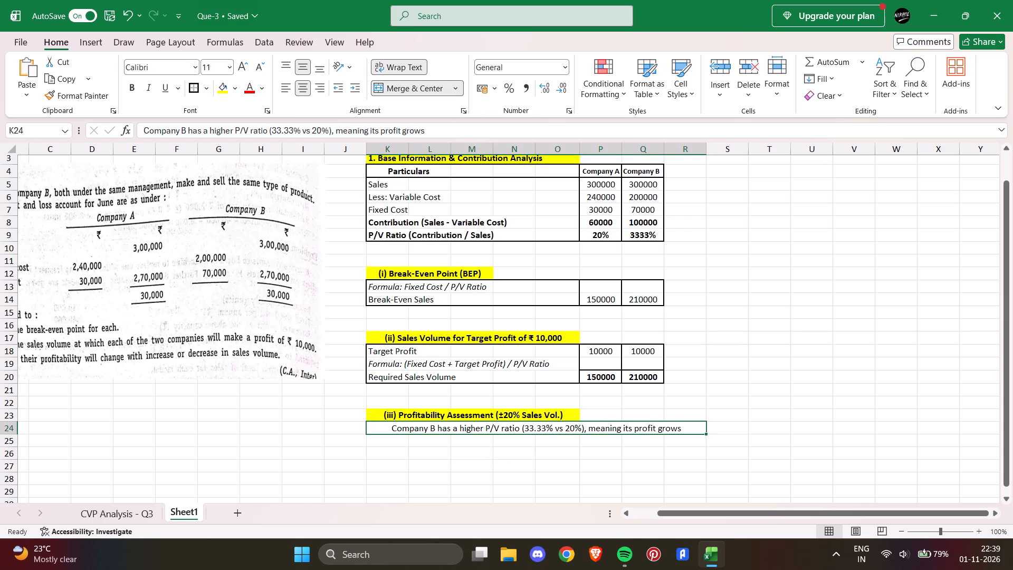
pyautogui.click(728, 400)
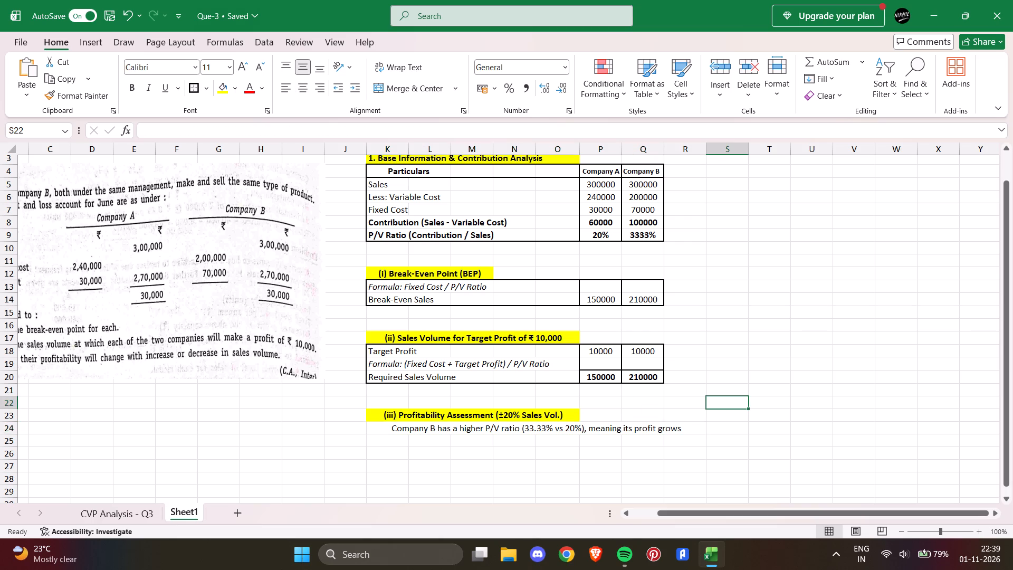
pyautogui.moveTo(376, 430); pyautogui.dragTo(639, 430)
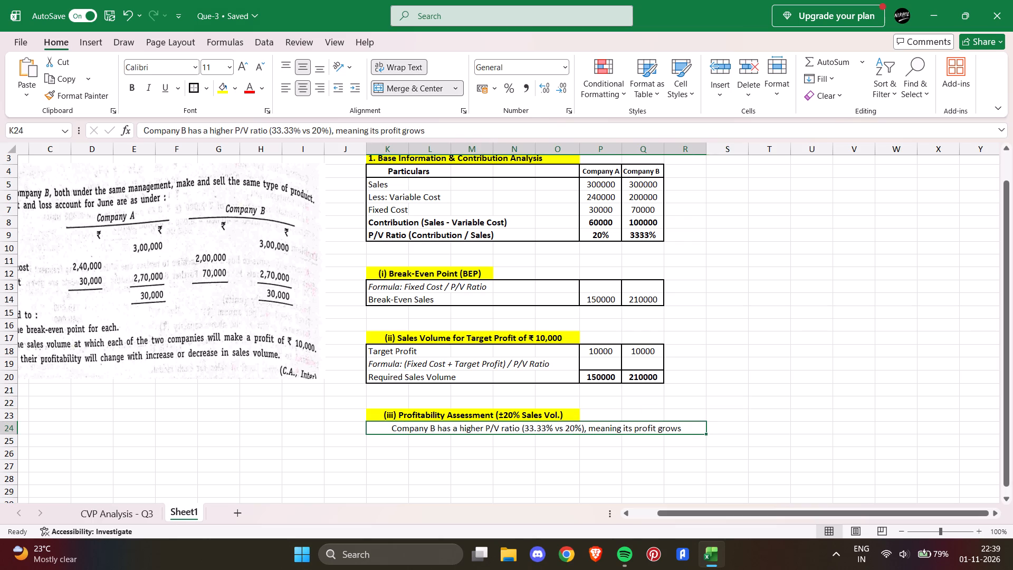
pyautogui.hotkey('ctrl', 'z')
# Merge and centre the first explanation line across K24:Q24.
pyautogui.moveTo(377, 427); pyautogui.dragTo(540, 431)
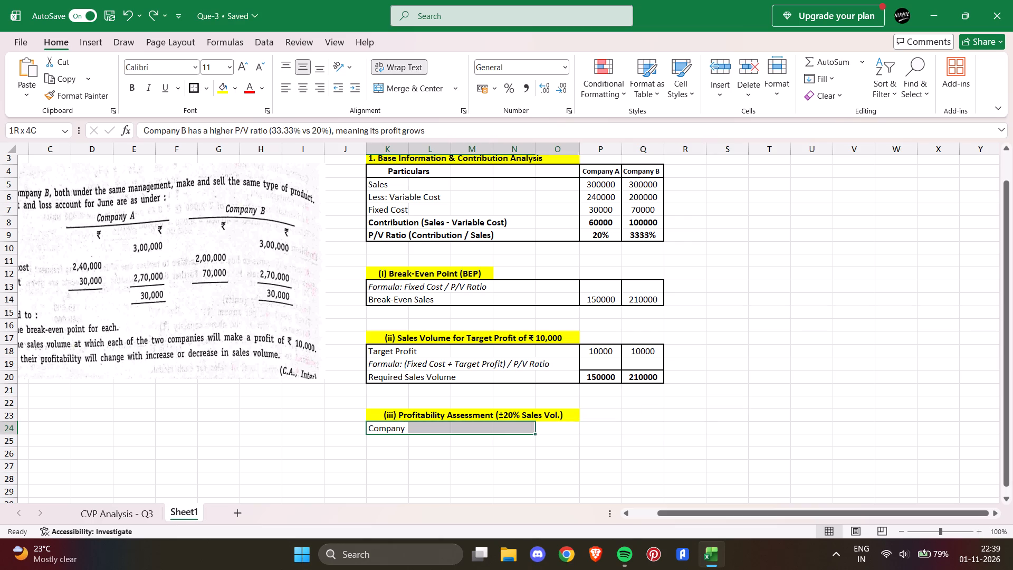
pyautogui.moveTo(540, 431); pyautogui.dragTo(638, 433)
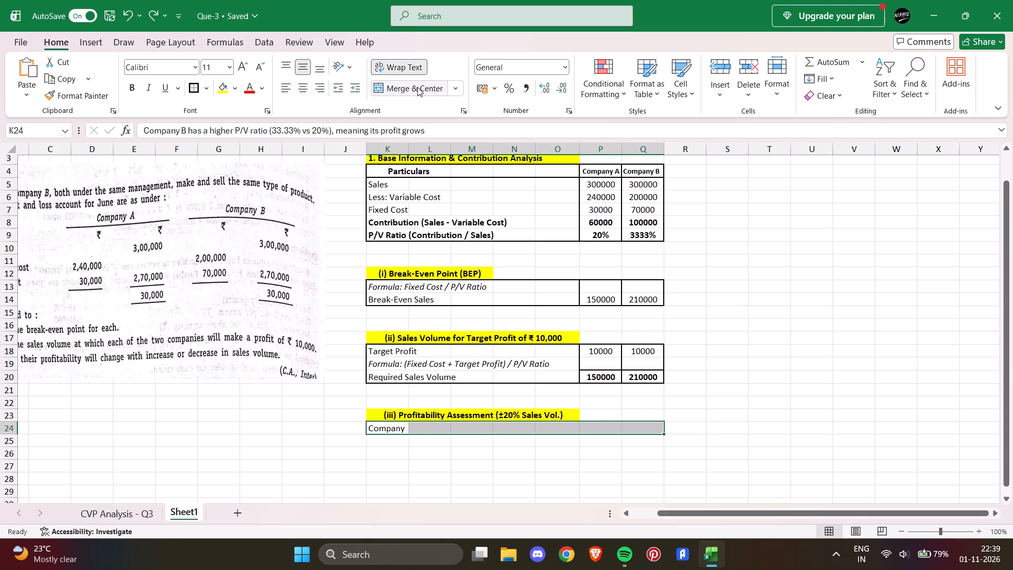
pyautogui.click(410, 85)
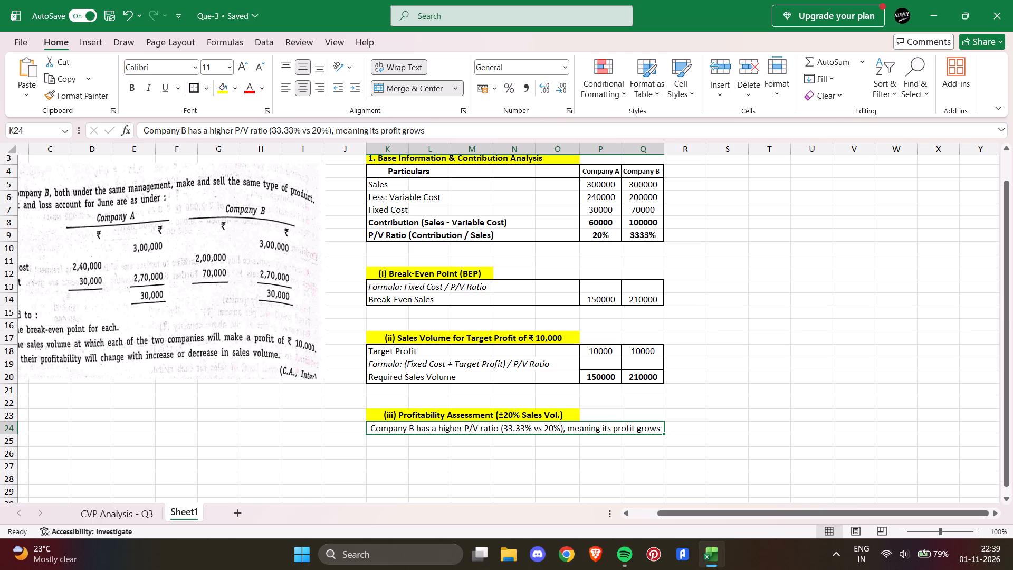
# Copy "faster when sales increase. However, due to higher fixed costs, its profit falls" from G21 of CVP Analysis - Q3 into K25 of Sheet1.
pyautogui.click(129, 511)
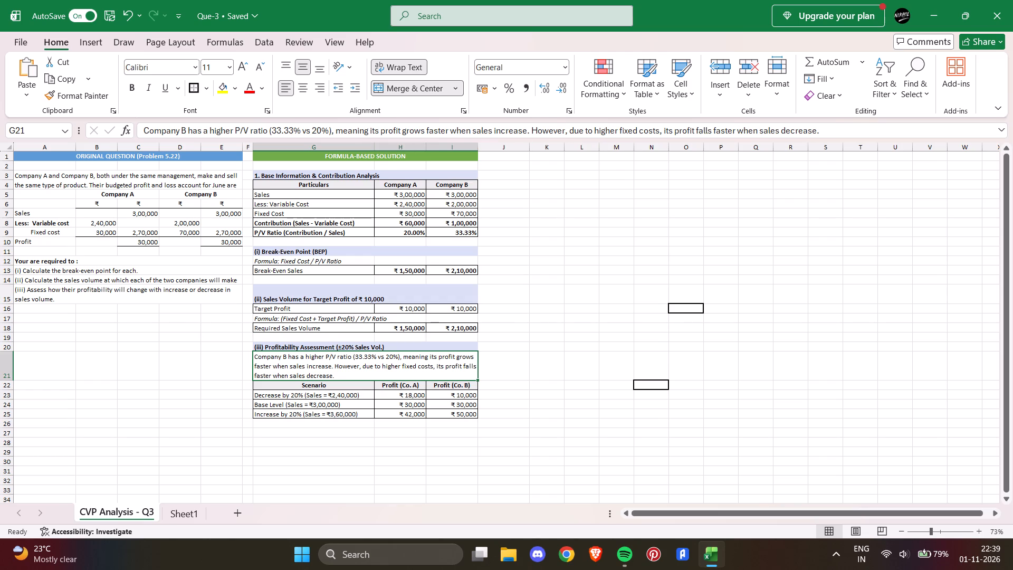
pyautogui.moveTo(425, 129); pyautogui.dragTo(509, 129)
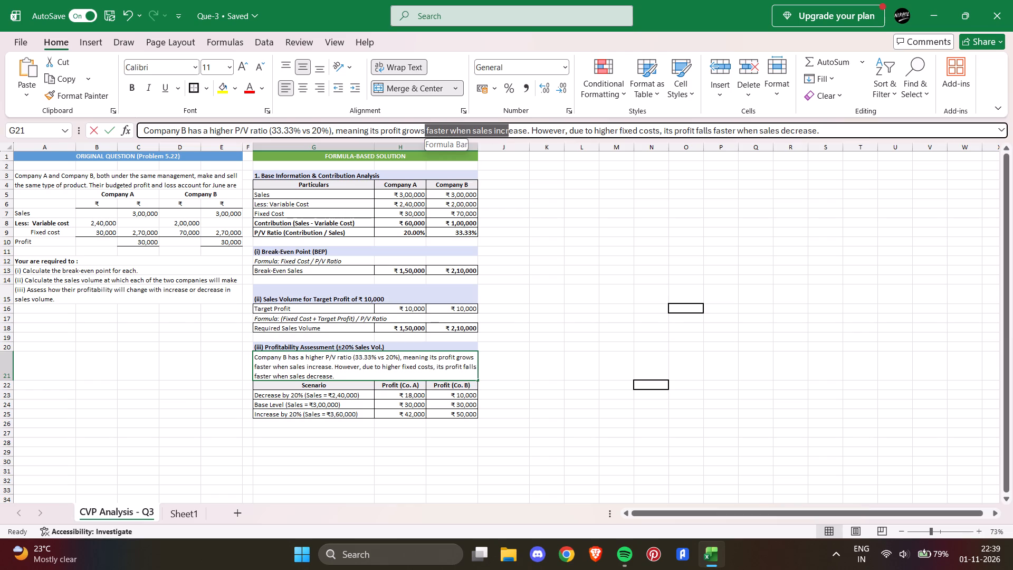
pyautogui.moveTo(509, 129); pyautogui.dragTo(627, 129)
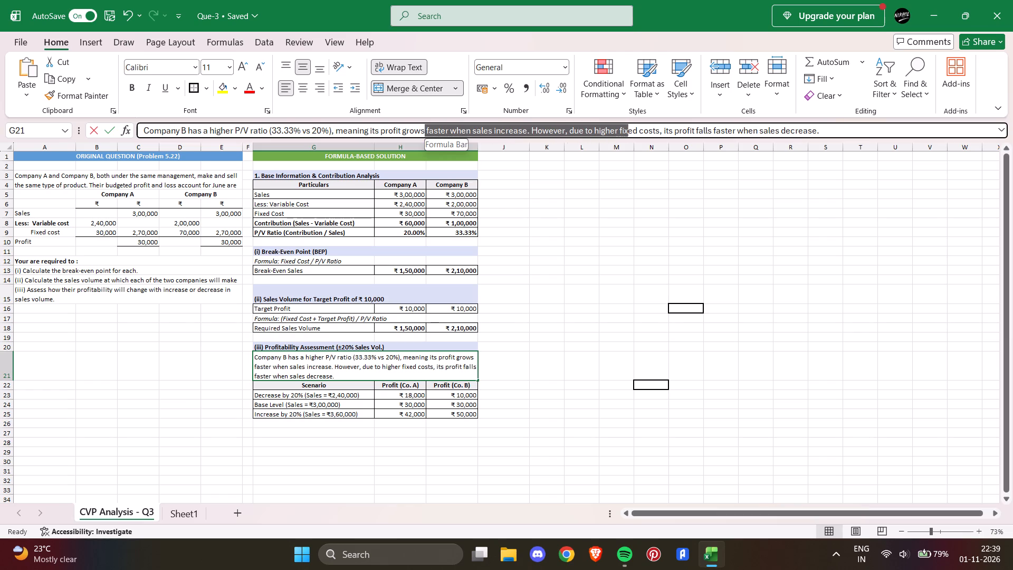
pyautogui.moveTo(627, 129); pyautogui.dragTo(714, 132)
pyautogui.hotkey('ctrl', 'c')
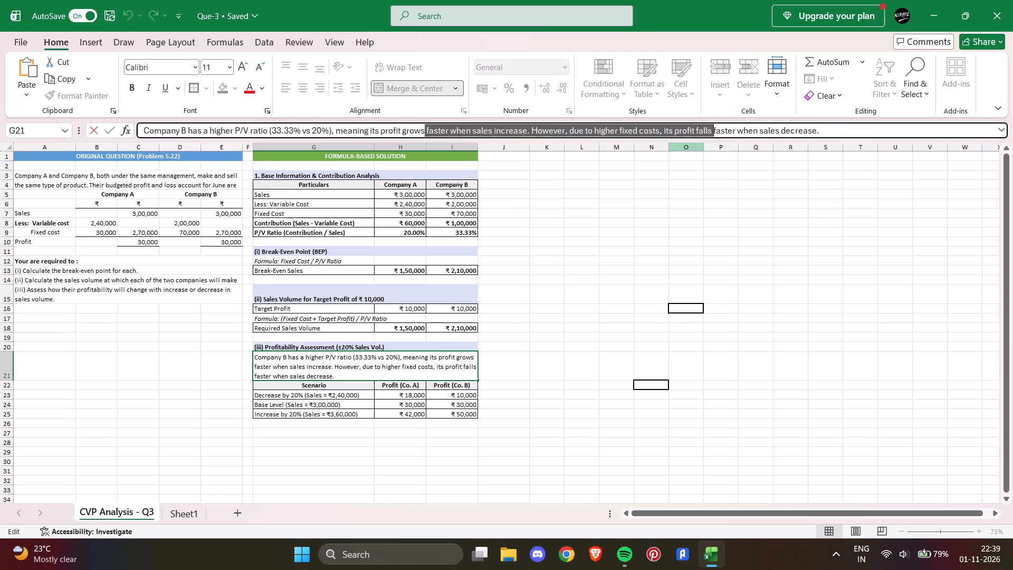
pyautogui.click(192, 514)
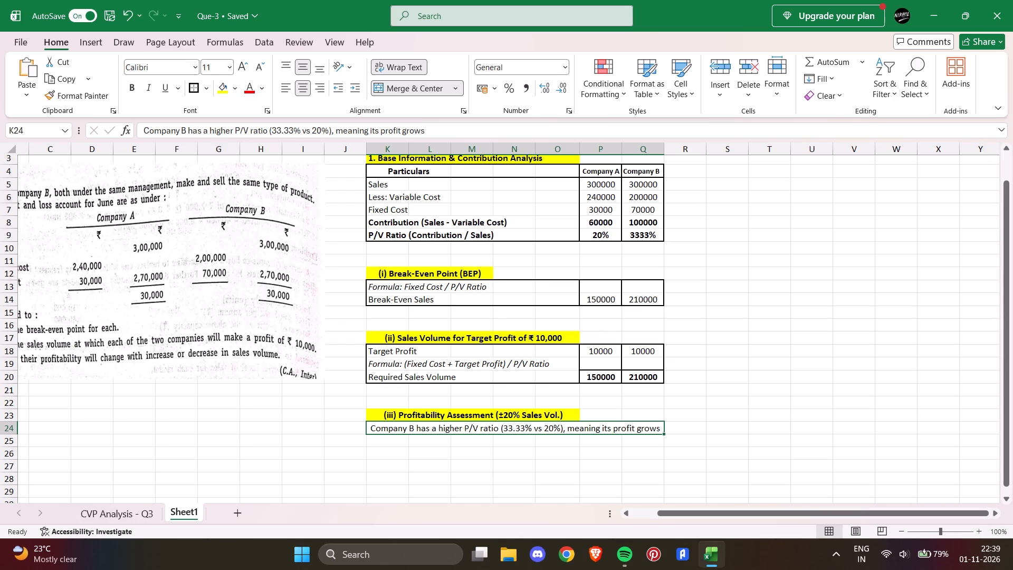
pyautogui.click(375, 444)
pyautogui.hotkey('ctrl', 'v')
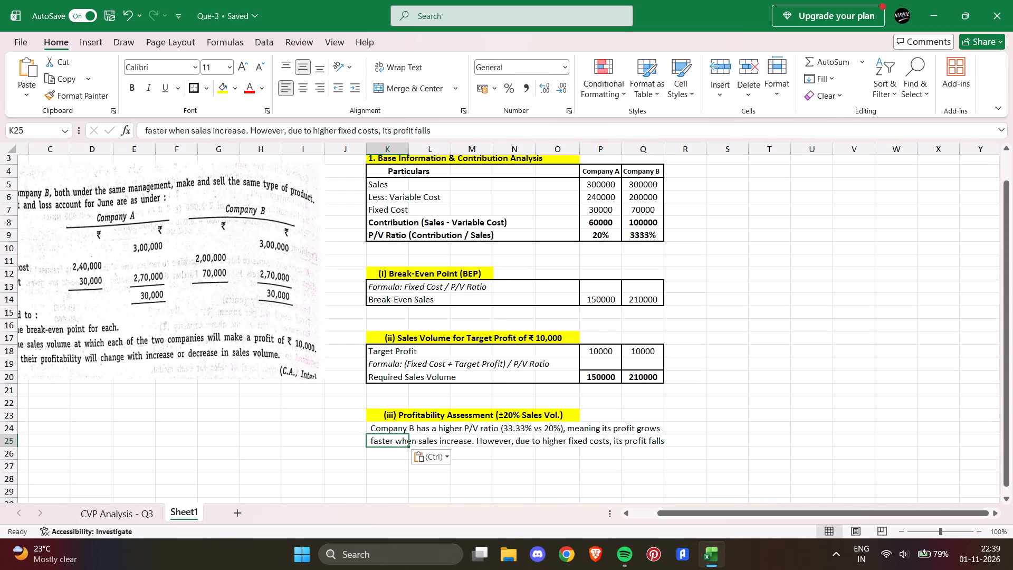
# Copy the closing words "faster when sales decrease." from G21 of CVP Analysis - Q3 into K26 of Sheet1.
pyautogui.click(128, 512)
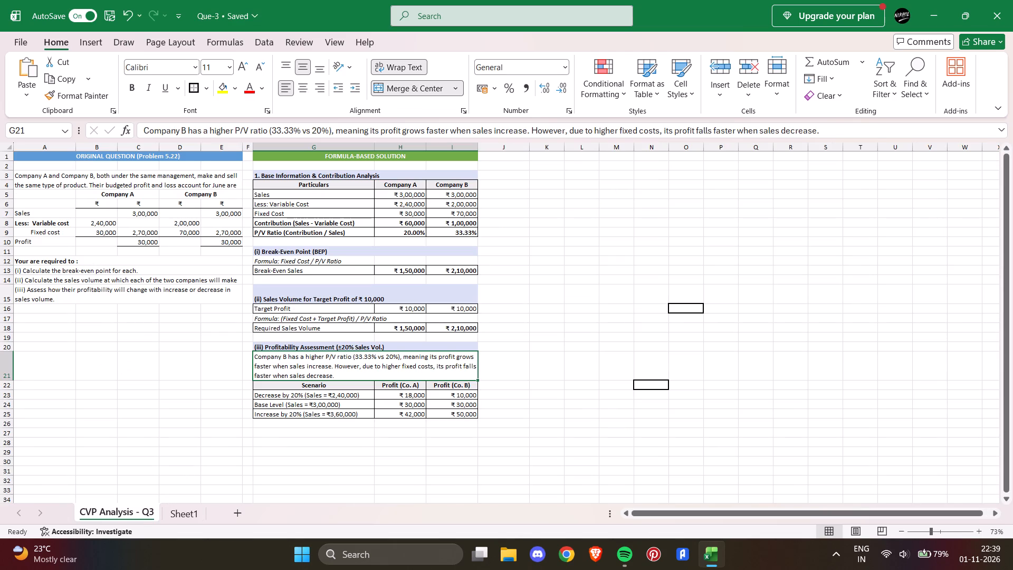
pyautogui.moveTo(714, 129); pyautogui.dragTo(800, 129)
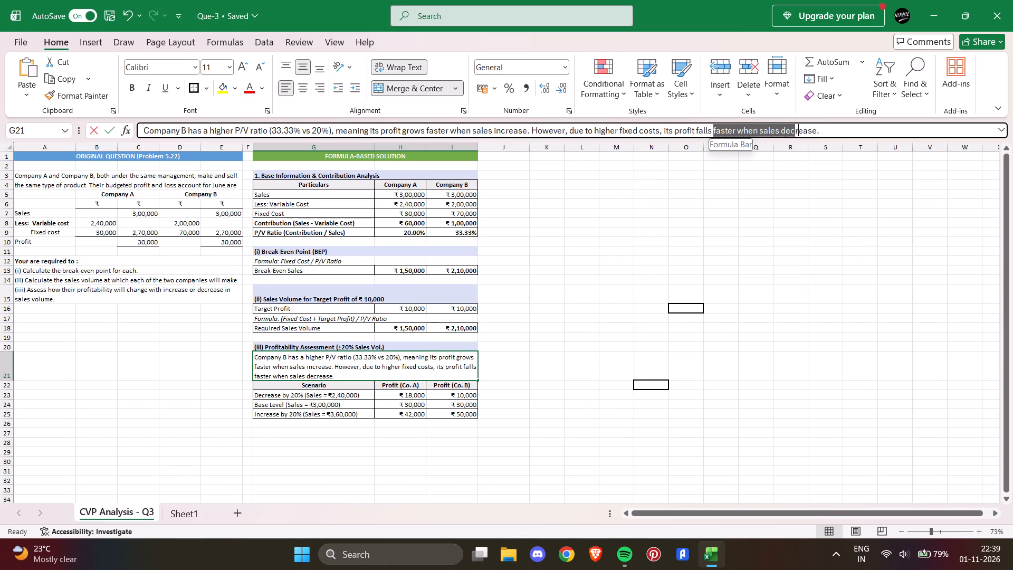
pyautogui.moveTo(800, 129); pyautogui.dragTo(824, 129)
pyautogui.hotkey('ctrl', 'c')
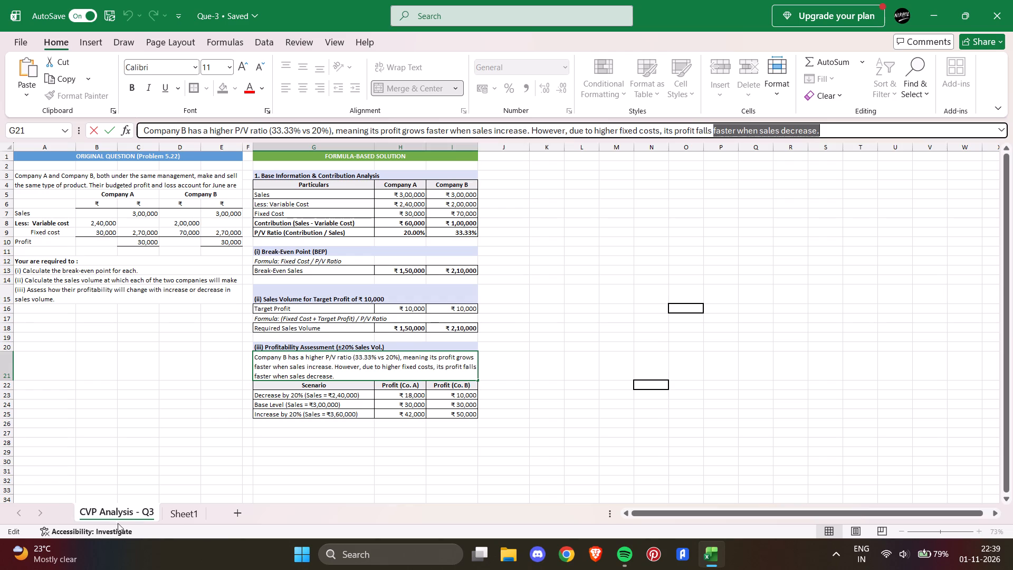
pyautogui.click(175, 511)
pyautogui.click(386, 451)
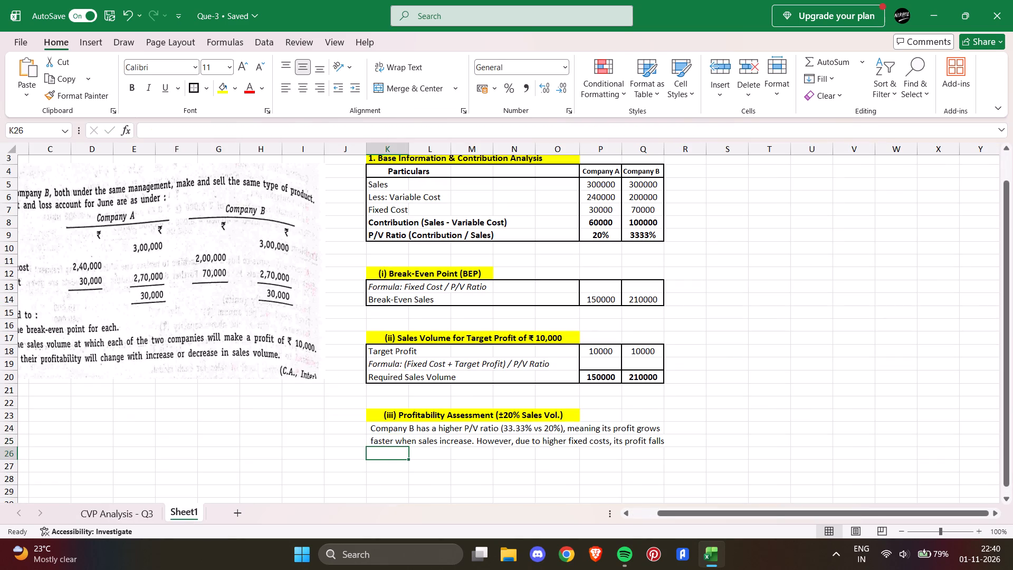
pyautogui.hotkey('ctrl', 'v')
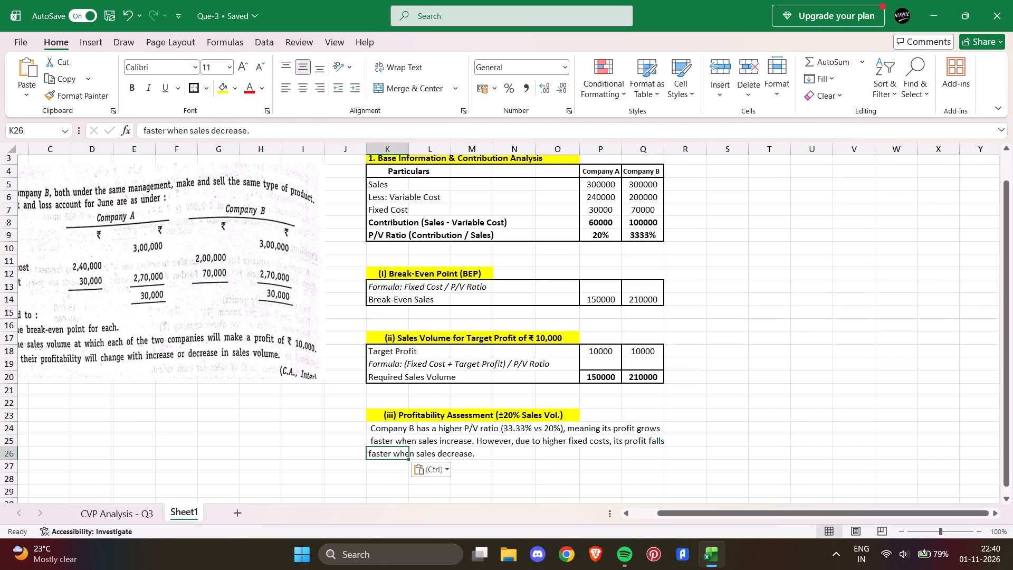
# Italicise the three-line profitability explanation in K24:Q26.
pyautogui.scroll(-1, 489, 453)
pyautogui.moveTo(371, 411); pyautogui.dragTo(425, 434)
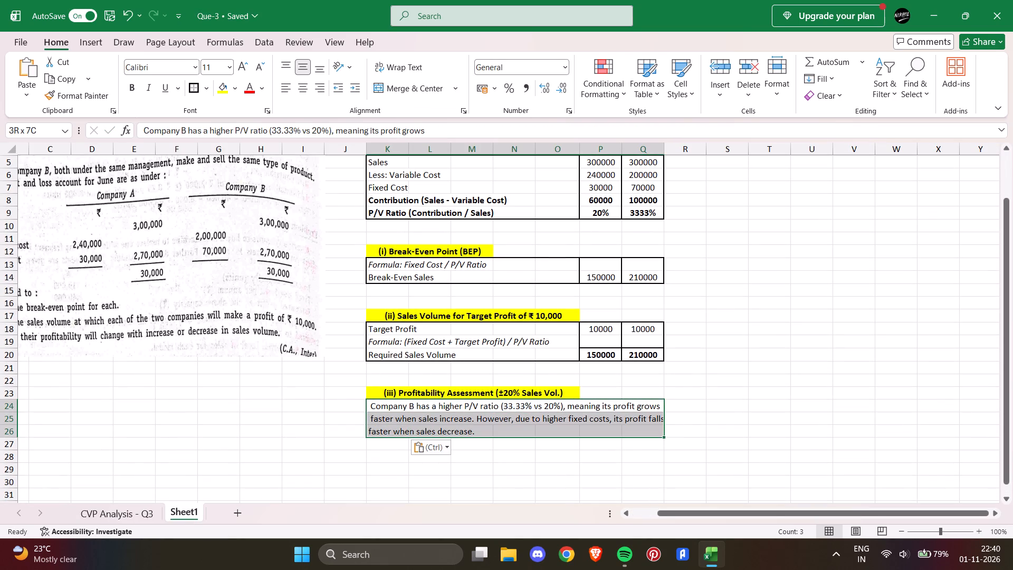
pyautogui.moveTo(425, 434); pyautogui.dragTo(453, 435)
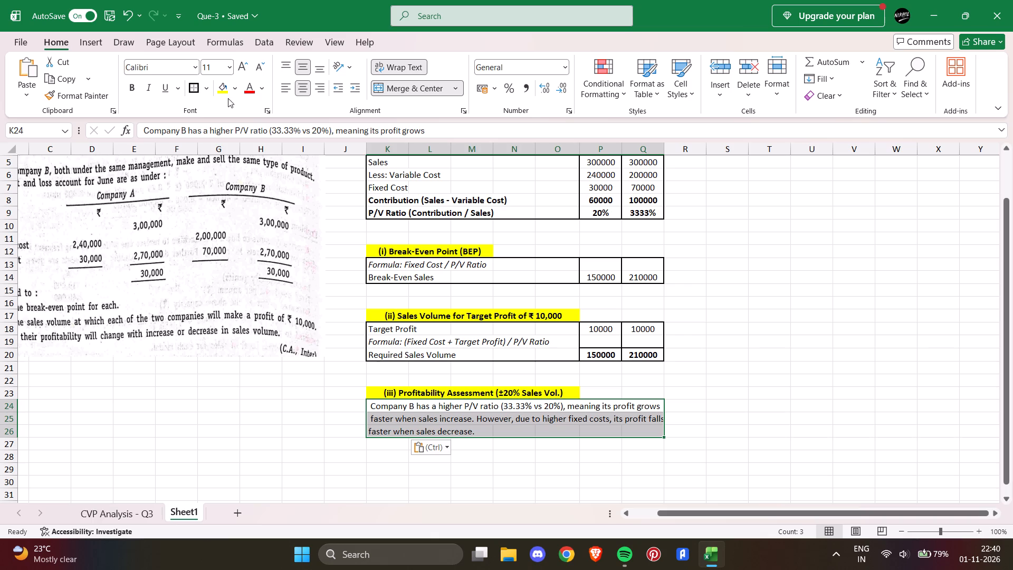
pyautogui.click(188, 110)
pyautogui.click(149, 90)
pyautogui.click(308, 397)
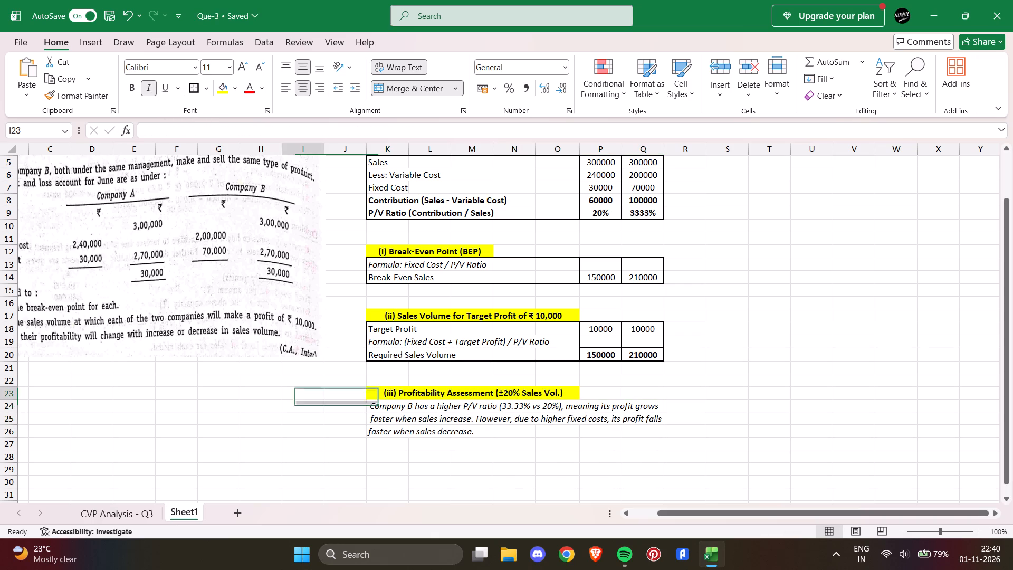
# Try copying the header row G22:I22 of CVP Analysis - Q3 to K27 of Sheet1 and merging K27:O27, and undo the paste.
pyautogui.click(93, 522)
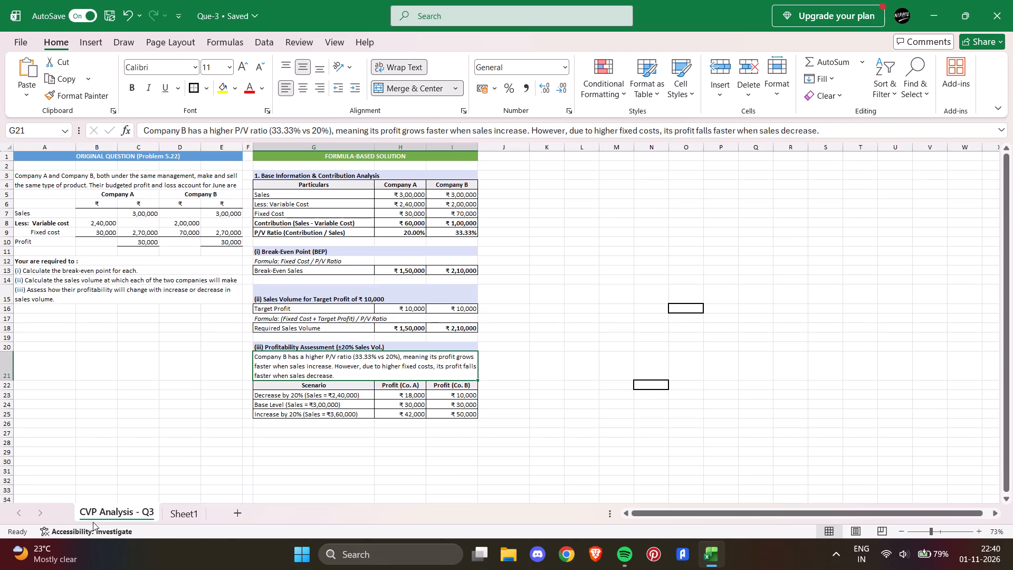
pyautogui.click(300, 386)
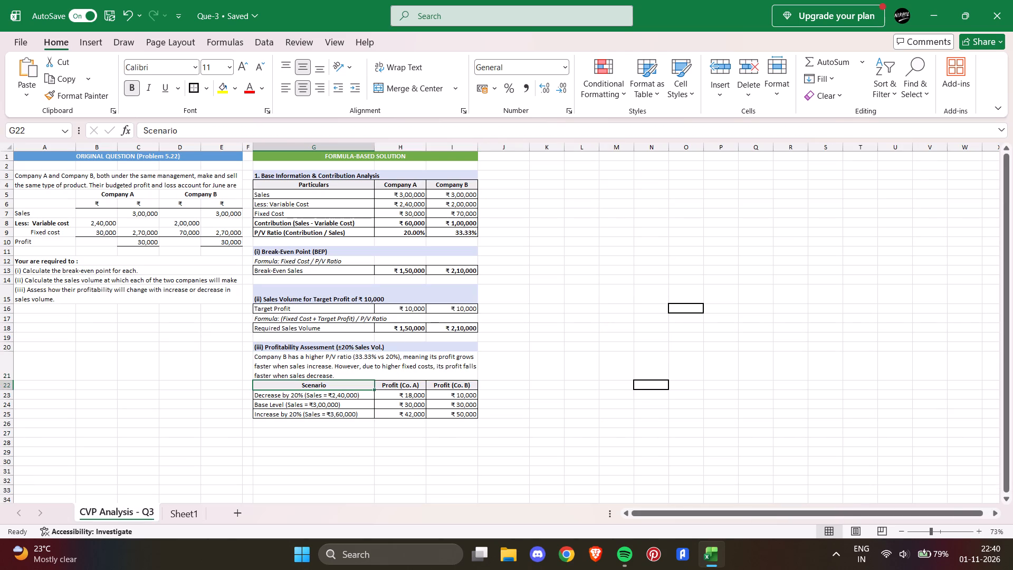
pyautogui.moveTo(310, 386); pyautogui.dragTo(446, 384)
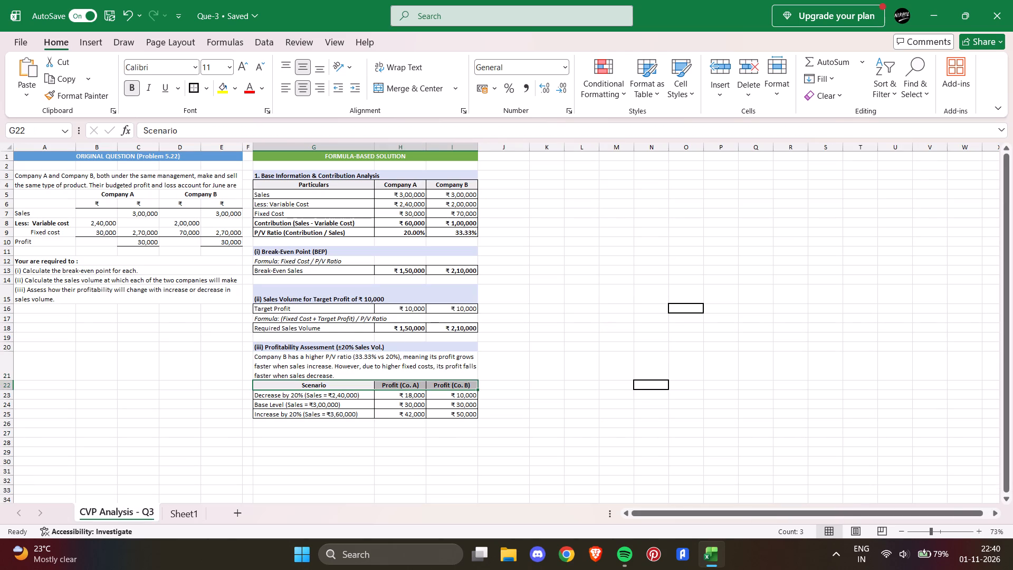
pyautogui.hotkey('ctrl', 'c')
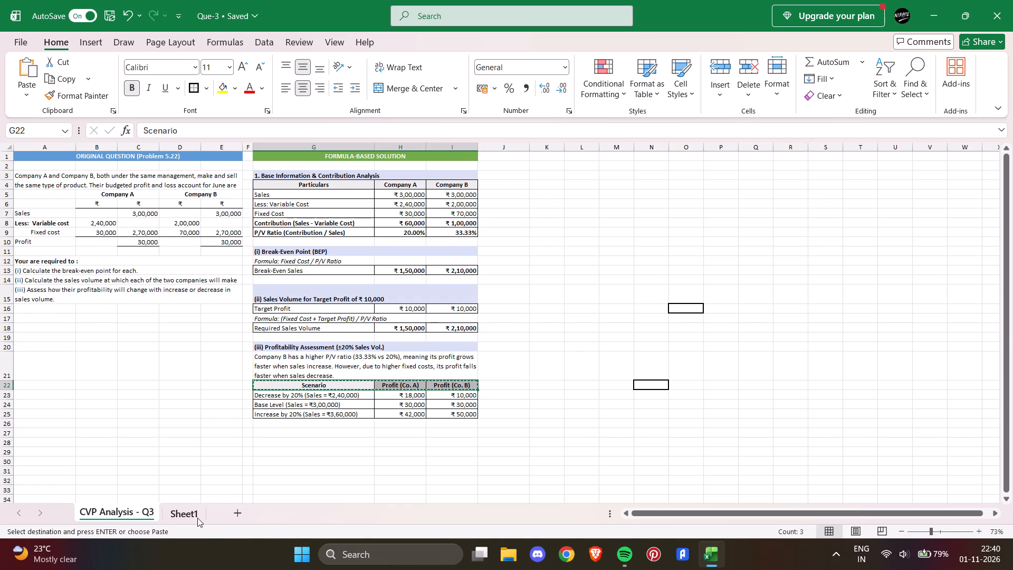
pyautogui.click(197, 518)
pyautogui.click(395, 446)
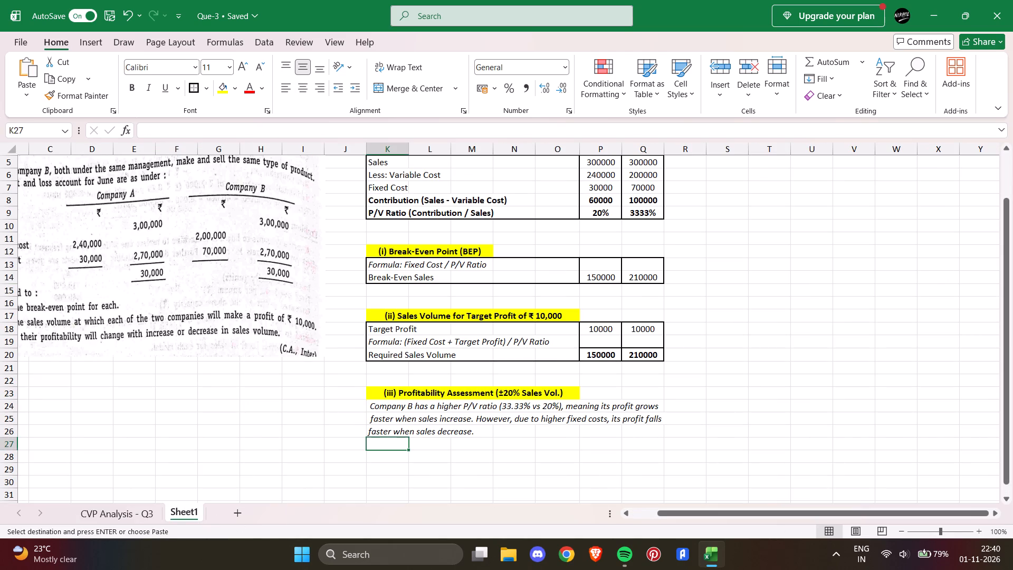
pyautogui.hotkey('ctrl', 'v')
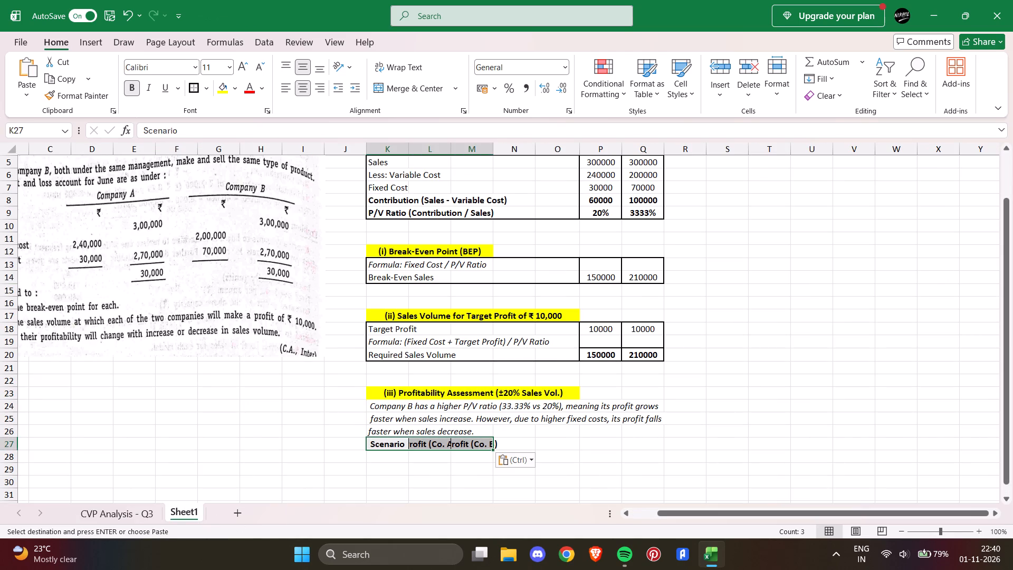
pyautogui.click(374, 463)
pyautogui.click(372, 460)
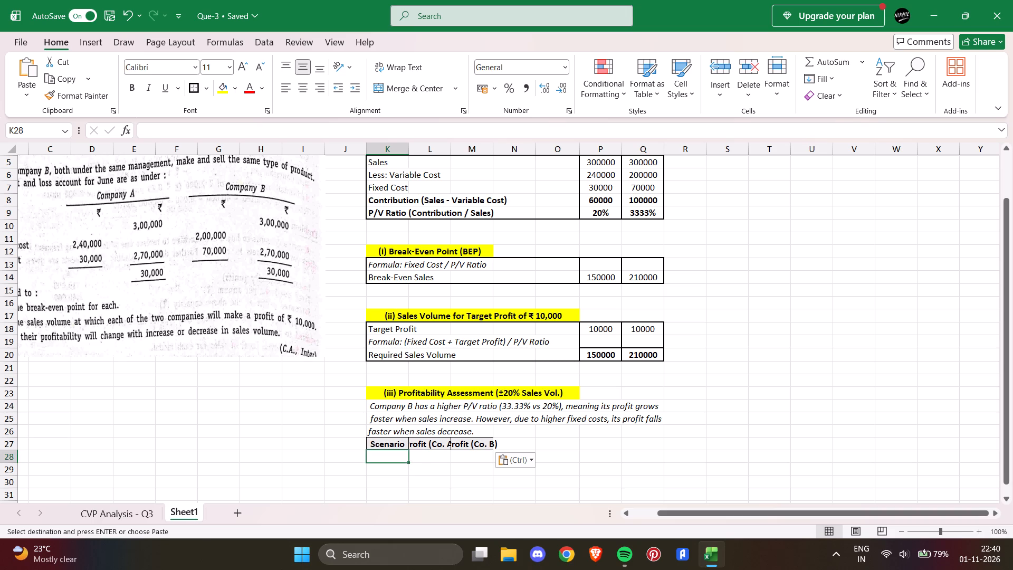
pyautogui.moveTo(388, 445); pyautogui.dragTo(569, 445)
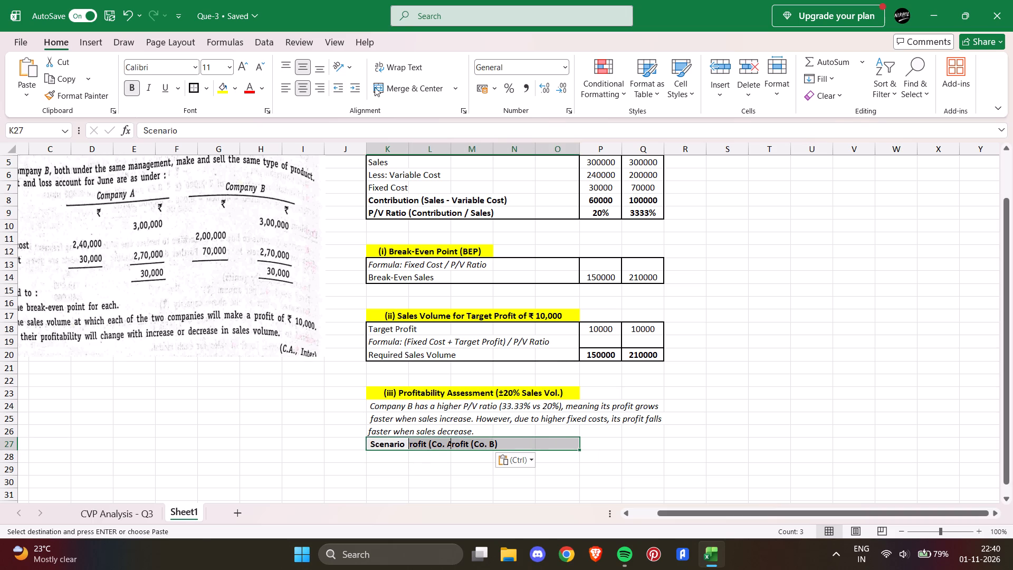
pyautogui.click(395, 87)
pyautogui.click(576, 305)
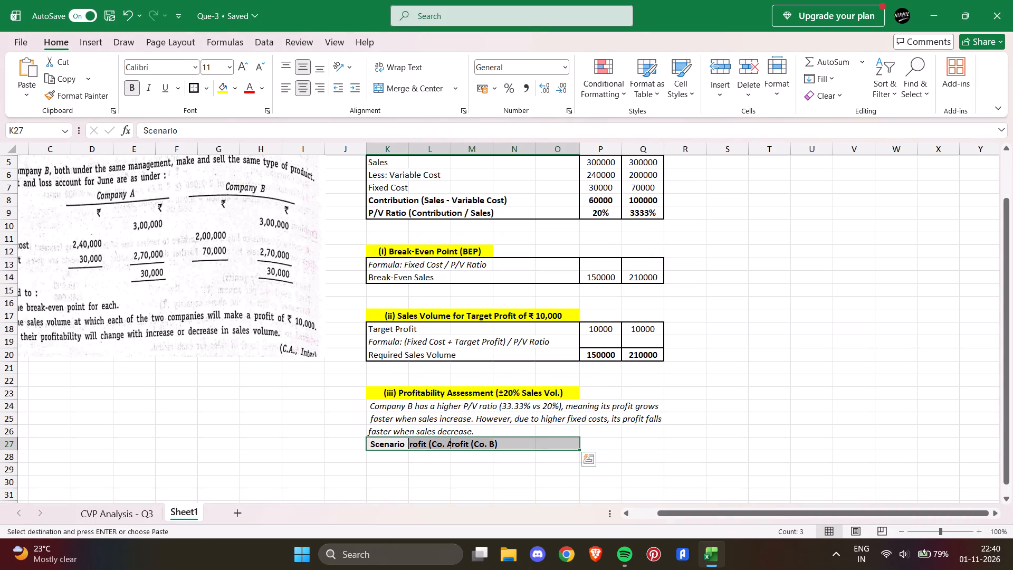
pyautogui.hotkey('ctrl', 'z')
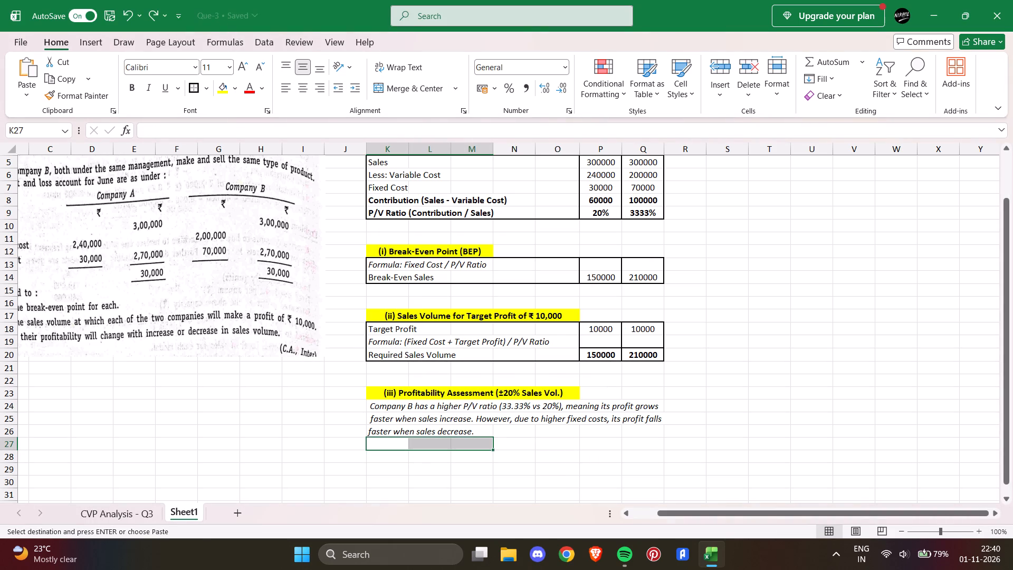
# Copy only the text "Scenario" from G22 of CVP Analysis - Q3 into K27 of Sheet1 and make it bold.
pyautogui.click(136, 510)
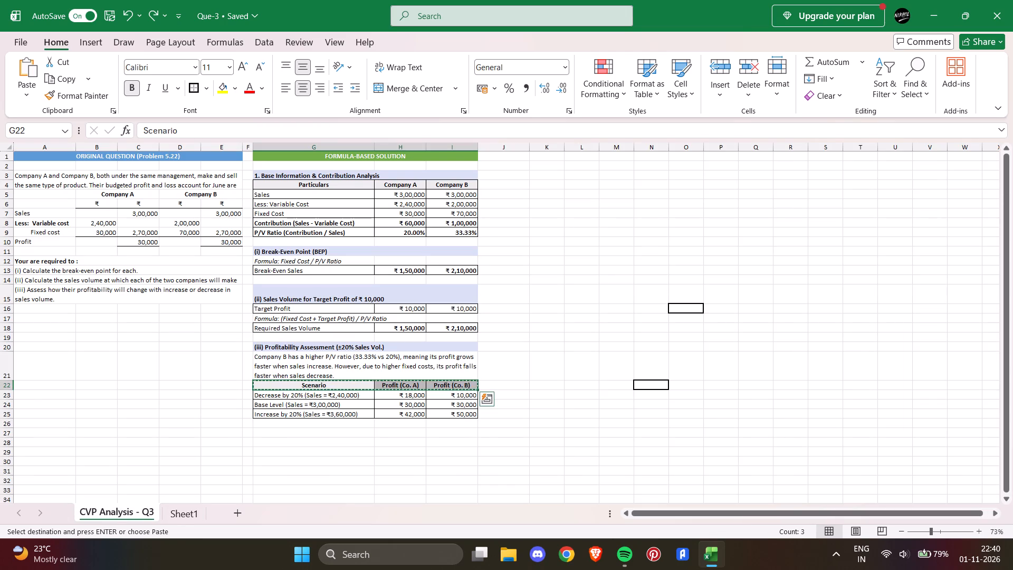
pyautogui.click(302, 389)
pyautogui.click(361, 464)
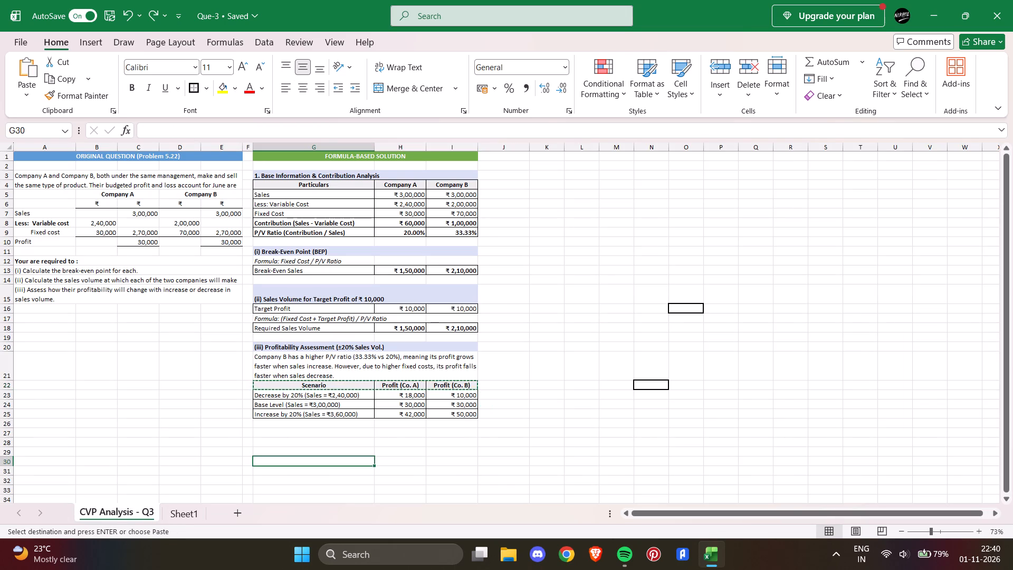
pyautogui.click(293, 388)
pyautogui.moveTo(206, 128); pyautogui.dragTo(154, 131)
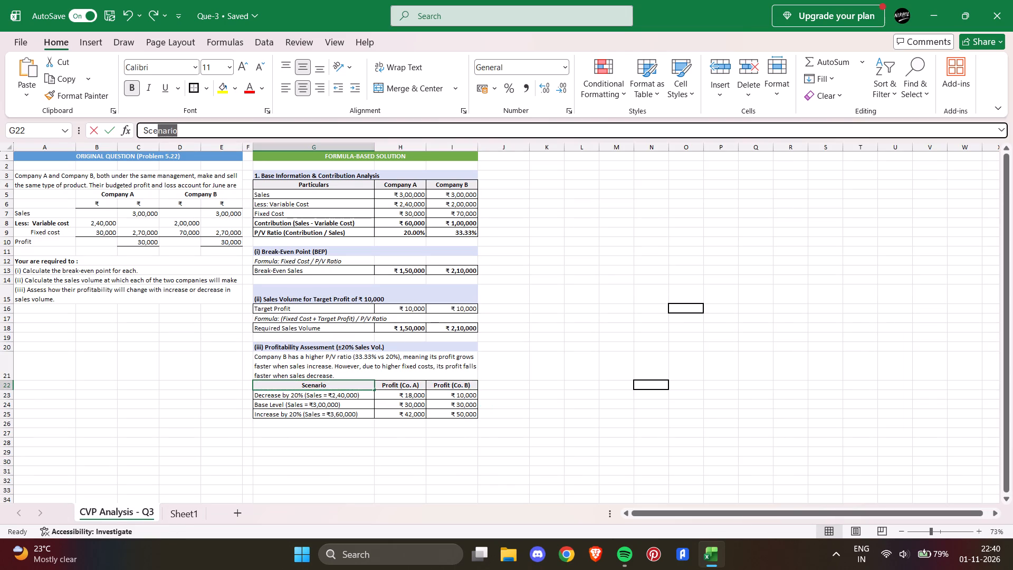
pyautogui.moveTo(154, 131); pyautogui.dragTo(133, 134)
pyautogui.hotkey('ctrl', 'c')
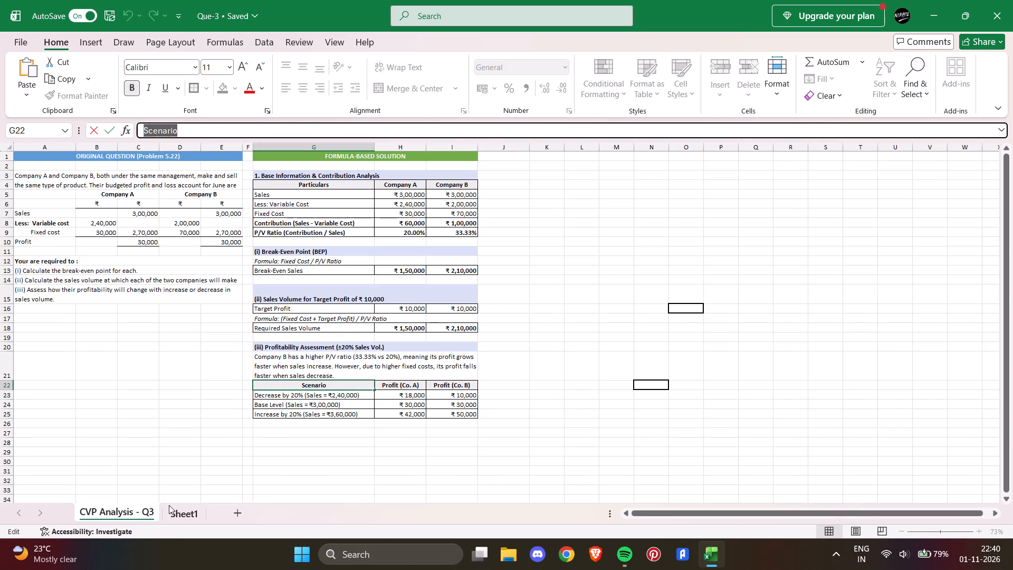
pyautogui.click(183, 514)
pyautogui.click(398, 449)
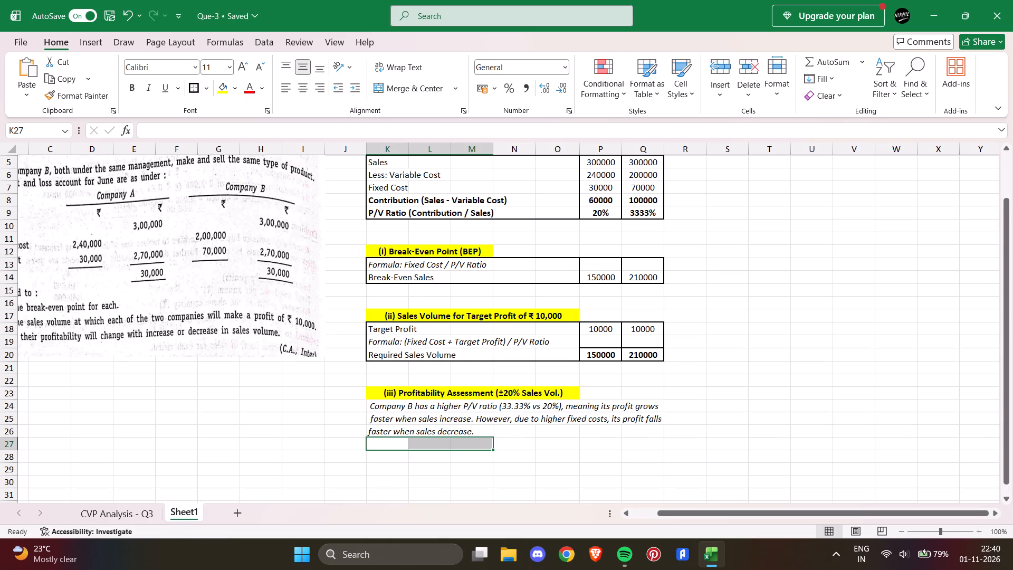
pyautogui.hotkey('ctrl', 'v')
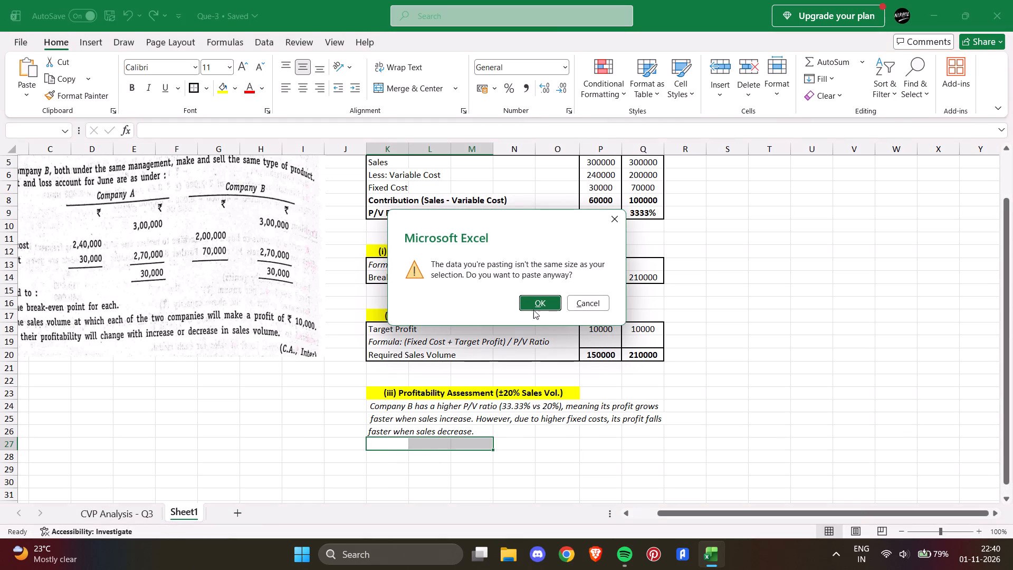
pyautogui.moveTo(544, 297); pyautogui.dragTo(542, 301)
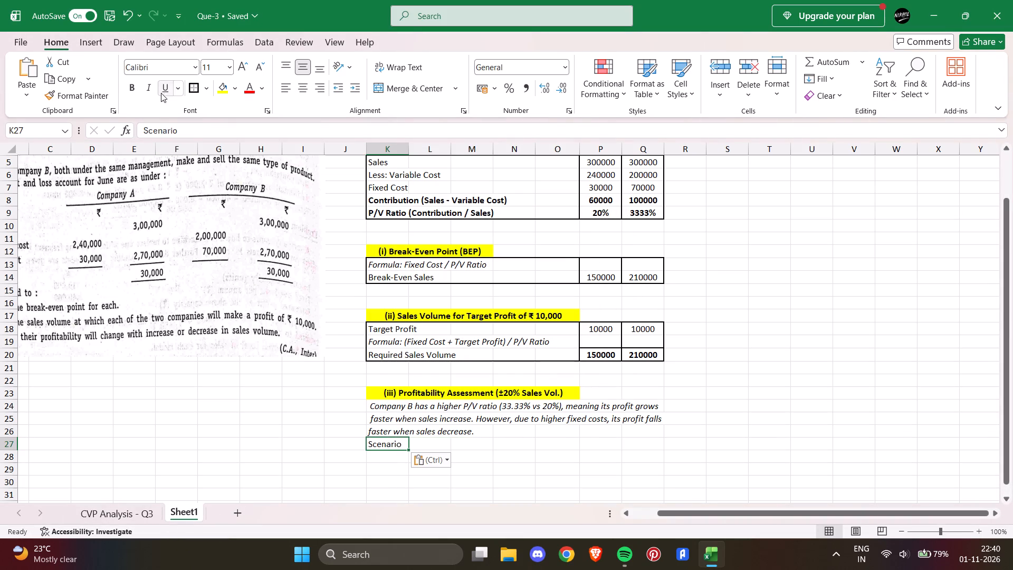
pyautogui.click(135, 90)
# Copy the three scenario labels in G23:G25 of CVP Analysis - Q3, in General format, into K28:K30 of Sheet1.
pyautogui.click(128, 518)
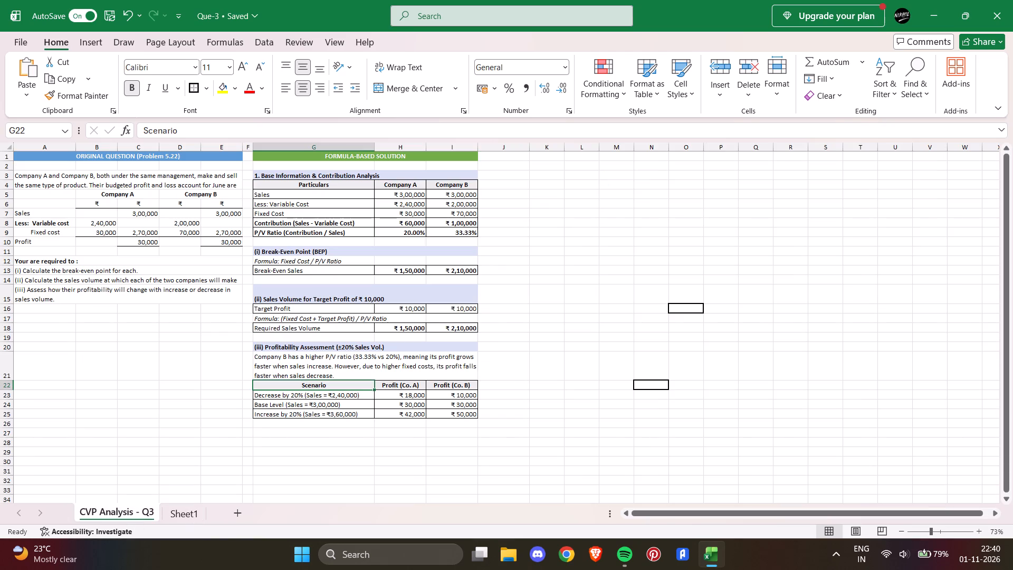
pyautogui.moveTo(275, 394); pyautogui.dragTo(293, 413)
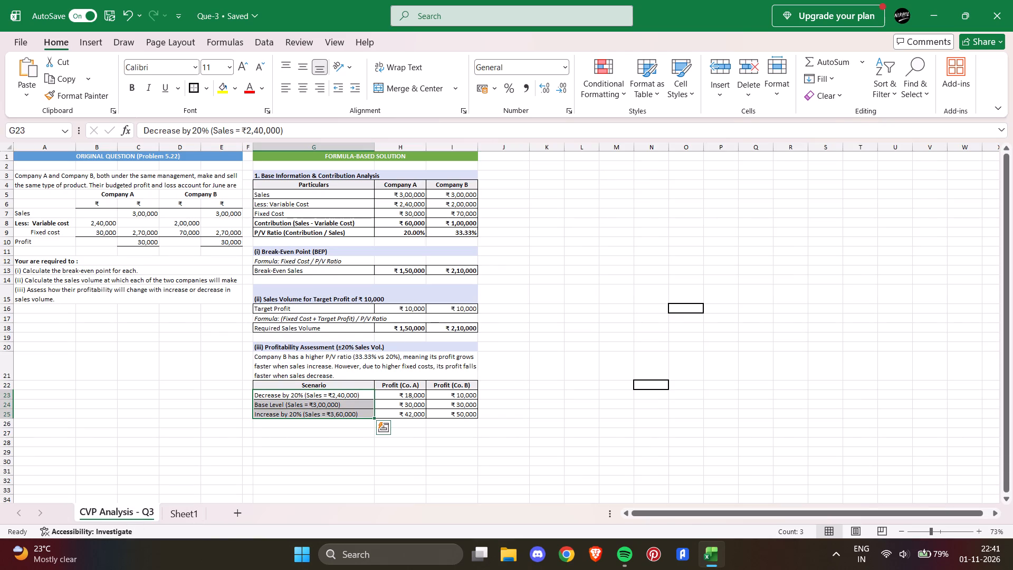
pyautogui.click(563, 68)
pyautogui.click(546, 97)
pyautogui.click(527, 372)
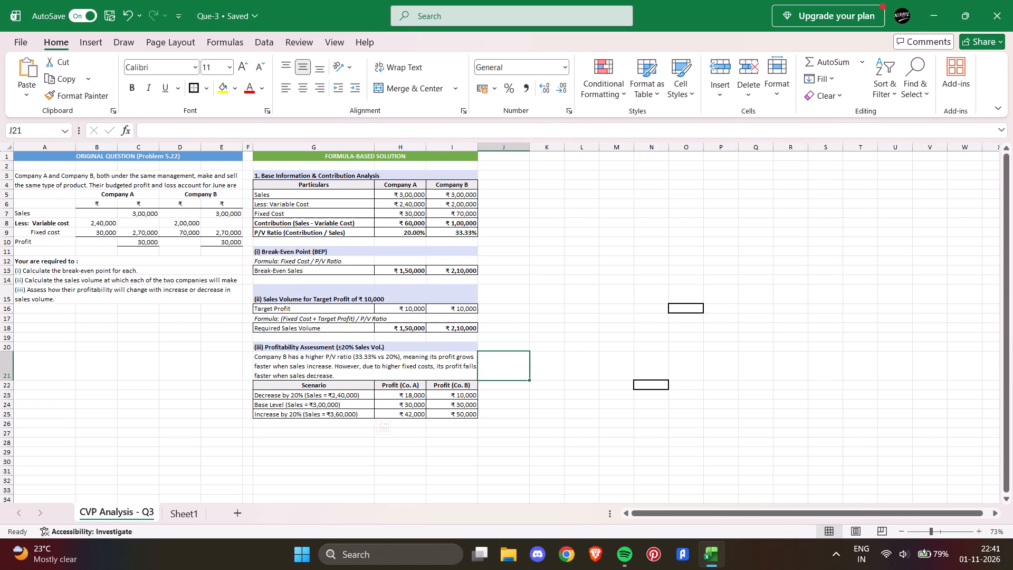
pyautogui.moveTo(256, 394); pyautogui.dragTo(300, 416)
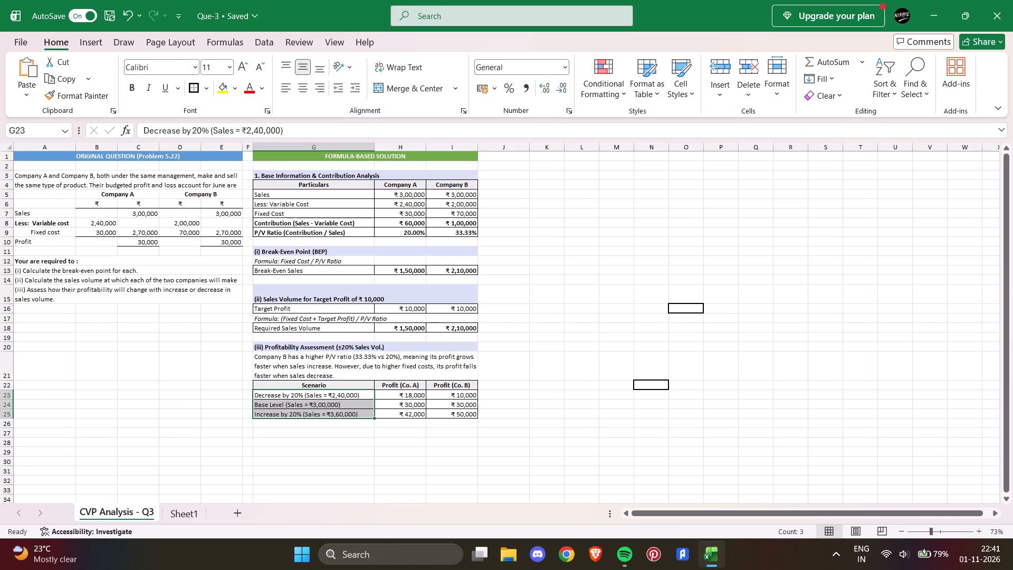
pyautogui.hotkey('ctrl', 'c')
pyautogui.click(195, 510)
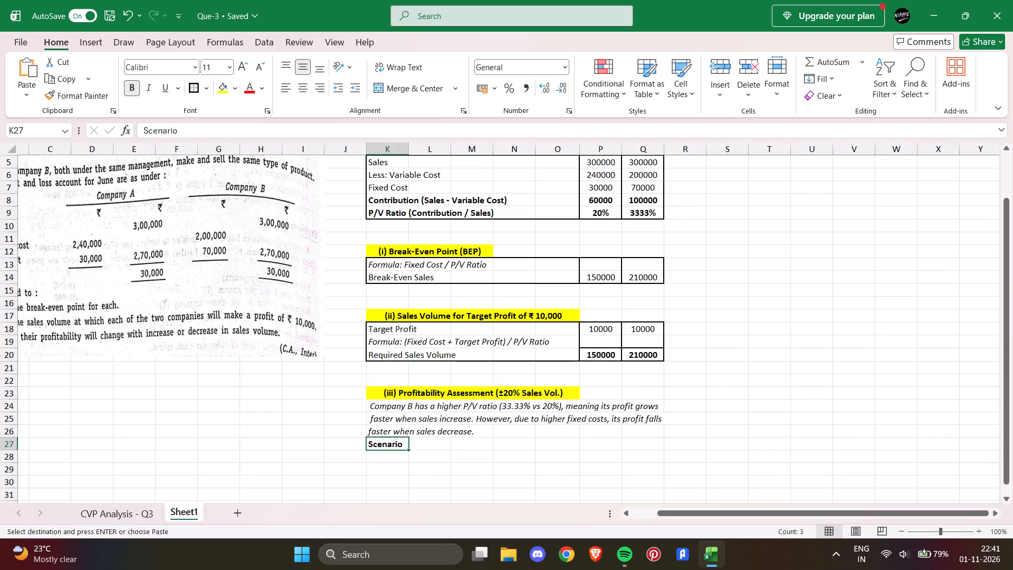
pyautogui.click(392, 455)
pyautogui.hotkey('ctrl', 'v')
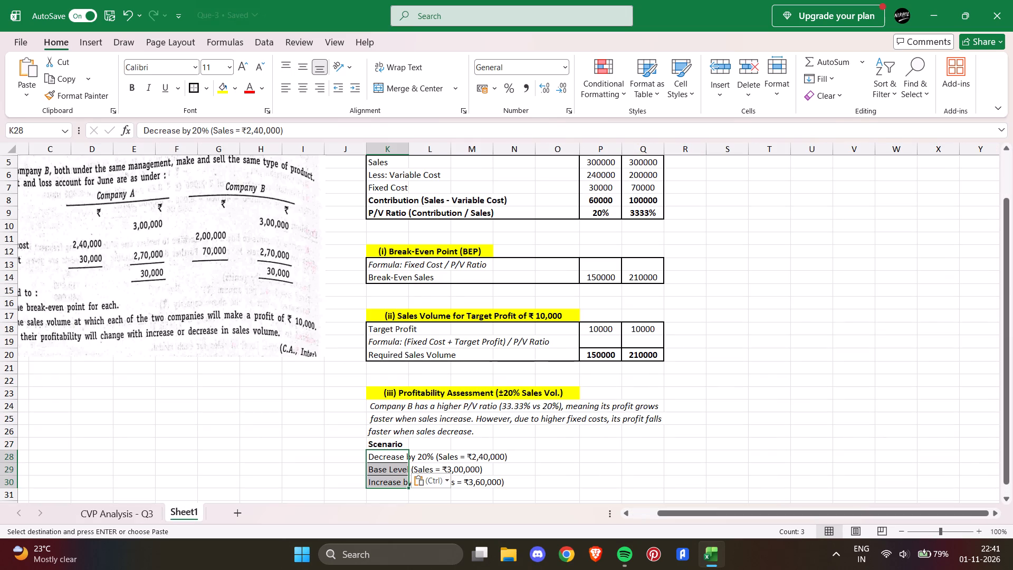
# Set the Profit (Co. A) column H22:H25 of CVP Analysis - Q3 to the General number format.
pyautogui.scroll(-1, 473, 474)
pyautogui.scroll(2, 482, 453)
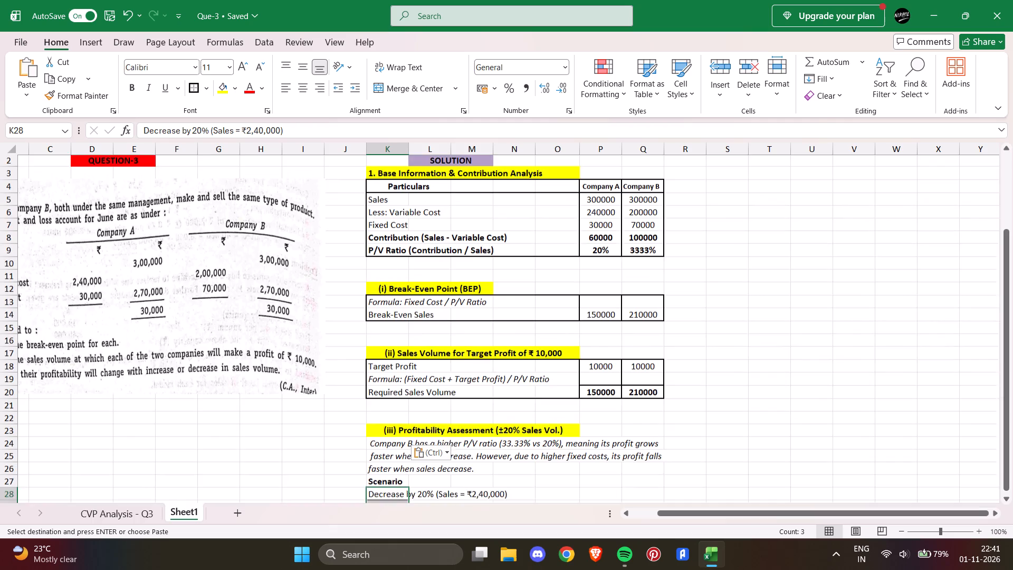
pyautogui.hscroll(1, 485, 450)
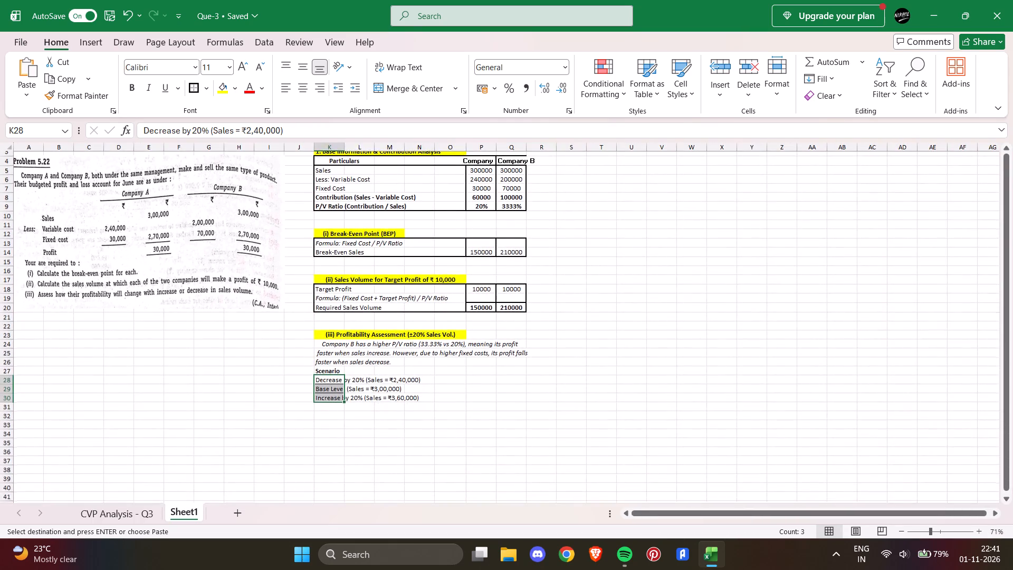
pyautogui.hscroll(1, 485, 450)
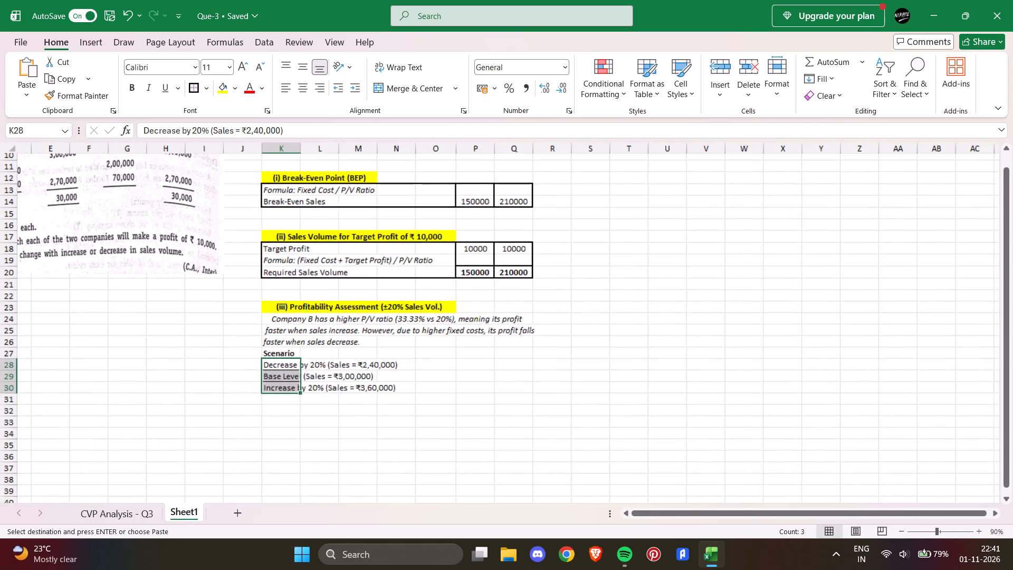
pyautogui.hscroll(1, 515, 481)
pyautogui.scroll(-1, 519, 481)
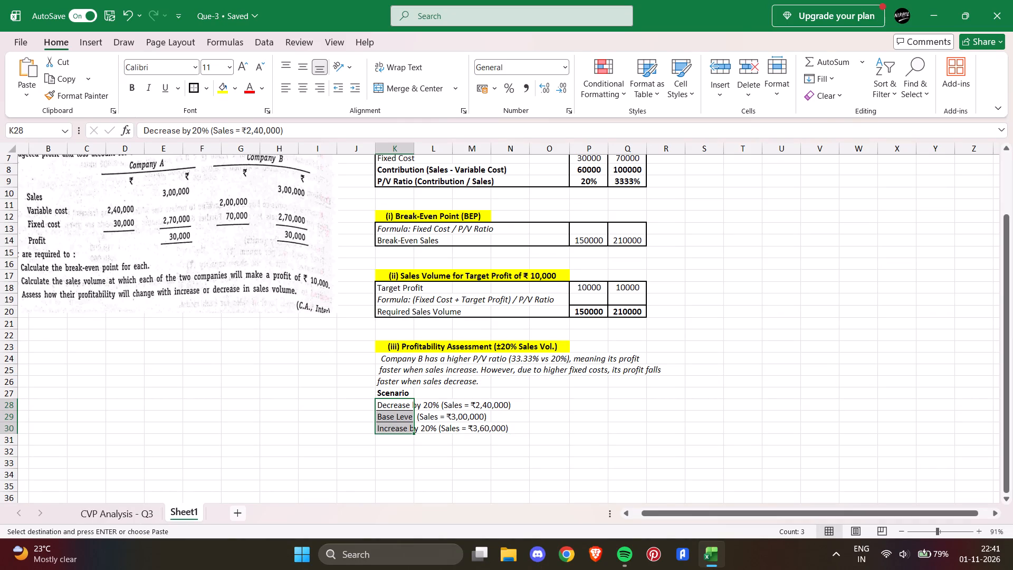
pyautogui.click(137, 510)
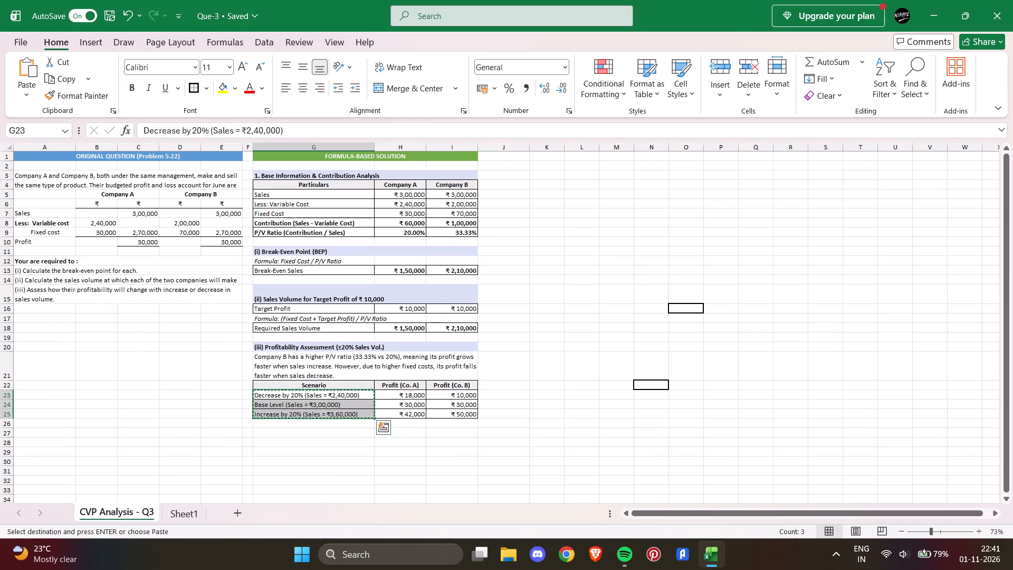
pyautogui.click(387, 386)
pyautogui.moveTo(394, 386); pyautogui.dragTo(401, 396)
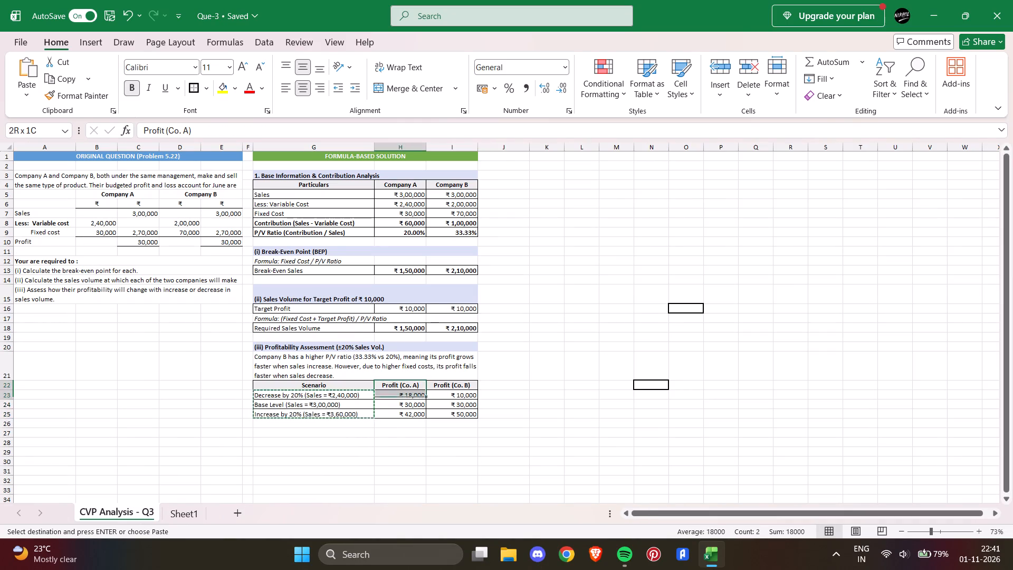
pyautogui.moveTo(401, 396); pyautogui.dragTo(408, 410)
pyautogui.click(562, 68)
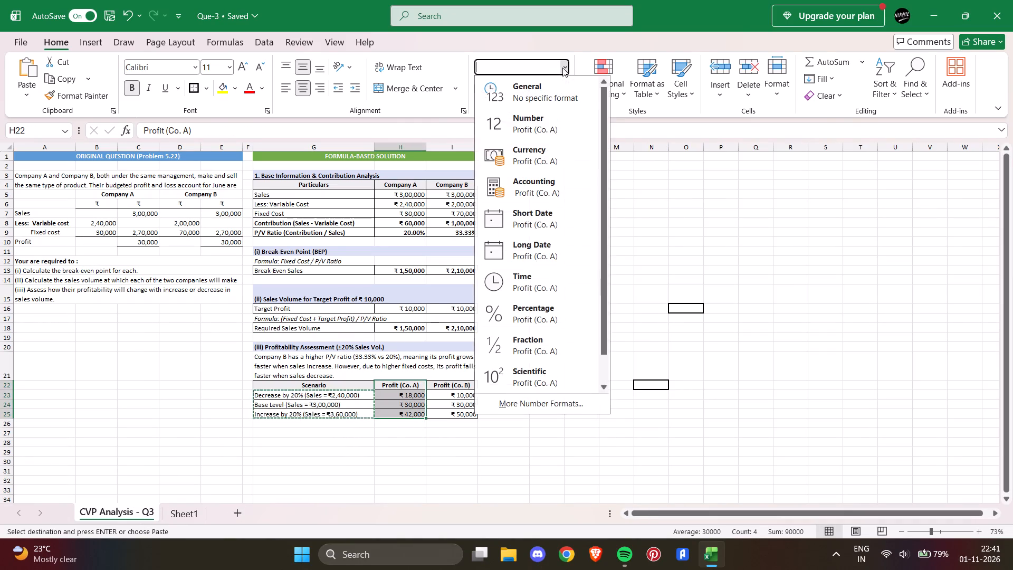
pyautogui.click(542, 103)
# Copy the Profit (Co. A) column H22:H25 from CVP Analysis - Q3 into O27:O30 of Sheet1.
pyautogui.hotkey('ctrl', 'c')
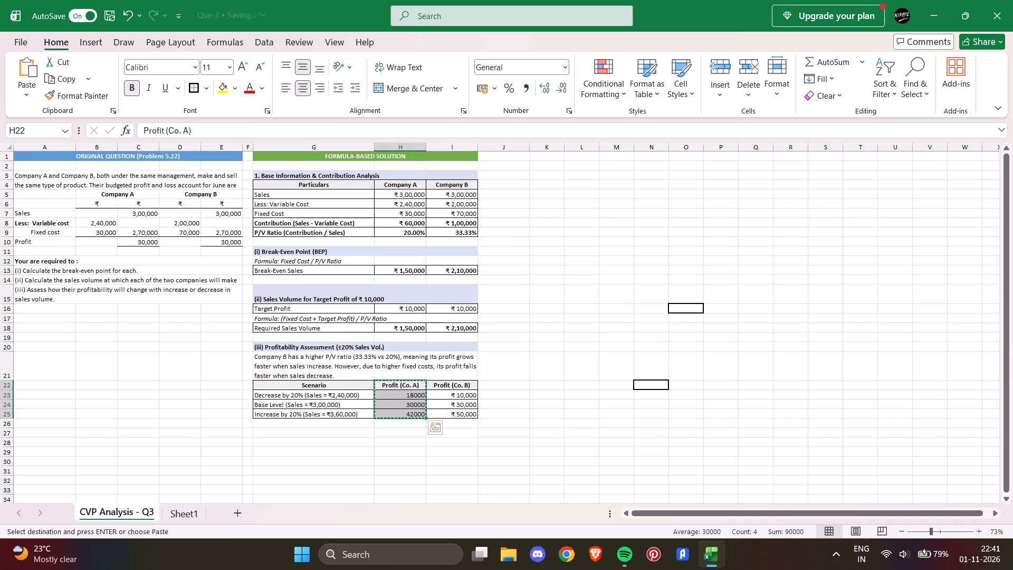
pyautogui.click(194, 510)
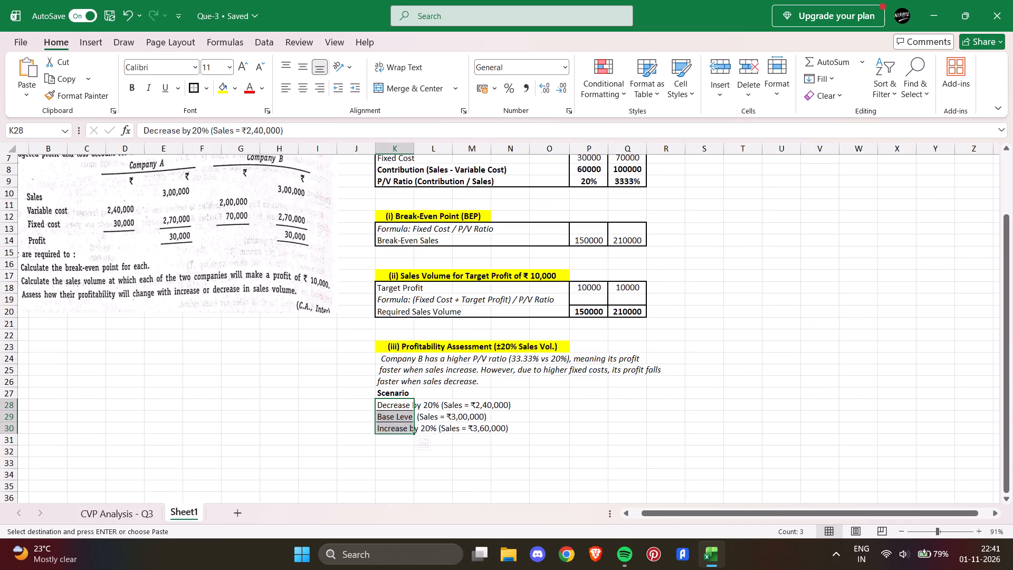
pyautogui.click(549, 393)
pyautogui.hotkey('ctrl', 'v')
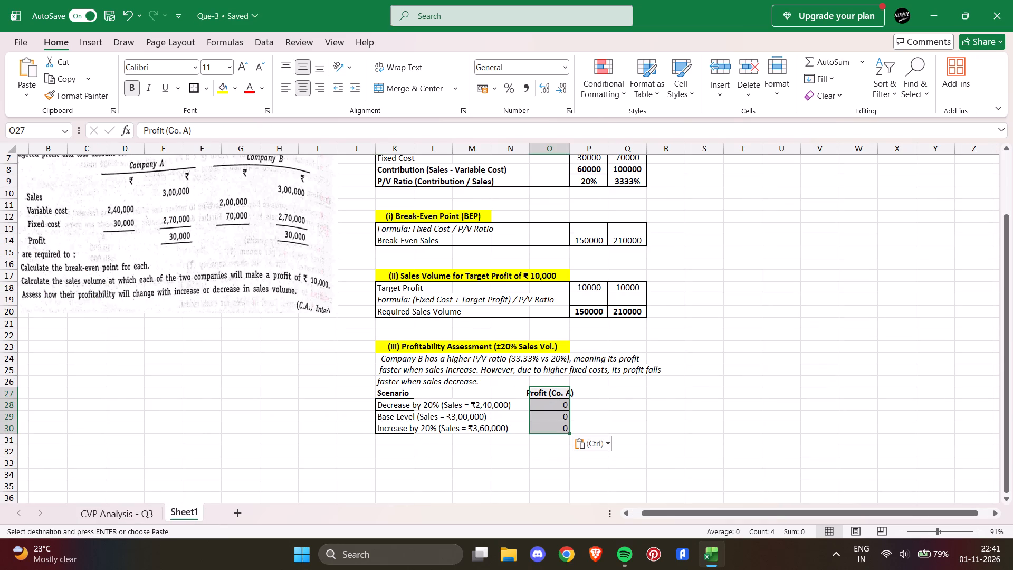
pyautogui.click(588, 394)
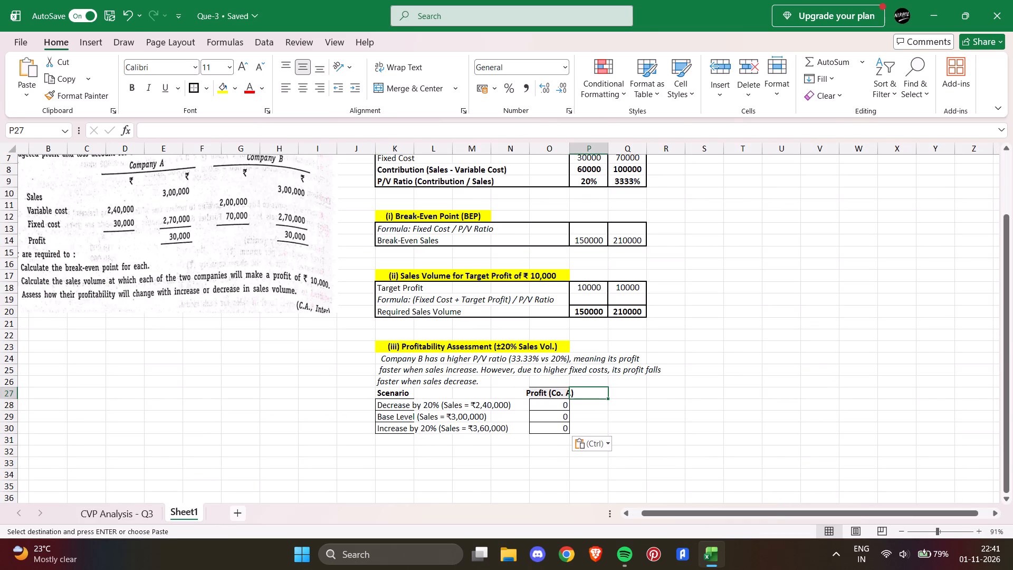
pyautogui.click(561, 394)
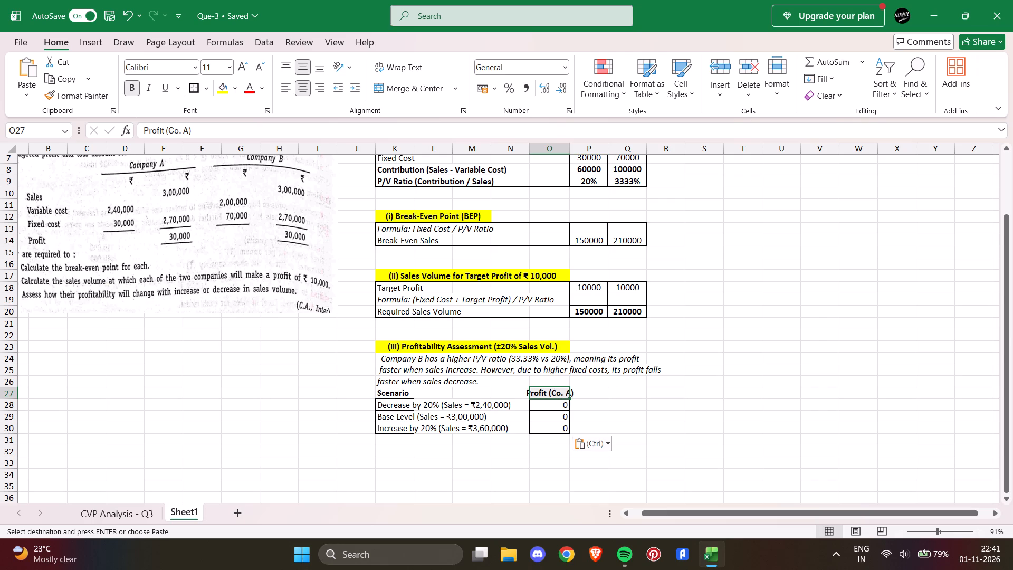
# Set the font size of the Profit (Co. A) header in O27 to 9.
pyautogui.click(226, 62)
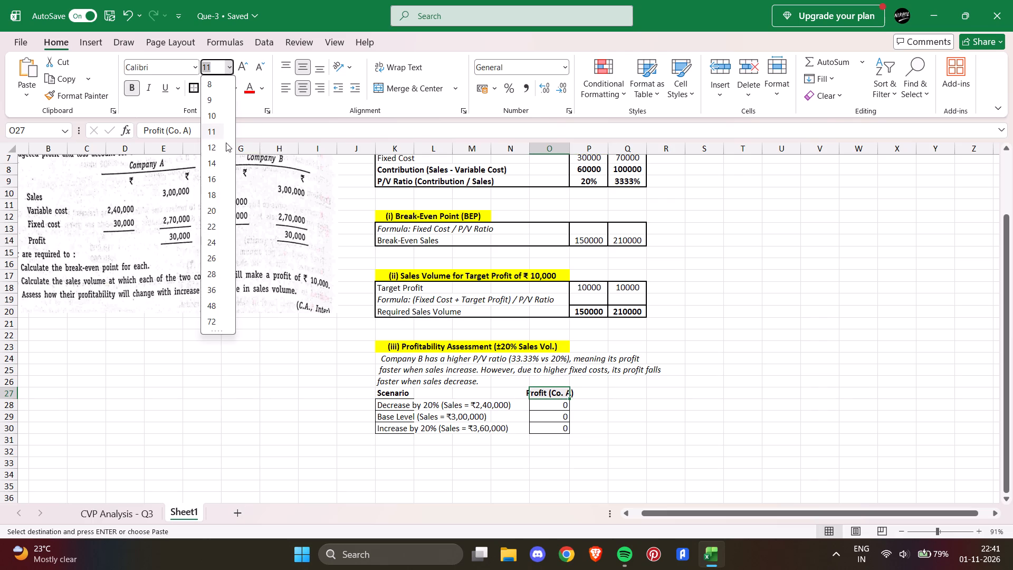
pyautogui.click(215, 102)
pyautogui.click(590, 395)
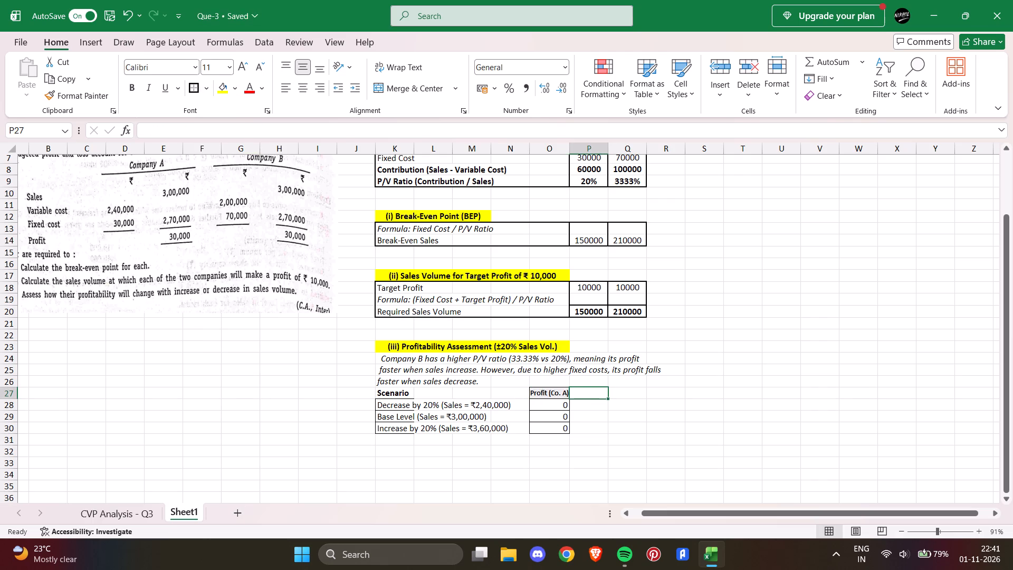
# Copy the O27 header text into P27, set its font size to 9, and change it to "Profit (Co. B)".
pyautogui.click(558, 394)
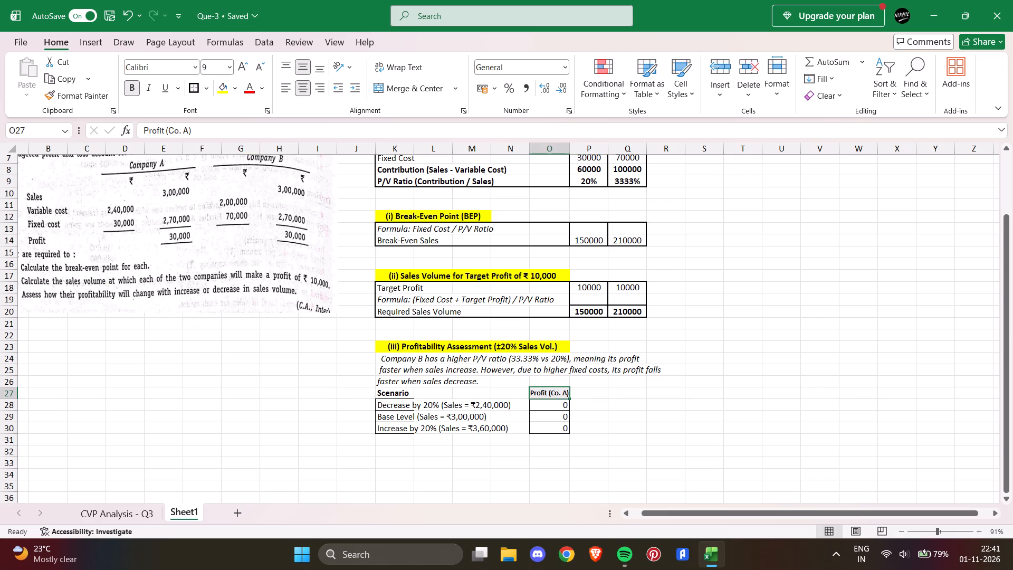
pyautogui.moveTo(198, 132); pyautogui.dragTo(133, 140)
pyautogui.hotkey('ctrl', 'c')
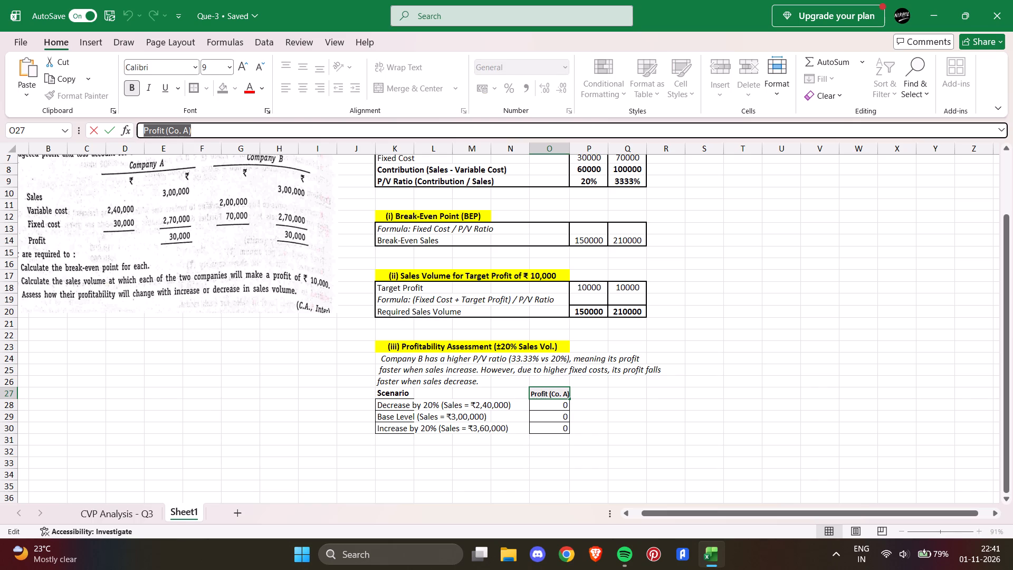
pyautogui.click(586, 397)
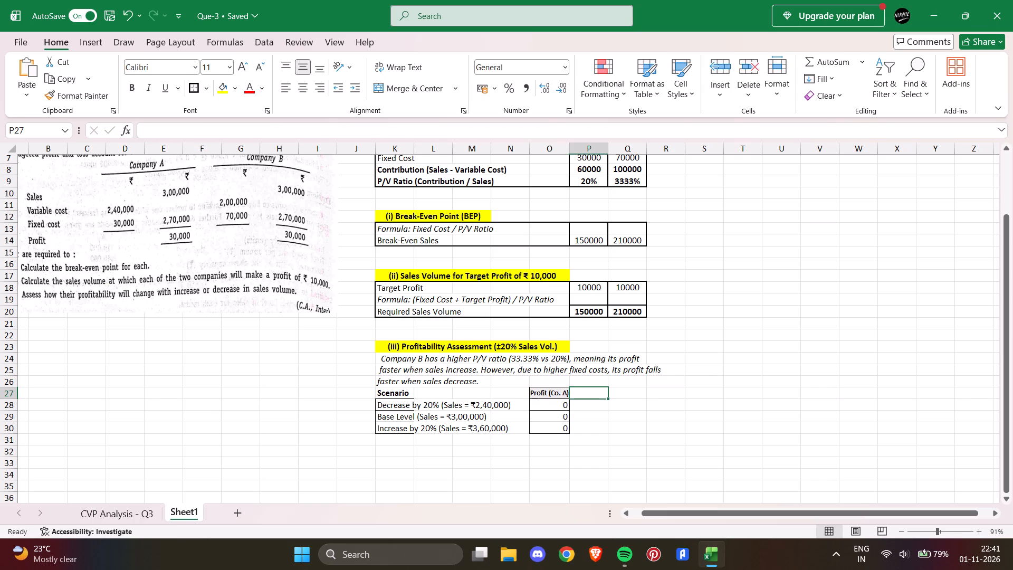
pyautogui.hotkey('ctrl', 'v')
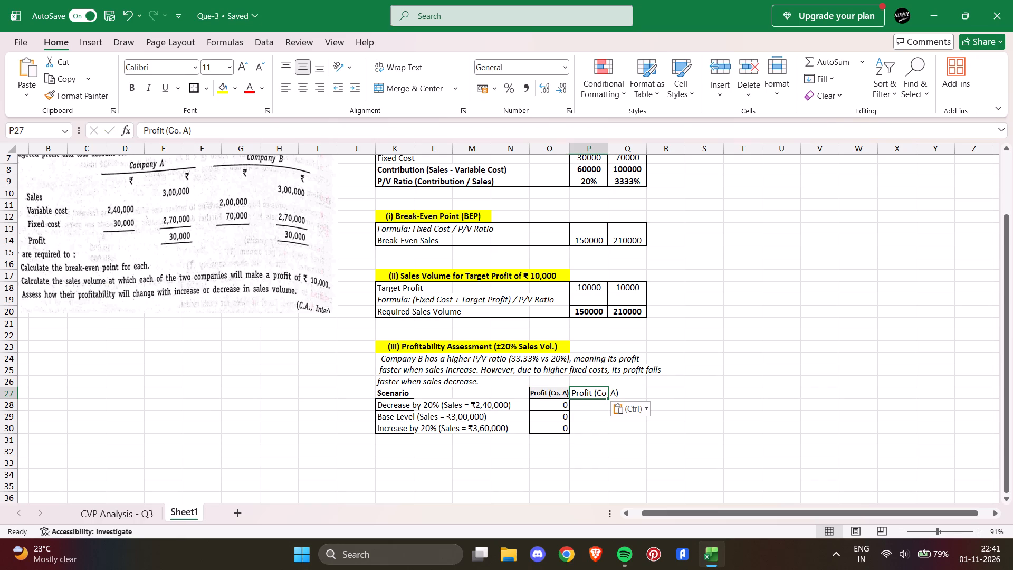
pyautogui.click(696, 375)
pyautogui.click(587, 395)
pyautogui.click(230, 64)
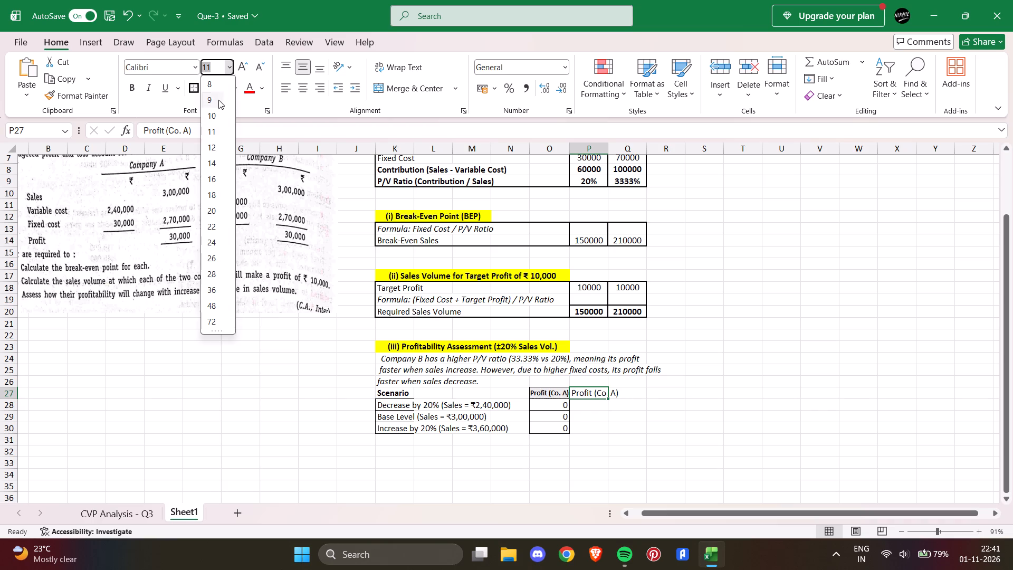
pyautogui.click(218, 99)
pyautogui.click(188, 131)
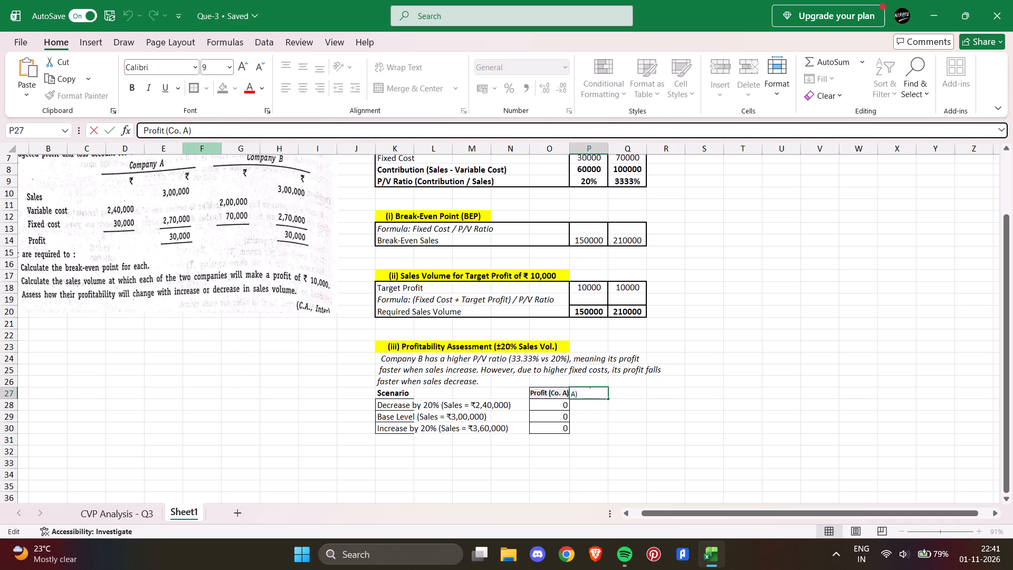
pyautogui.press('BackSpace')
pyautogui.press('b')
pyautogui.press('Return')
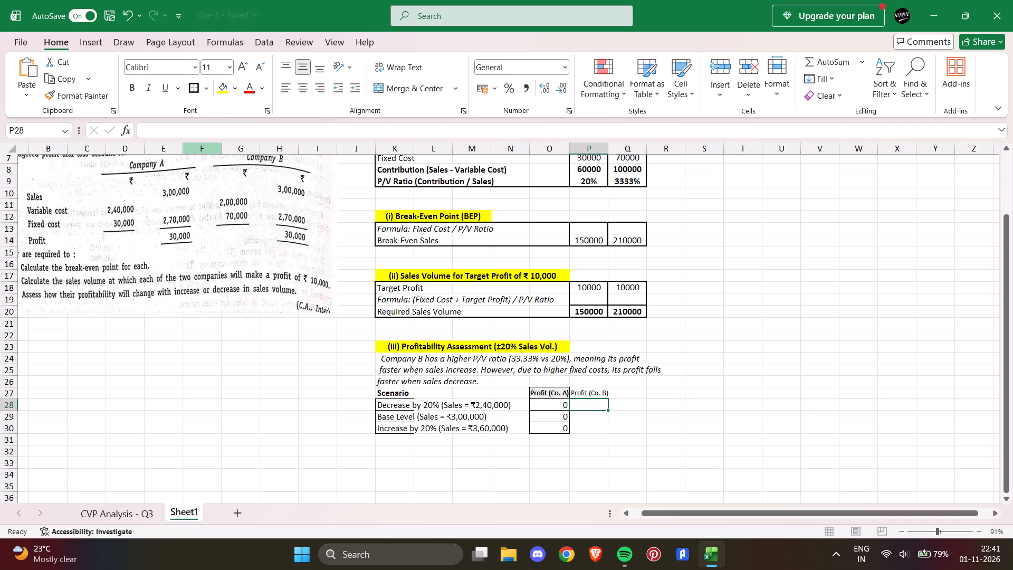
# Replace the Profit (Co. A) formulas in O28:O30 with the values 18000, 30000 and 42000 from CVP Analysis - Q3.
pyautogui.click(134, 517)
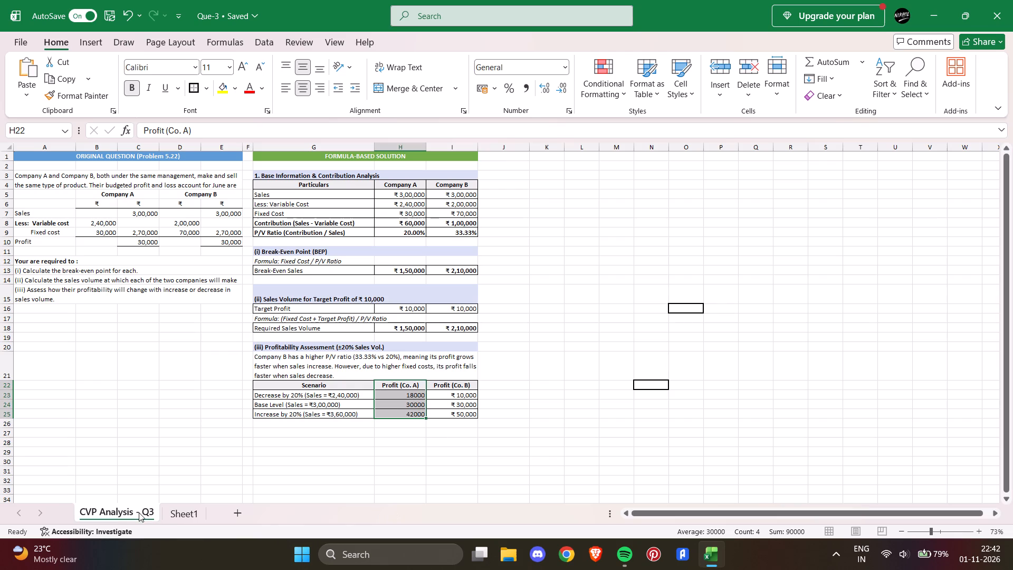
pyautogui.click(181, 516)
pyautogui.click(560, 410)
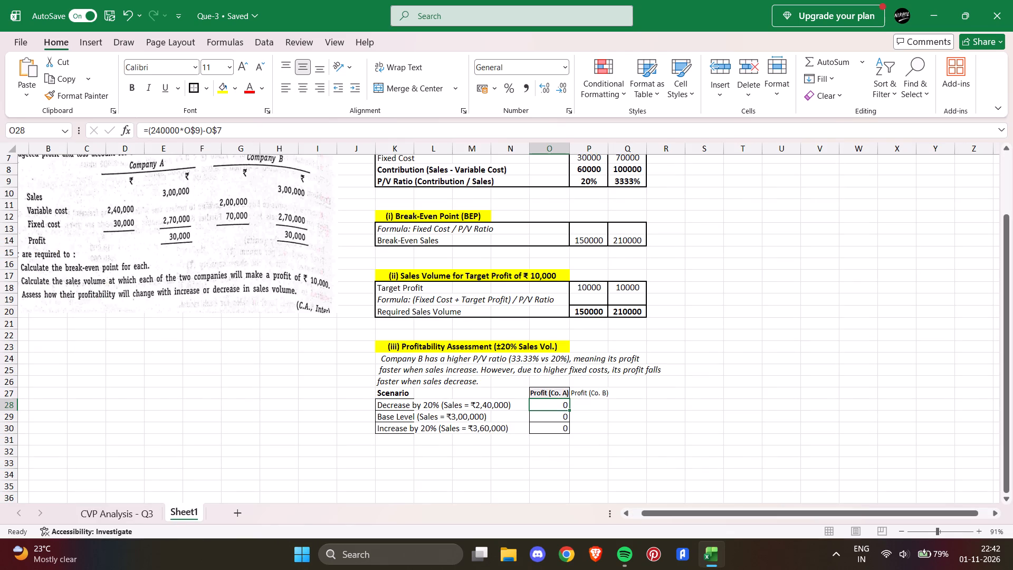
pyautogui.press('BackSpace')
pyautogui.click(560, 415)
pyautogui.press('BackSpace')
pyautogui.click(562, 427)
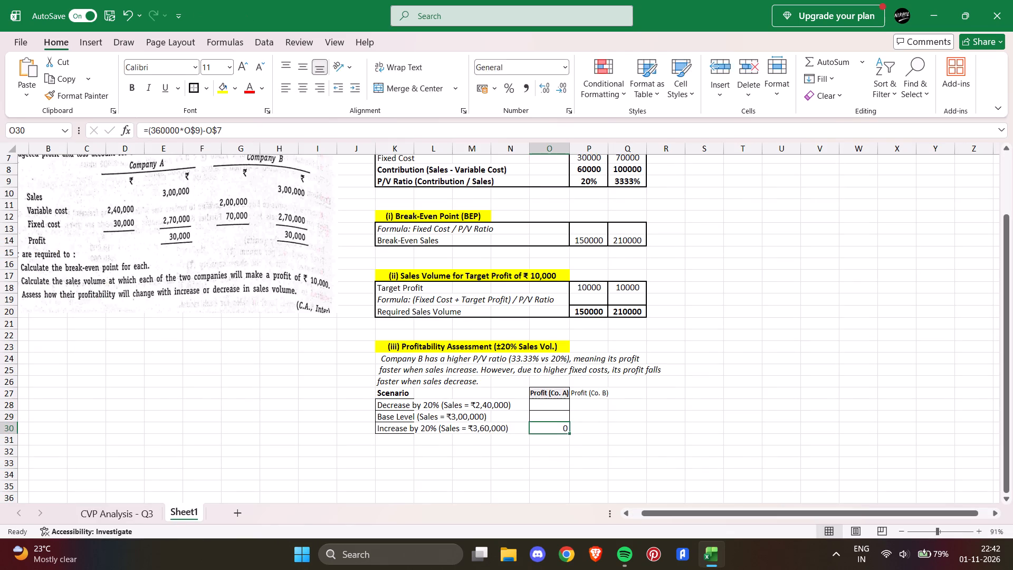
pyautogui.press('BackSpace')
pyautogui.click(557, 408)
pyautogui.write('18000')
pyautogui.press('Return')
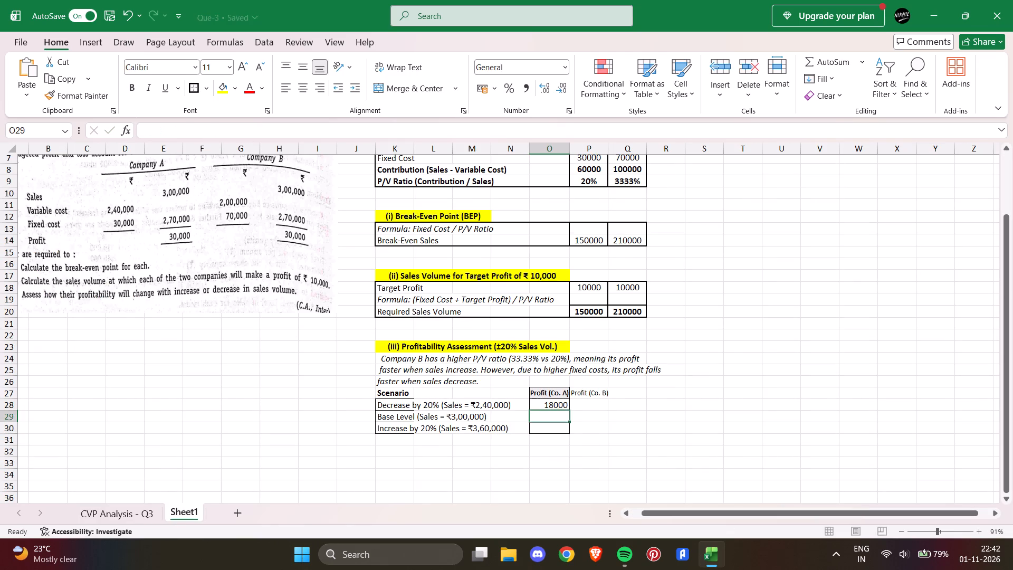
pyautogui.write('30000')
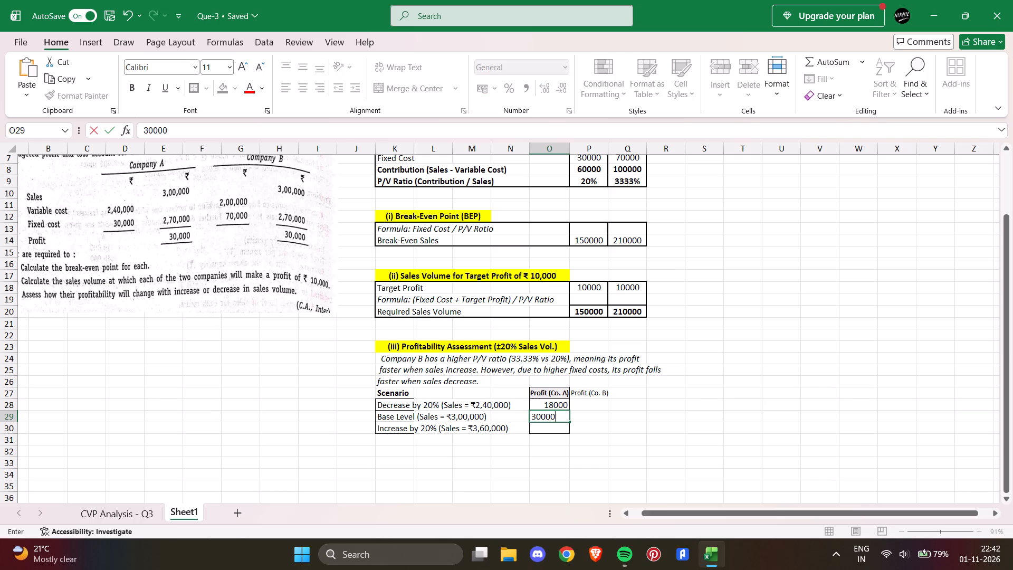
pyautogui.press('Return')
pyautogui.press('4')
pyautogui.write('2000')
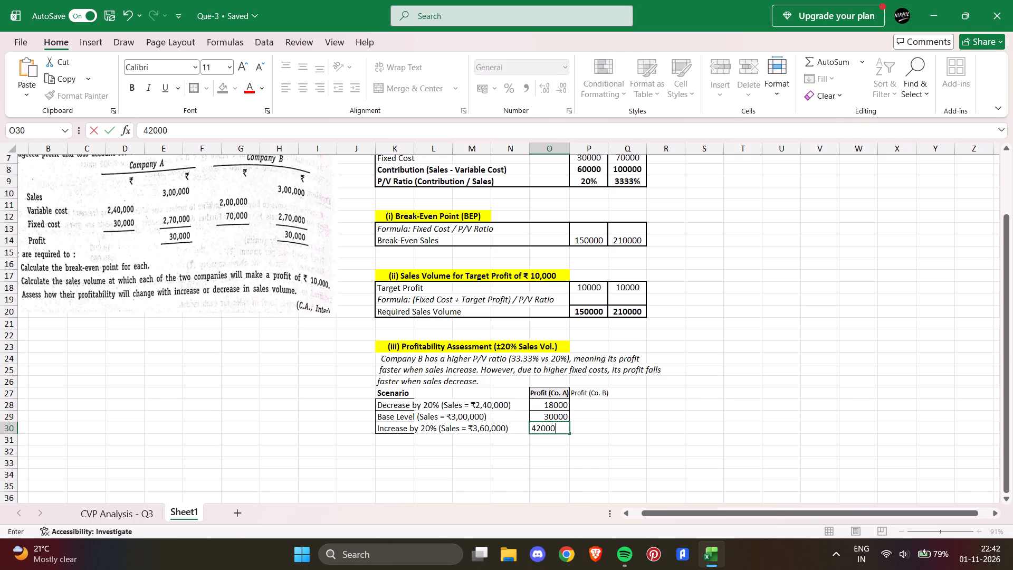
# Make the P27 header bold and enter the Profit (Co. B) values 10000, 30000 and 50000 from CVP Analysis - Q3 in P28:P30.
pyautogui.click(120, 515)
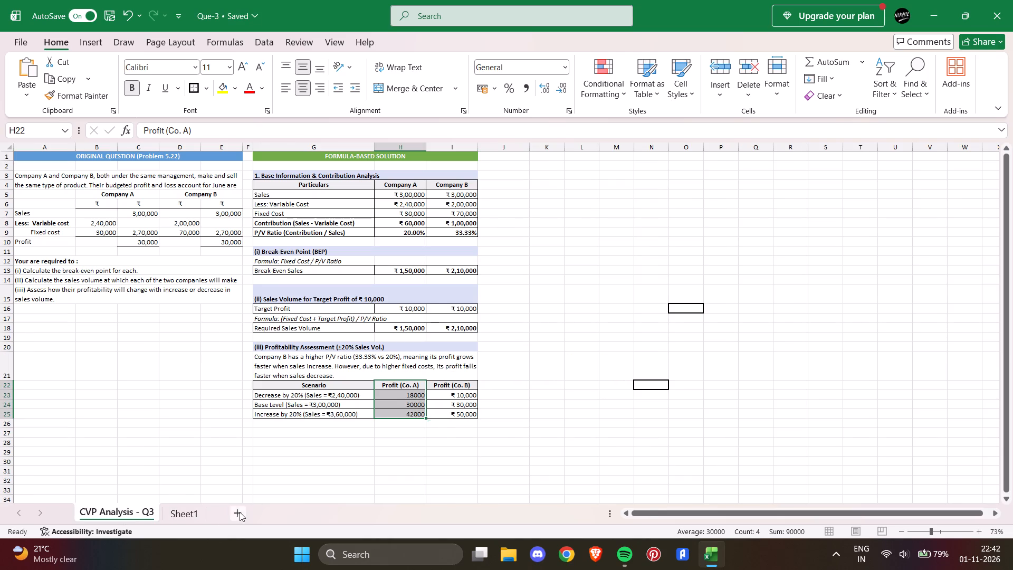
pyautogui.click(189, 510)
pyautogui.click(591, 405)
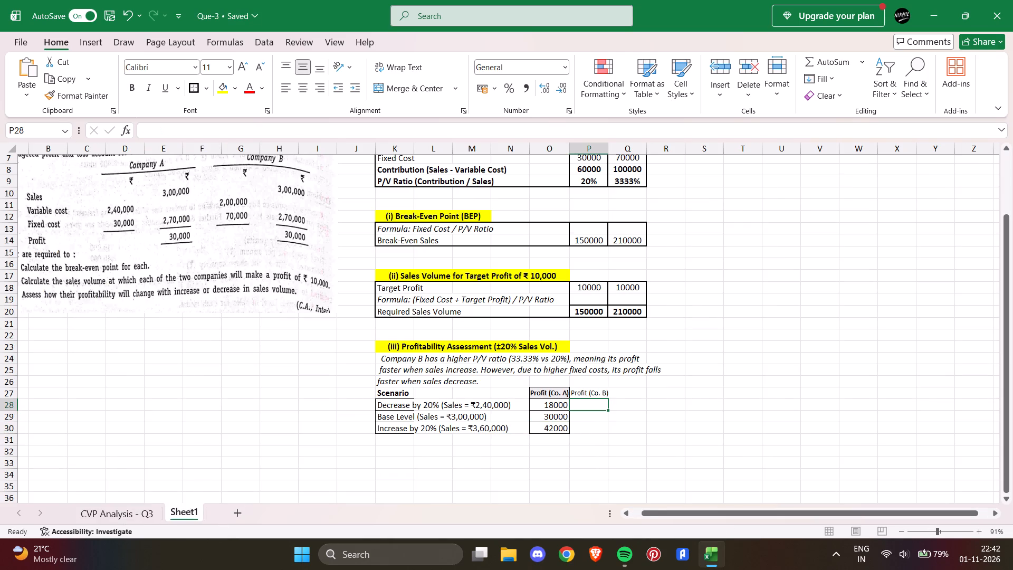
pyautogui.click(594, 392)
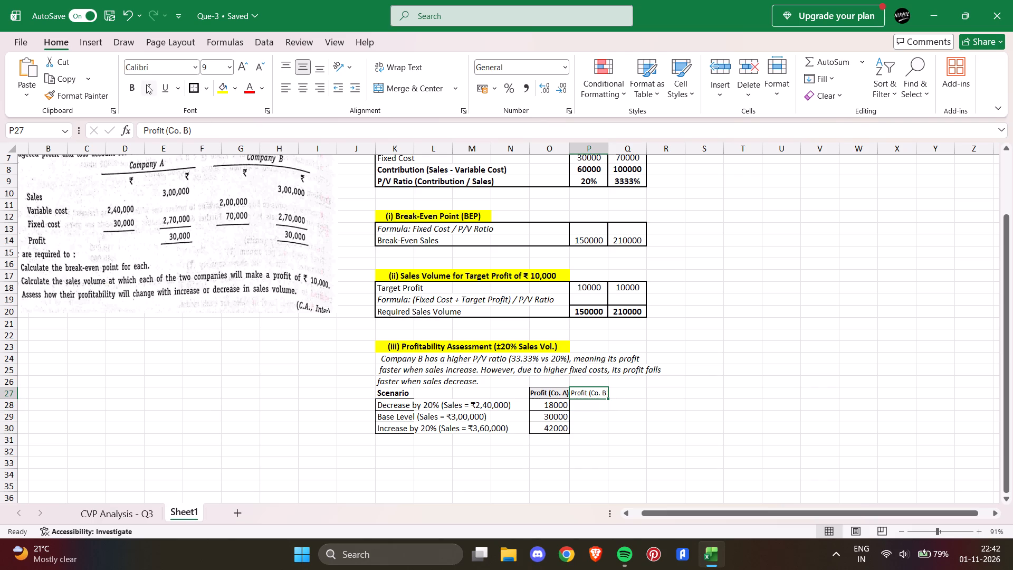
pyautogui.click(126, 89)
pyautogui.click(589, 404)
pyautogui.write('10000')
pyautogui.press('Return')
pyautogui.write('30000')
pyautogui.press('Return')
pyautogui.write('50000')
pyautogui.click(680, 426)
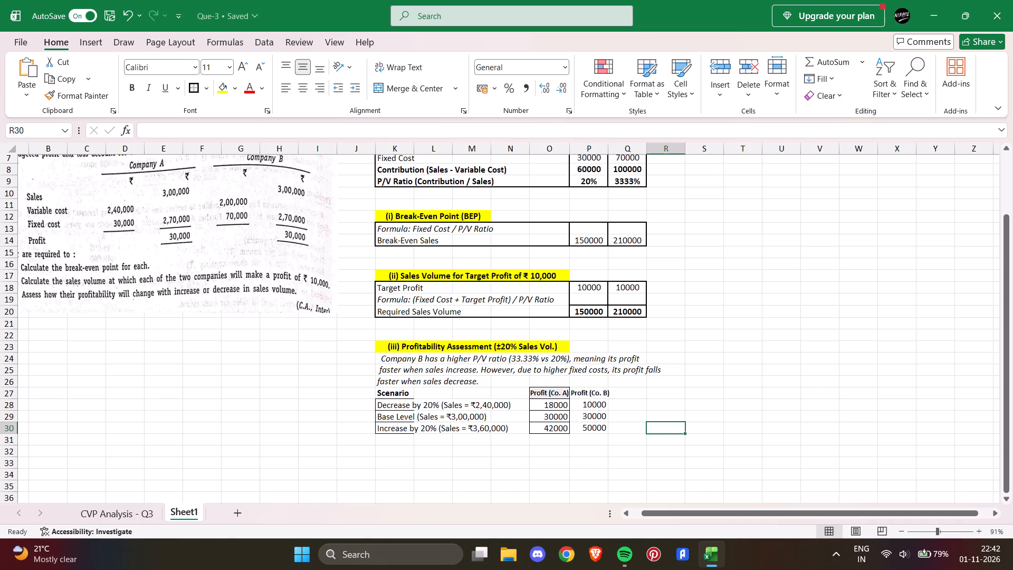
# Centre the profit values in O28:P30 horizontally and align them to the middle vertically.
pyautogui.click(549, 405)
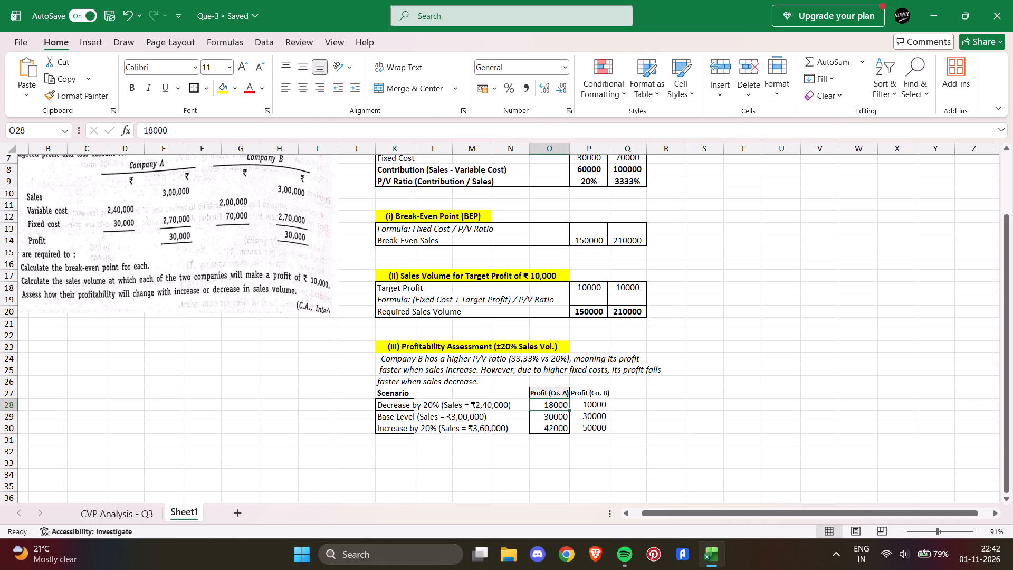
pyautogui.moveTo(546, 407); pyautogui.dragTo(586, 427)
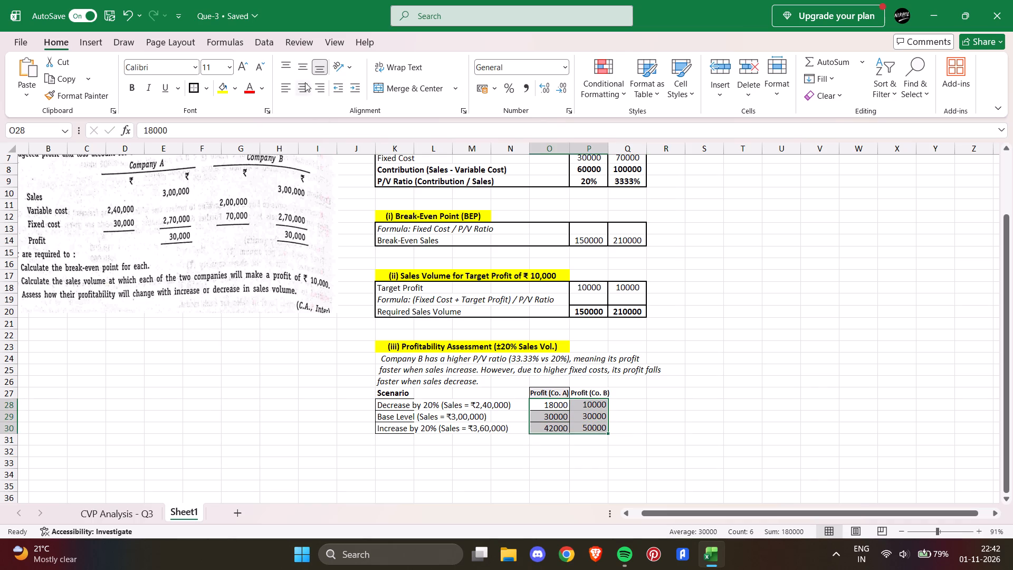
pyautogui.click(303, 91)
pyautogui.moveTo(298, 60); pyautogui.dragTo(299, 65)
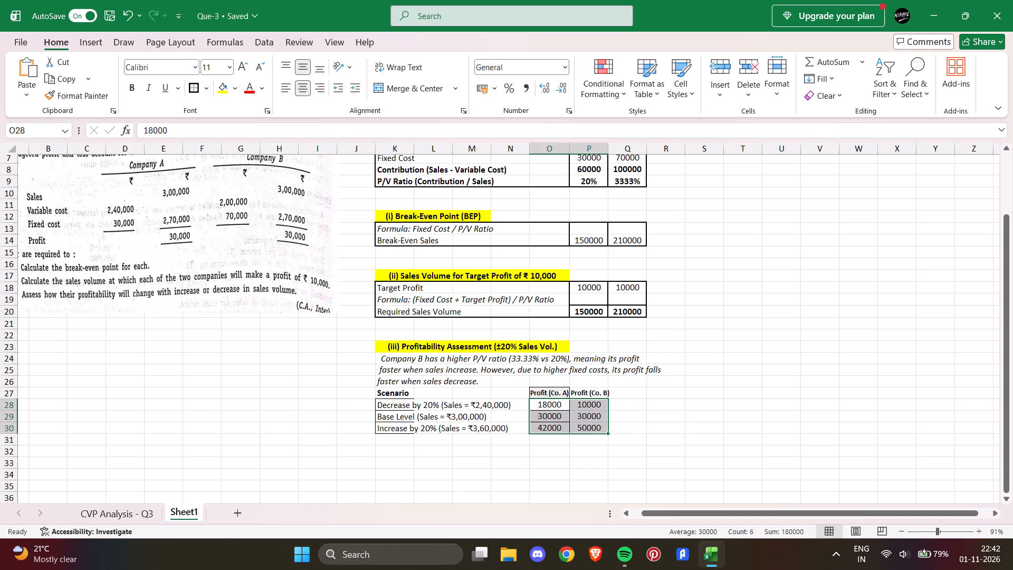
# Erase the cell borders around the profit columns O27:P30.
pyautogui.click(393, 393)
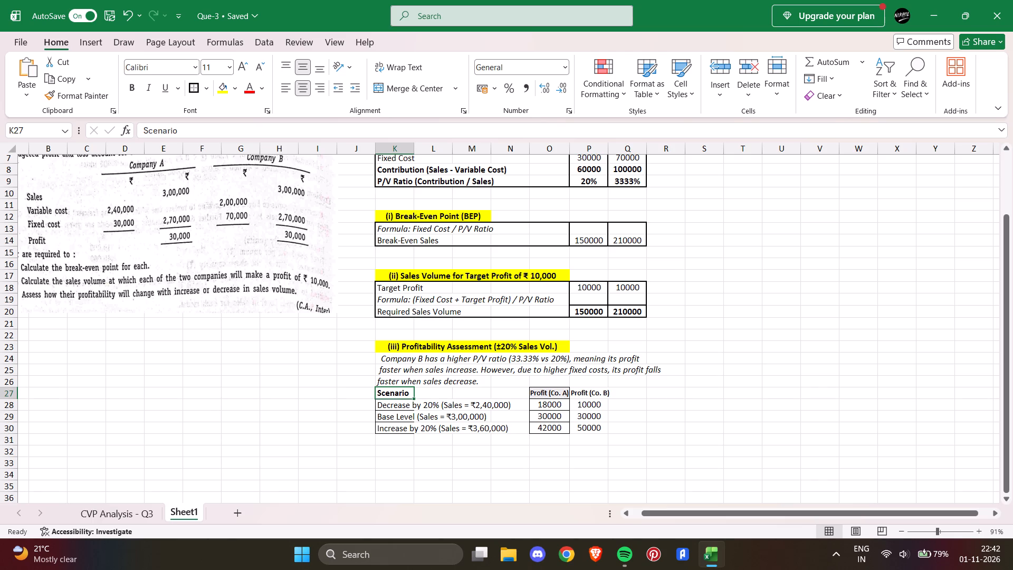
pyautogui.click(204, 88)
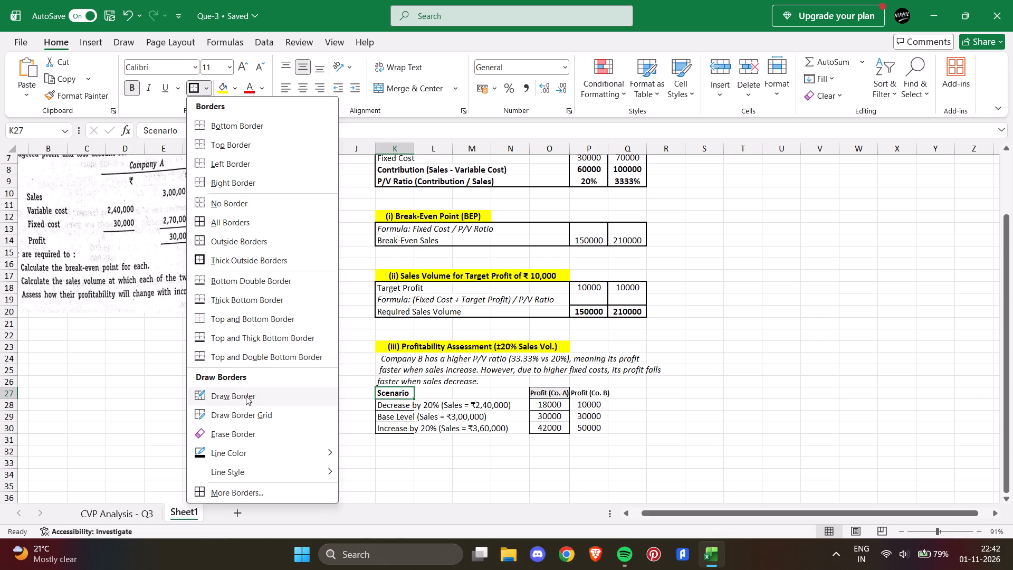
pyautogui.click(247, 432)
pyautogui.moveTo(582, 476); pyautogui.dragTo(534, 383)
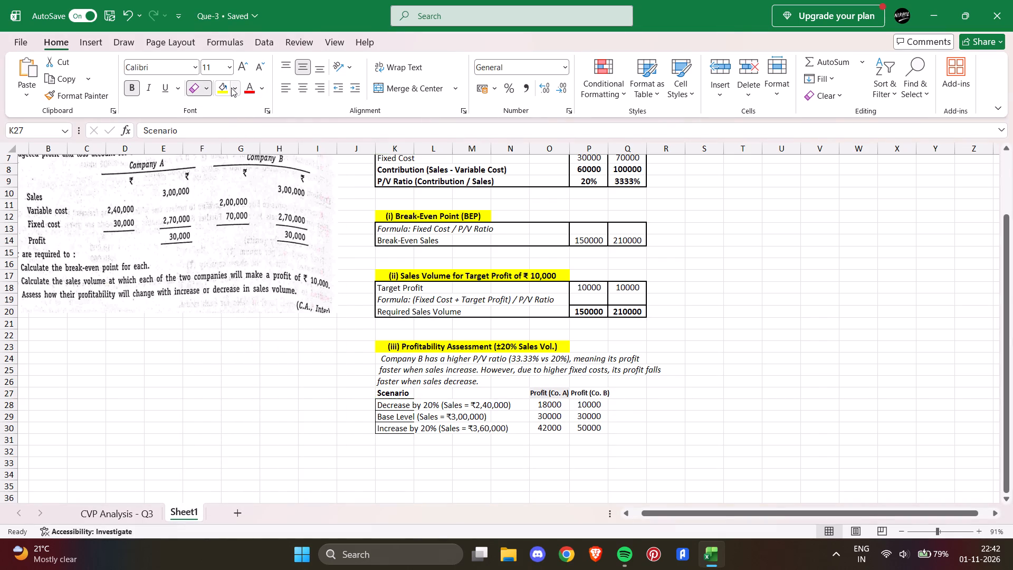
# Apply a thick outside border to the Scenario header in K27.
pyautogui.click(207, 86)
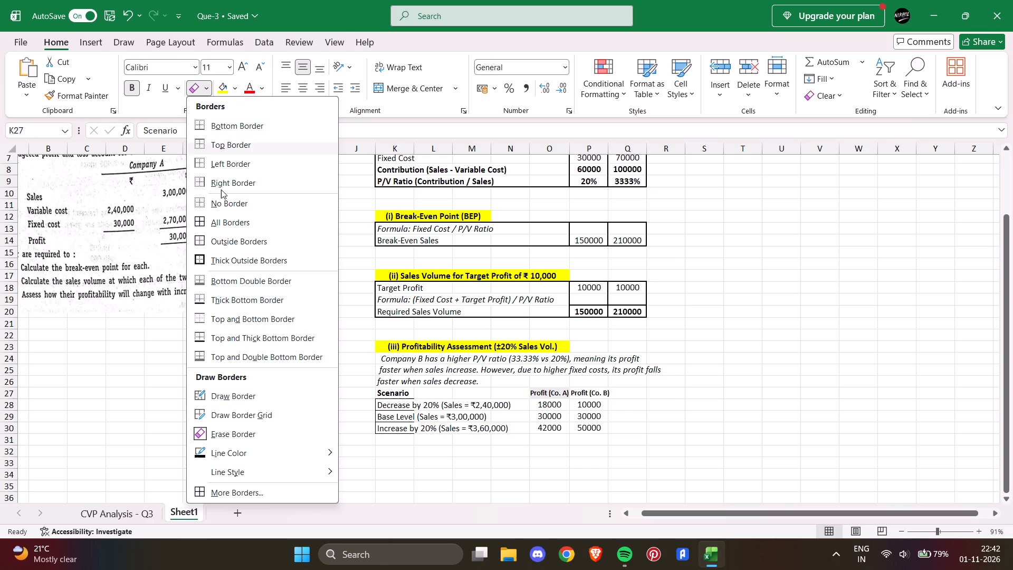
pyautogui.click(227, 261)
# Set the header cells K27 and O27 to no fill.
pyautogui.click(234, 87)
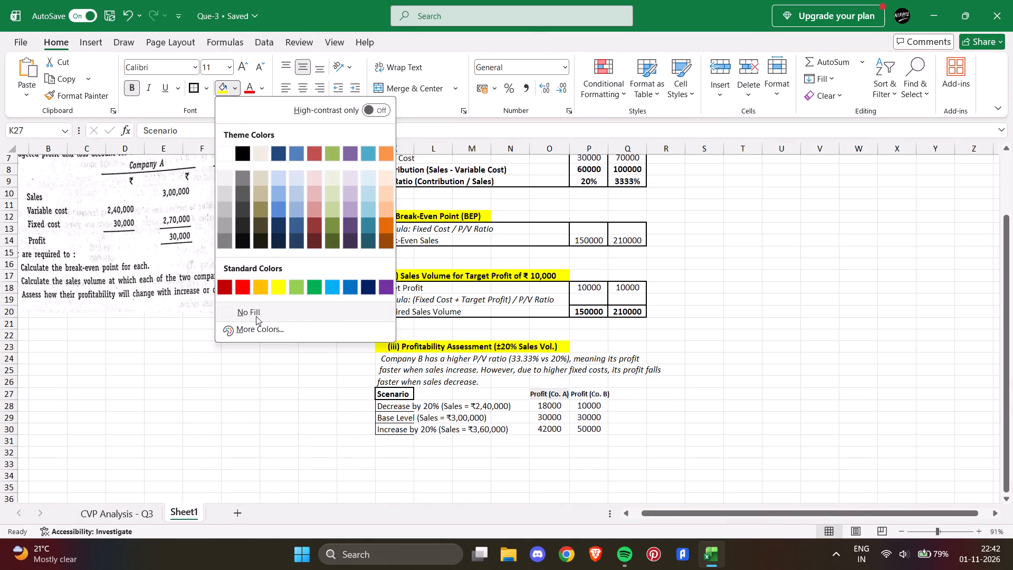
pyautogui.click(256, 316)
pyautogui.click(535, 395)
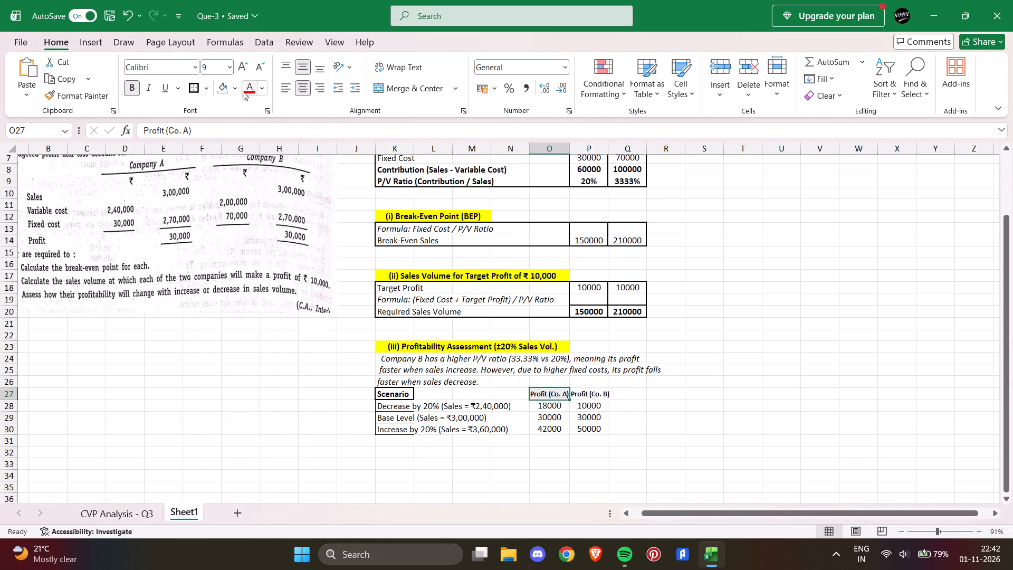
pyautogui.click(226, 84)
# Apply thick outside borders around the table K27:P30, its scenario block K27:N30 and the Profit (Co. A) column O27:O30.
pyautogui.moveTo(383, 387); pyautogui.dragTo(400, 404)
pyautogui.click(326, 390)
pyautogui.moveTo(389, 394); pyautogui.dragTo(556, 424)
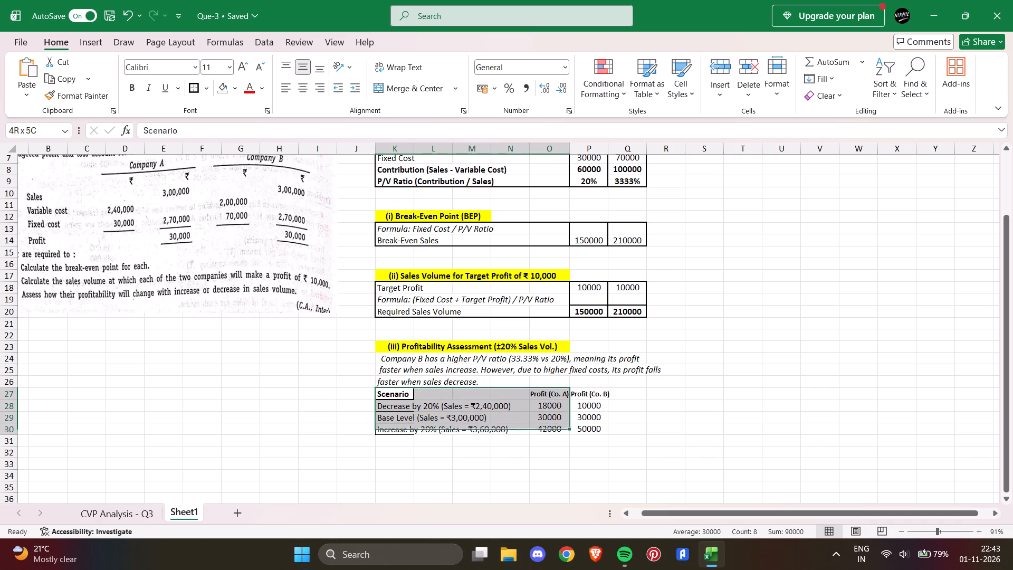
pyautogui.moveTo(556, 424); pyautogui.dragTo(588, 432)
pyautogui.click(189, 87)
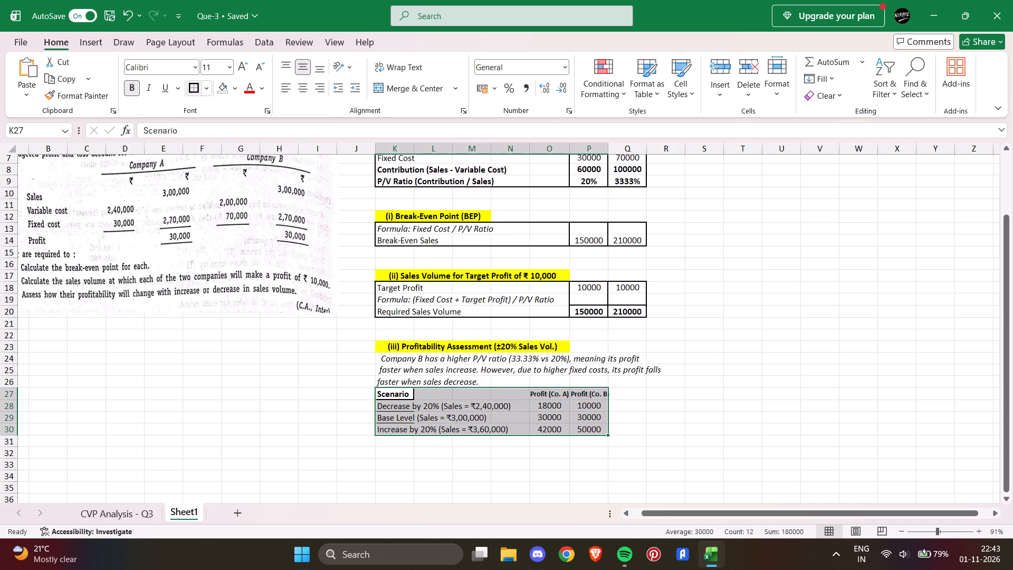
pyautogui.click(300, 383)
pyautogui.moveTo(387, 396); pyautogui.dragTo(462, 422)
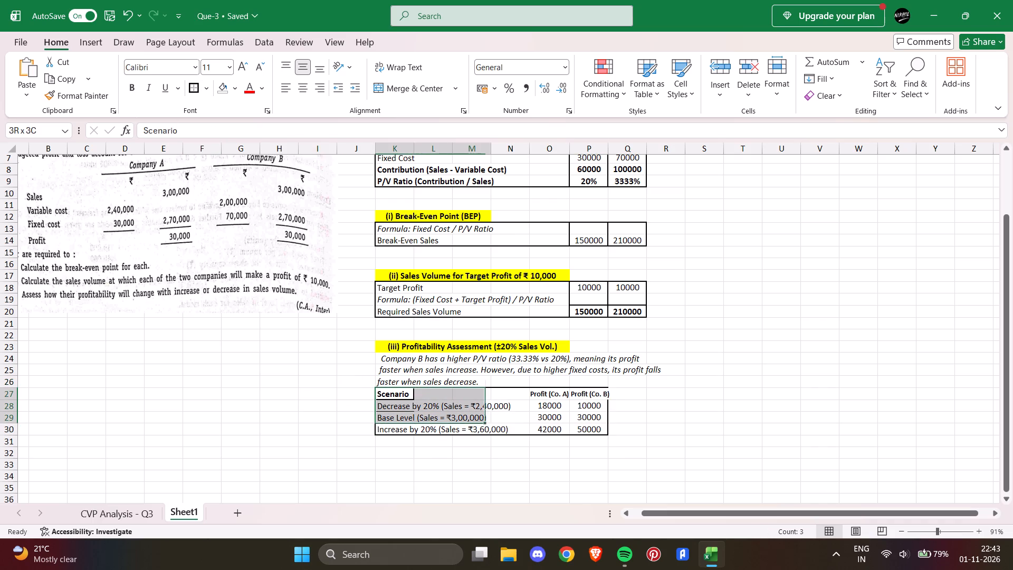
pyautogui.moveTo(462, 422); pyautogui.dragTo(504, 430)
pyautogui.click(198, 89)
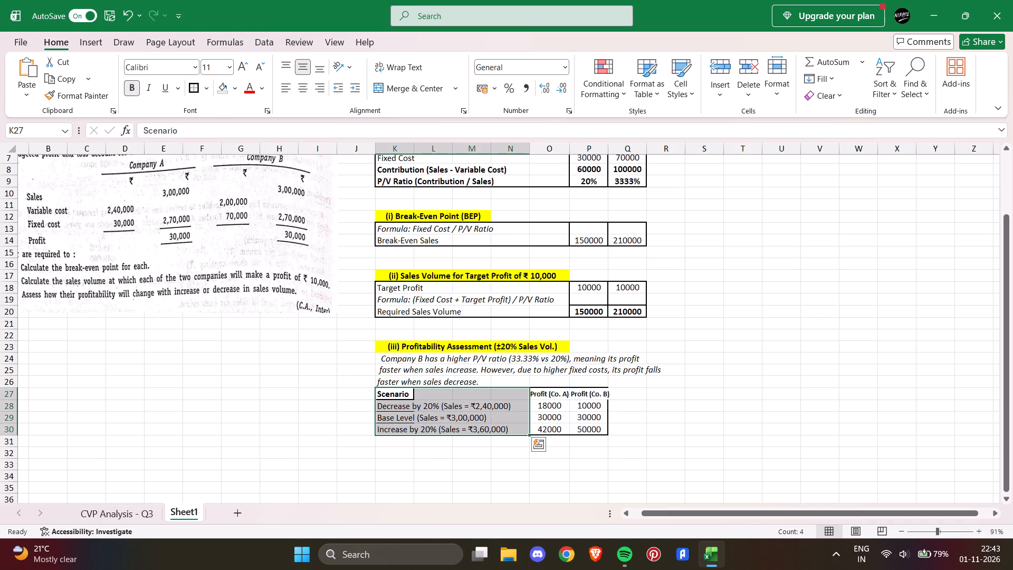
pyautogui.moveTo(541, 395); pyautogui.dragTo(560, 427)
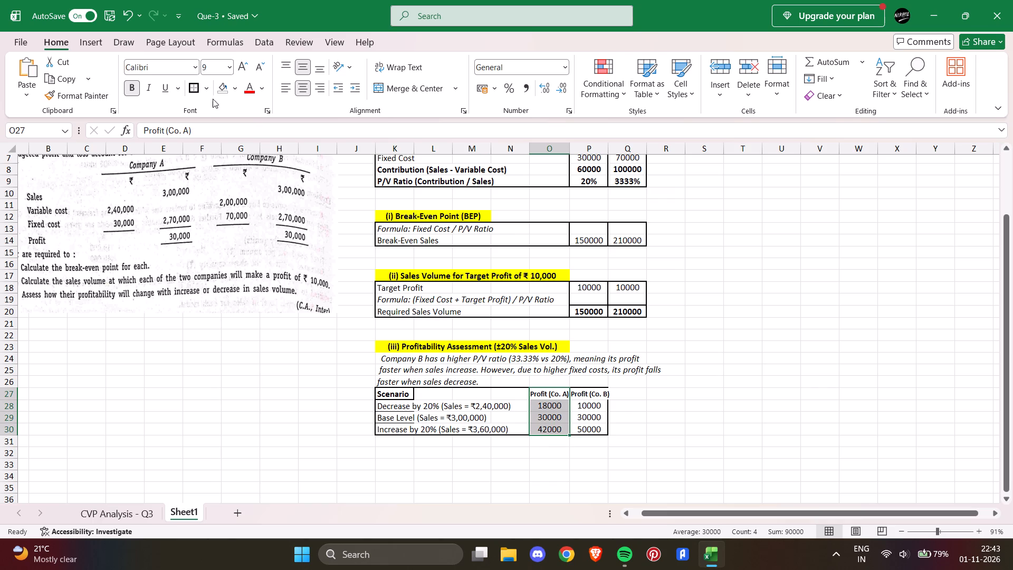
pyautogui.click(198, 89)
pyautogui.click(319, 442)
pyautogui.click(403, 397)
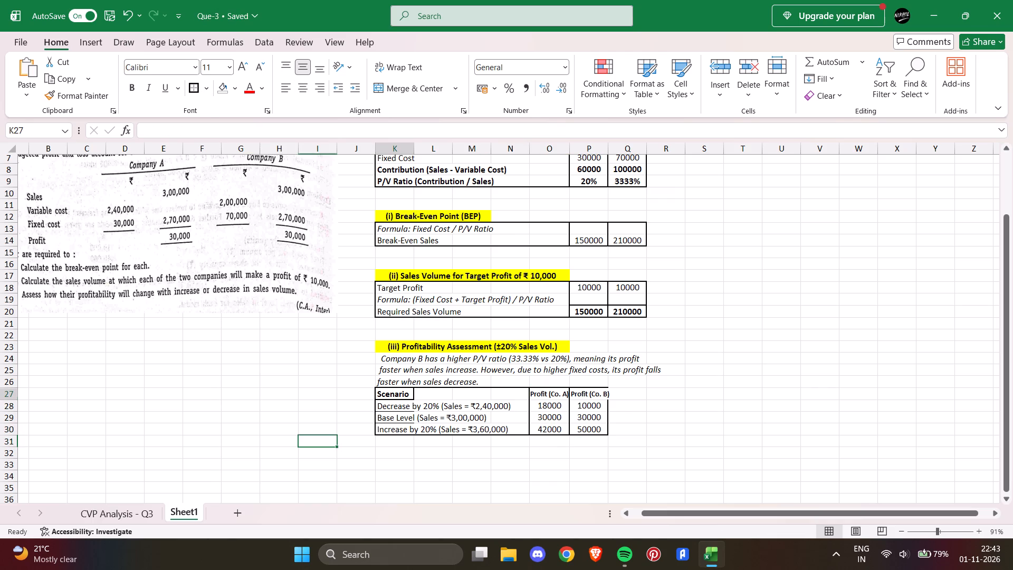
# Clear the borders from the Scenario header cell K27, replacing them with a thick outside border around the block K27:N30.
pyautogui.click(204, 89)
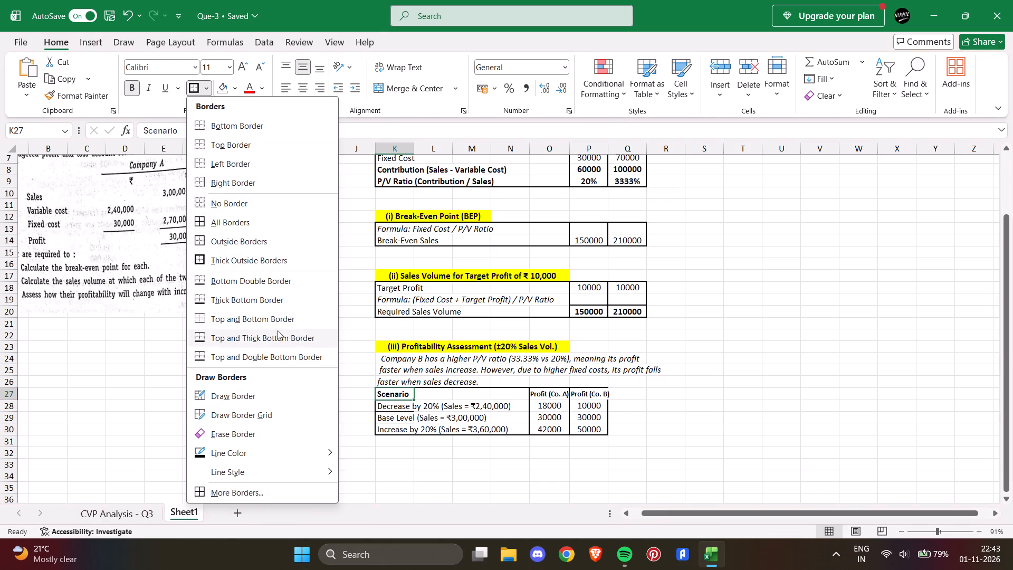
pyautogui.click(240, 205)
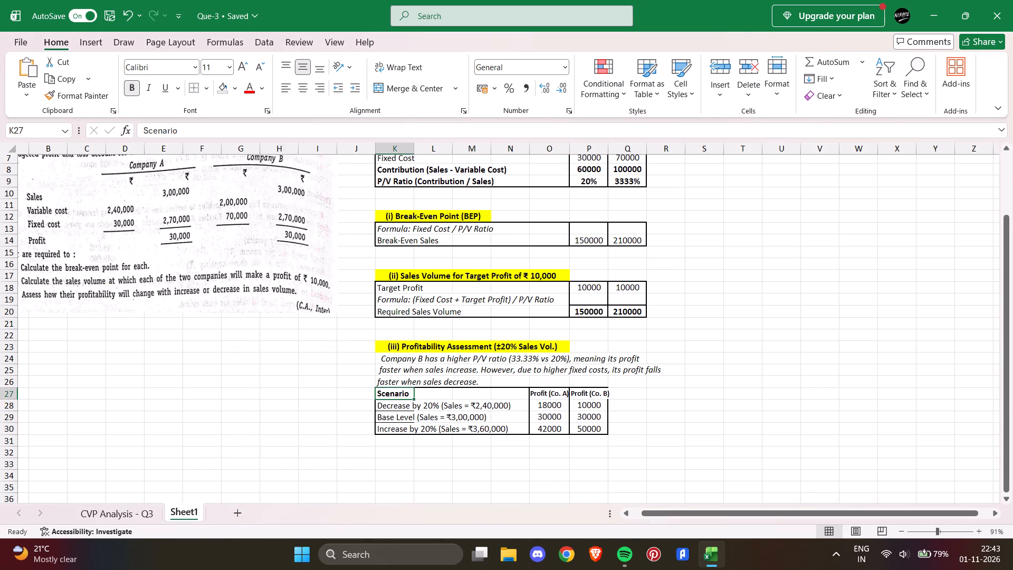
pyautogui.moveTo(384, 392); pyautogui.dragTo(506, 430)
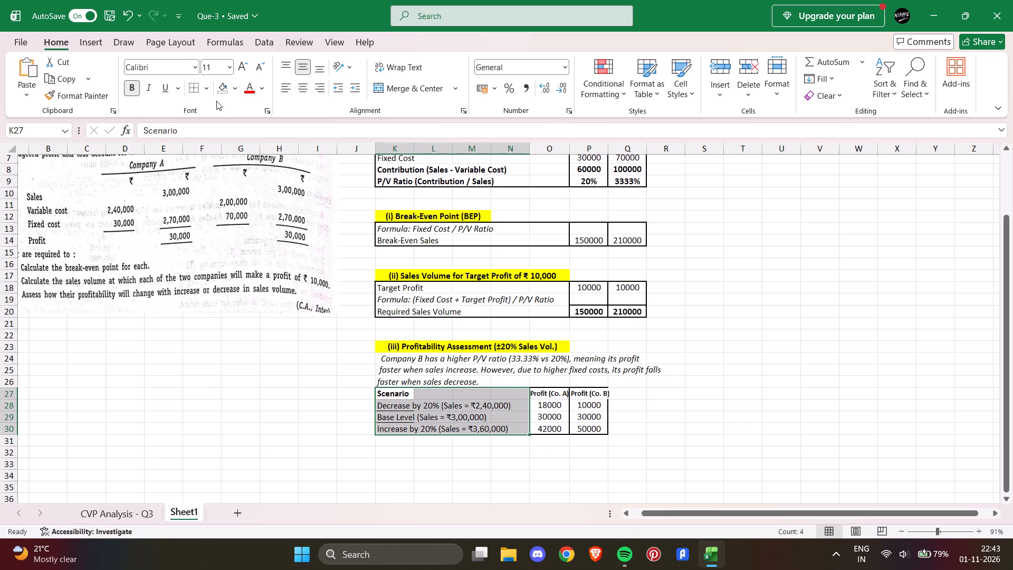
pyautogui.click(209, 90)
pyautogui.click(228, 261)
pyautogui.click(332, 433)
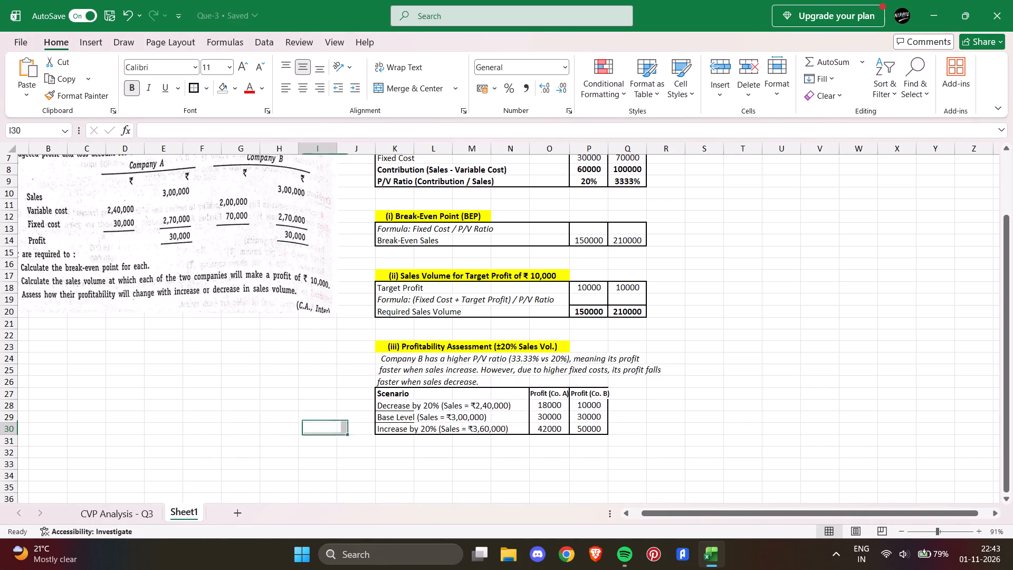
# Apply a thick outside border around the header row K27:P27 of the profitability table.
pyautogui.moveTo(380, 394); pyautogui.dragTo(381, 394)
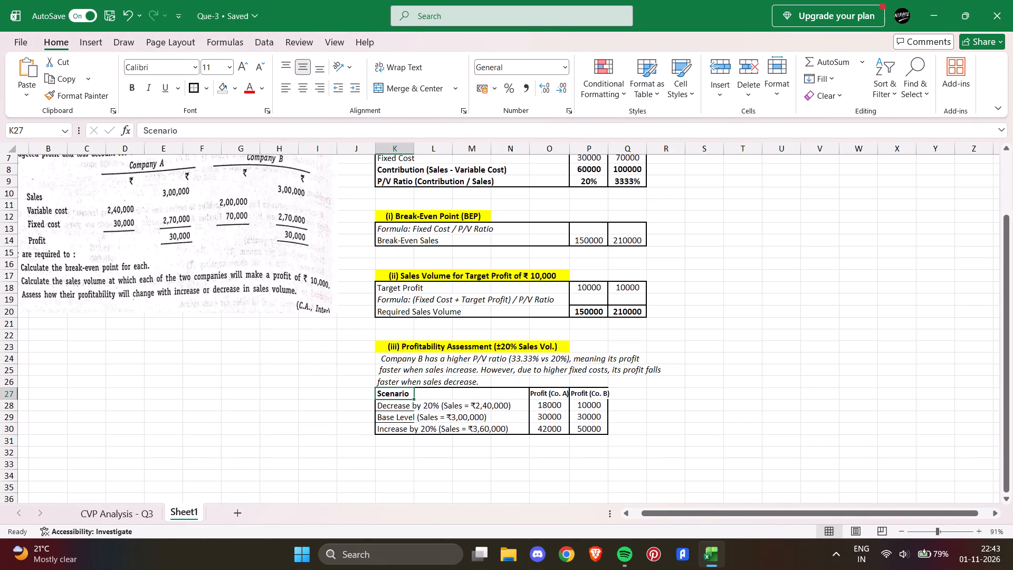
pyautogui.moveTo(381, 394); pyautogui.dragTo(580, 398)
pyautogui.click(194, 88)
pyautogui.click(309, 411)
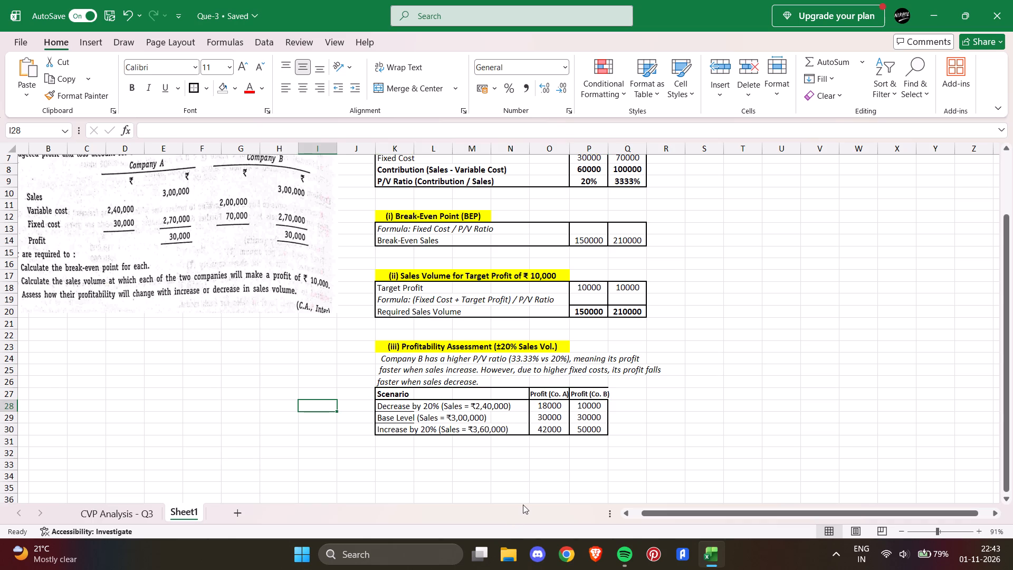
# Review the question and solution layout on Sheet1 against the CVP Analysis - Q3 sheet.
pyautogui.hscroll(1, 523, 505)
pyautogui.scroll(-1, 591, 489)
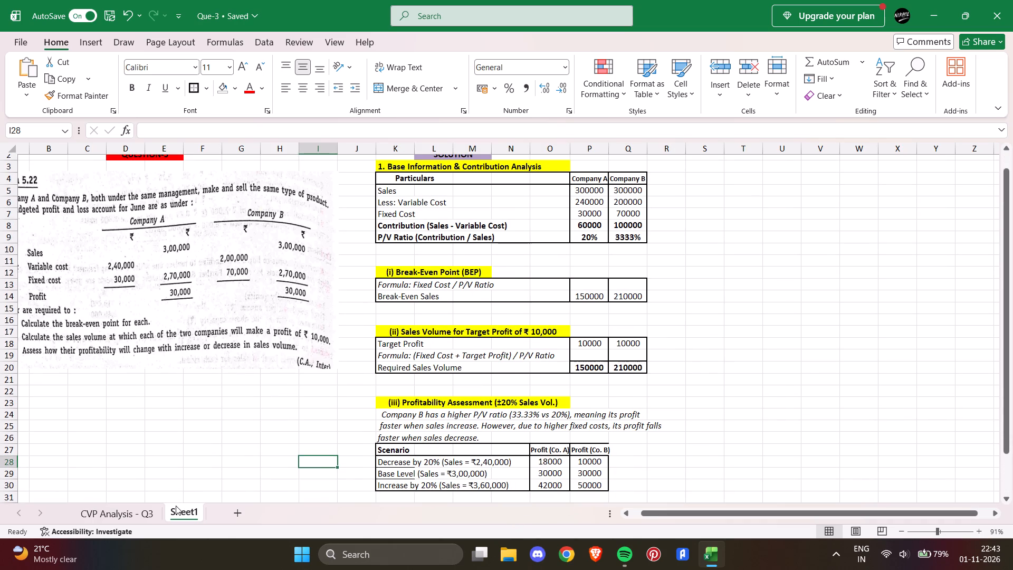
pyautogui.click(152, 512)
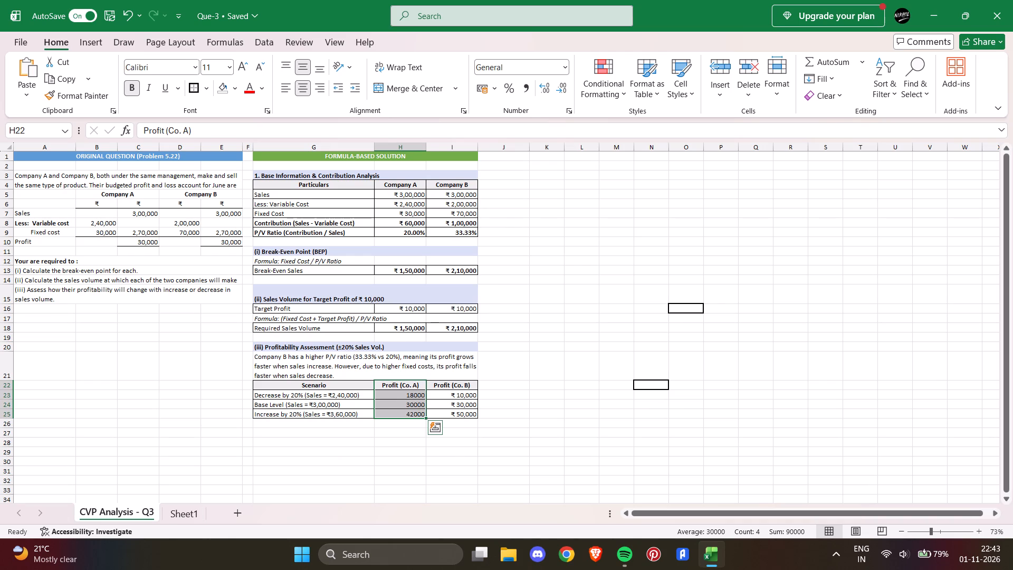
pyautogui.click(184, 512)
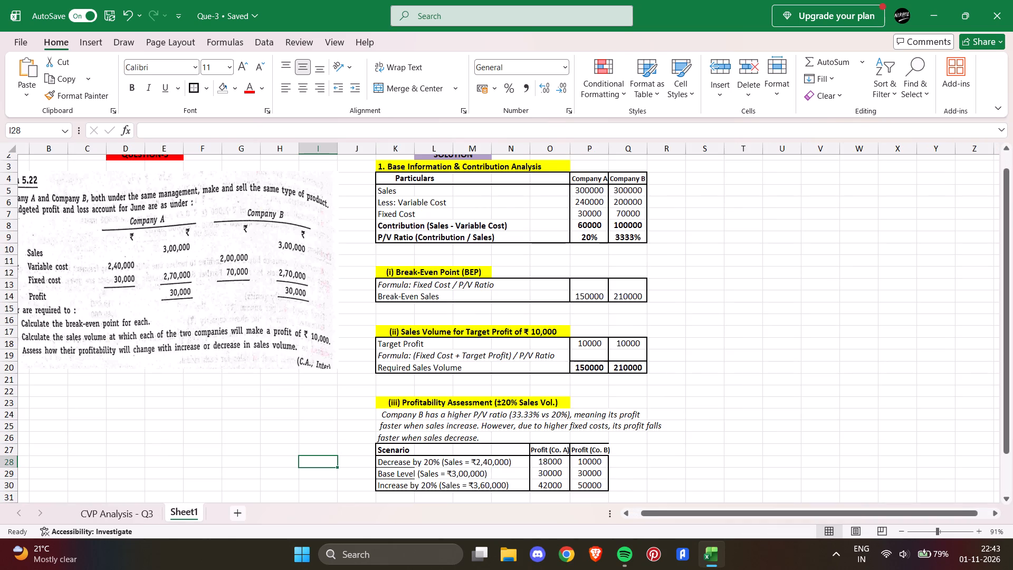
pyautogui.hscroll(1, 661, 414)
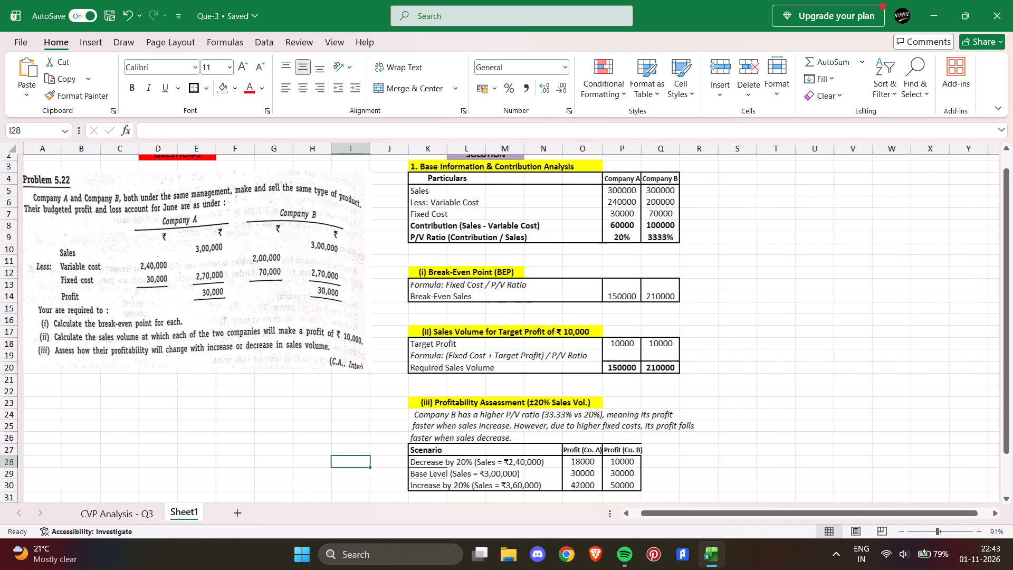
pyautogui.hscroll(1, 661, 414)
pyautogui.scroll(1, 662, 414)
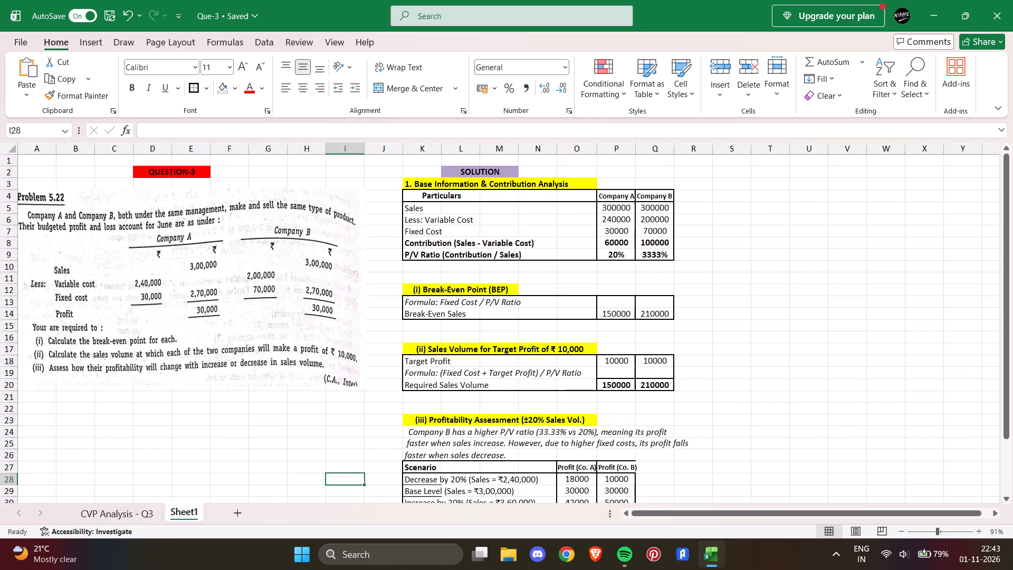
pyautogui.doubleClick(662, 414)
pyautogui.click(988, 341)
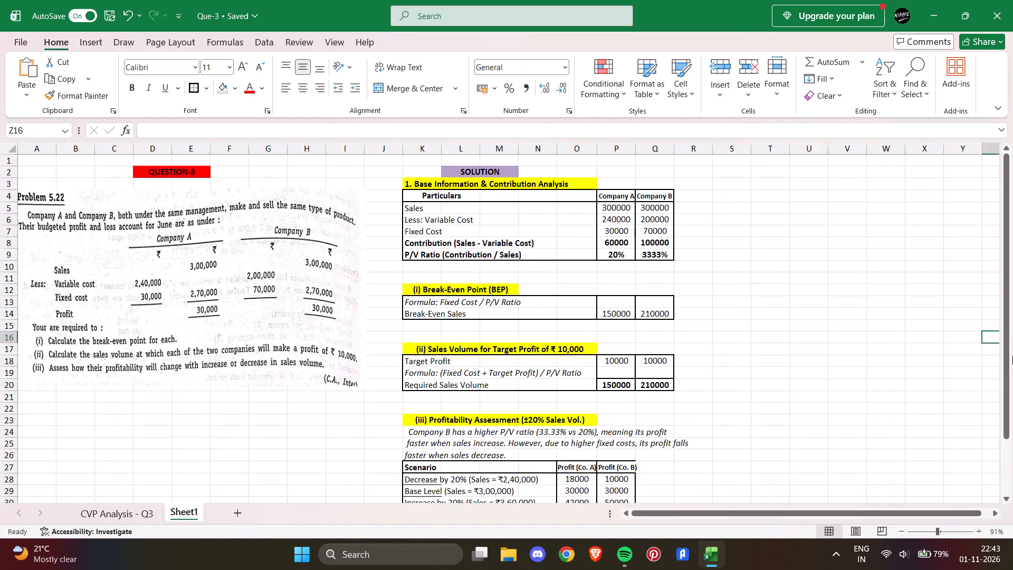
pyautogui.keyDown('ctrl'); pyautogui.scroll(-2, 1012, 356); pyautogui.keyUp('ctrl')
pyautogui.keyDown('ctrl'); pyautogui.scroll(1, 1012, 356); pyautogui.keyUp('ctrl')
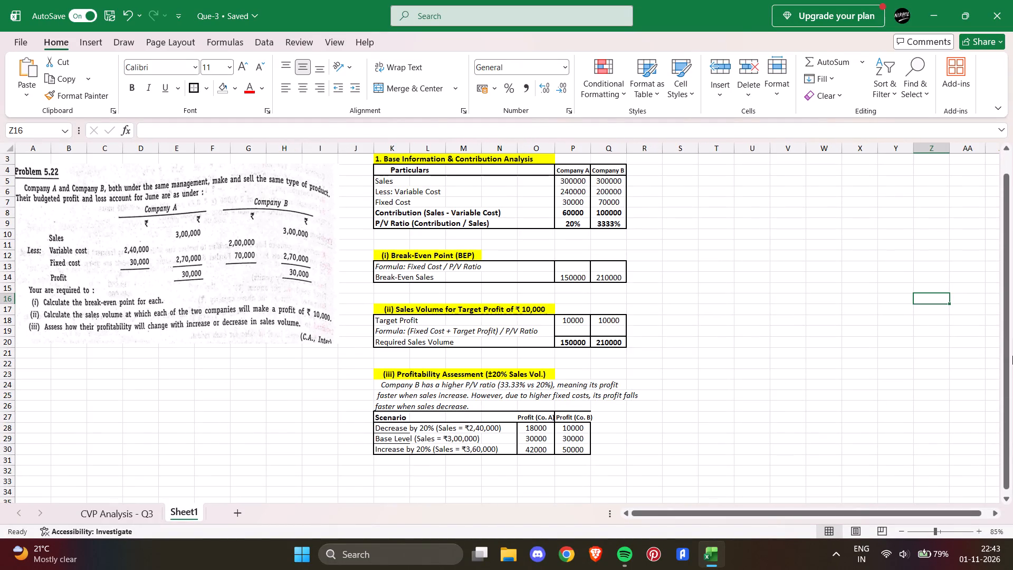
pyautogui.hscroll(5, 1012, 356)
pyautogui.scroll(2, 1012, 356)
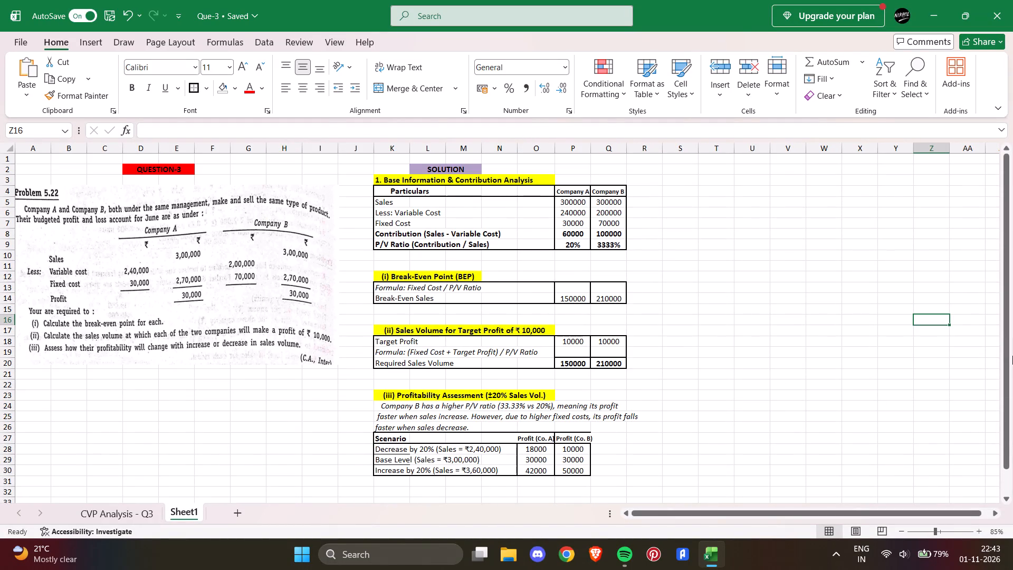
pyautogui.hscroll(1, 1012, 356)
pyautogui.hscroll(4, 961, 336)
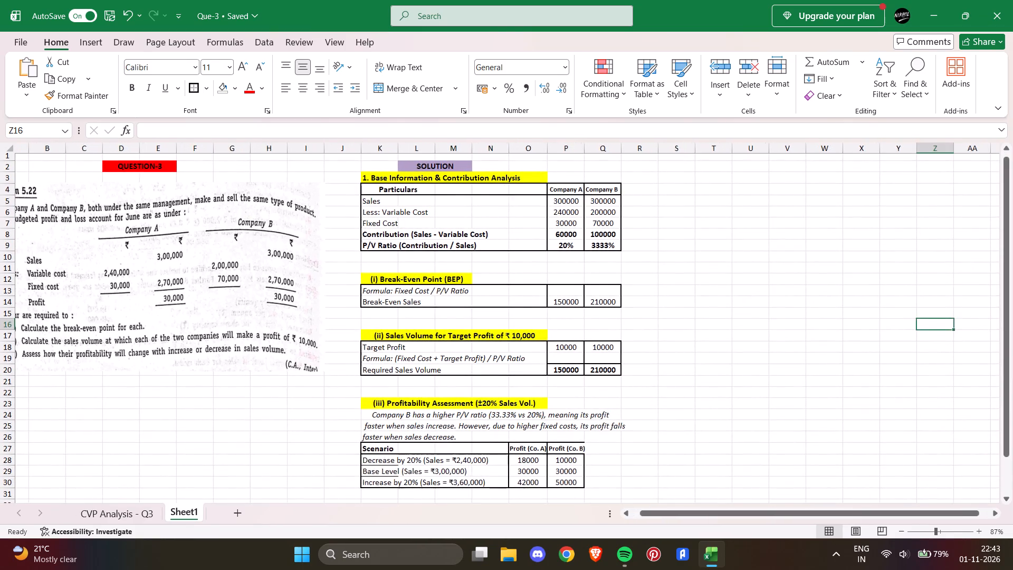
pyautogui.hscroll(3, 955, 322)
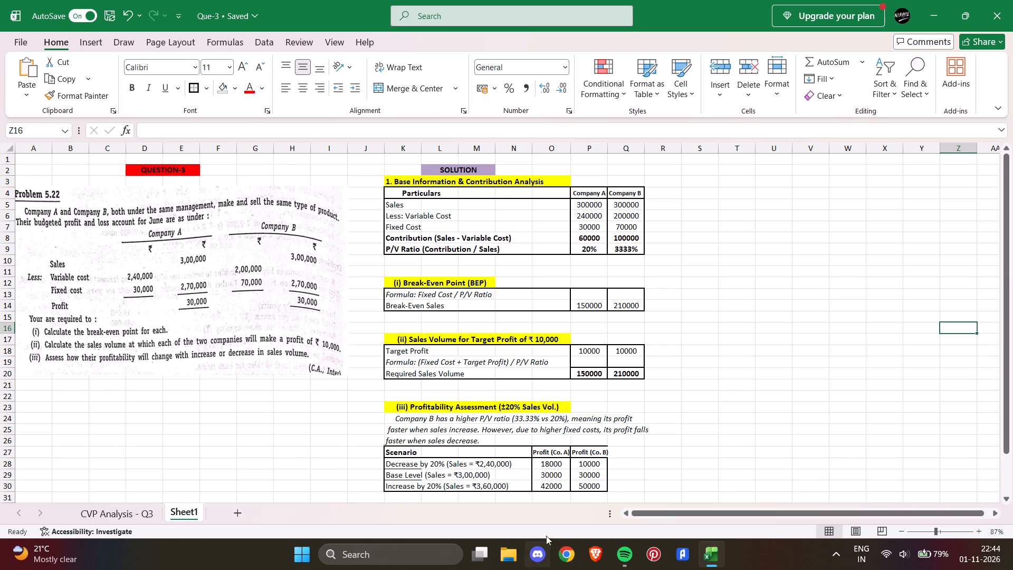
pyautogui.click(131, 517)
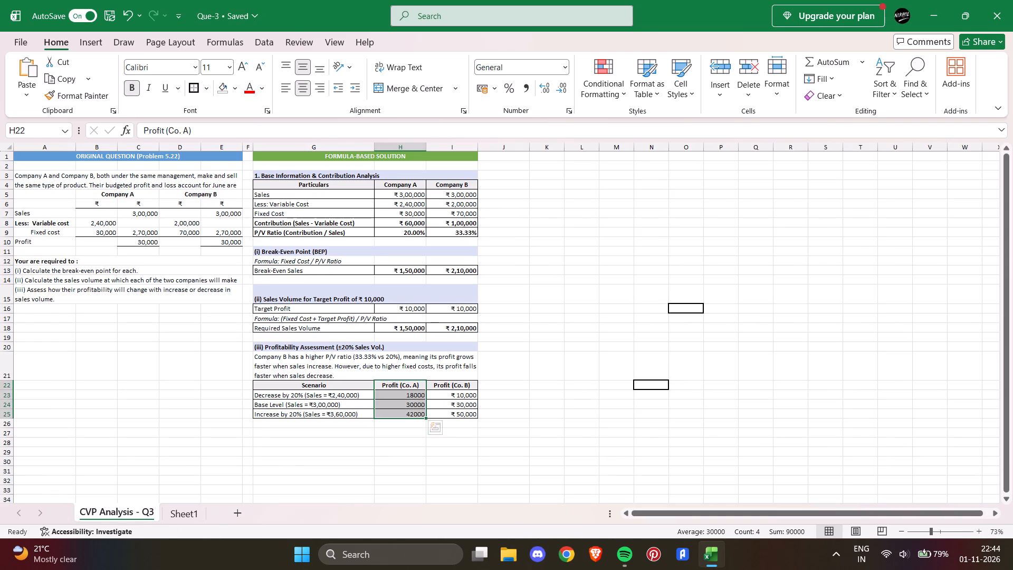
pyautogui.click(195, 517)
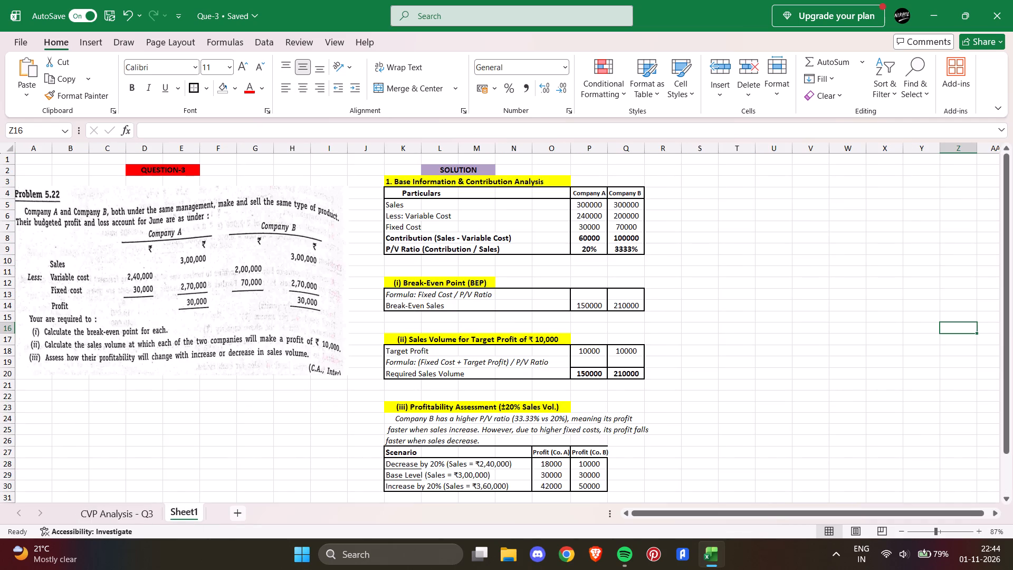
# Move the profit columns O27:P30 one column over to P27:Q30, in line with the Company A and B columns above.
pyautogui.moveTo(546, 450); pyautogui.dragTo(603, 487)
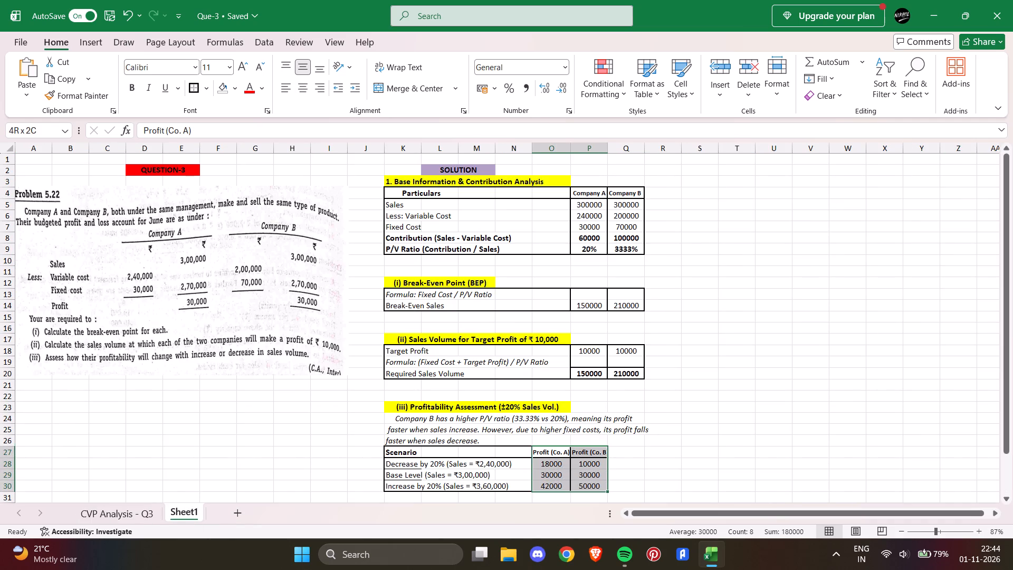
pyautogui.moveTo(603, 487); pyautogui.dragTo(603, 487)
pyautogui.hotkey('ctrl', 'x')
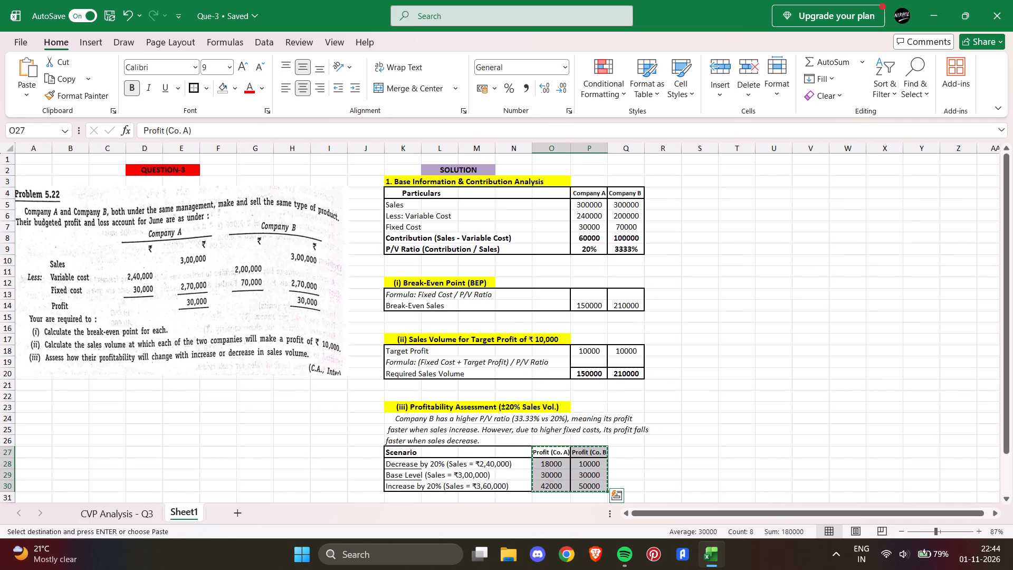
pyautogui.click(593, 453)
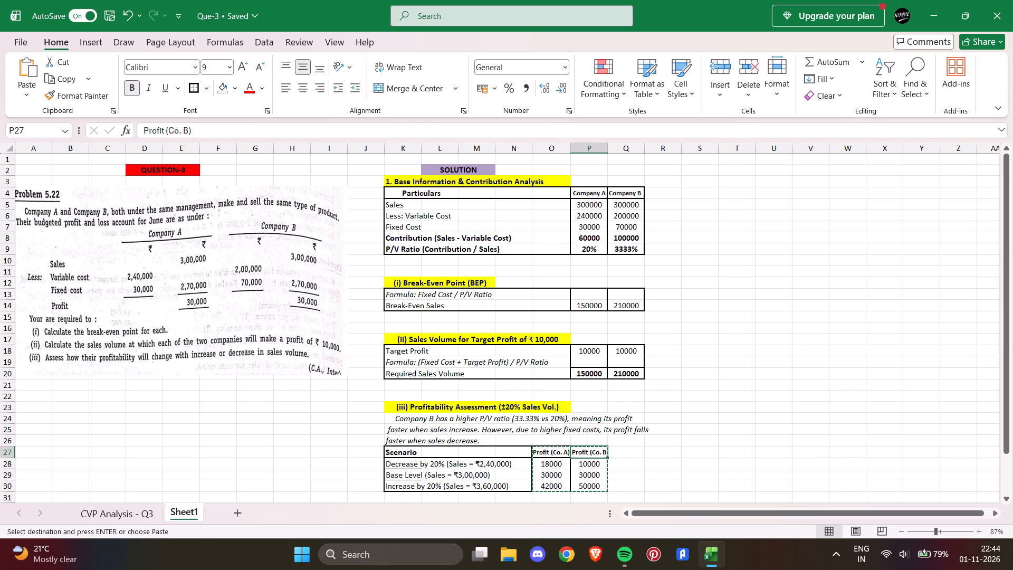
pyautogui.hotkey('ctrl', 'v')
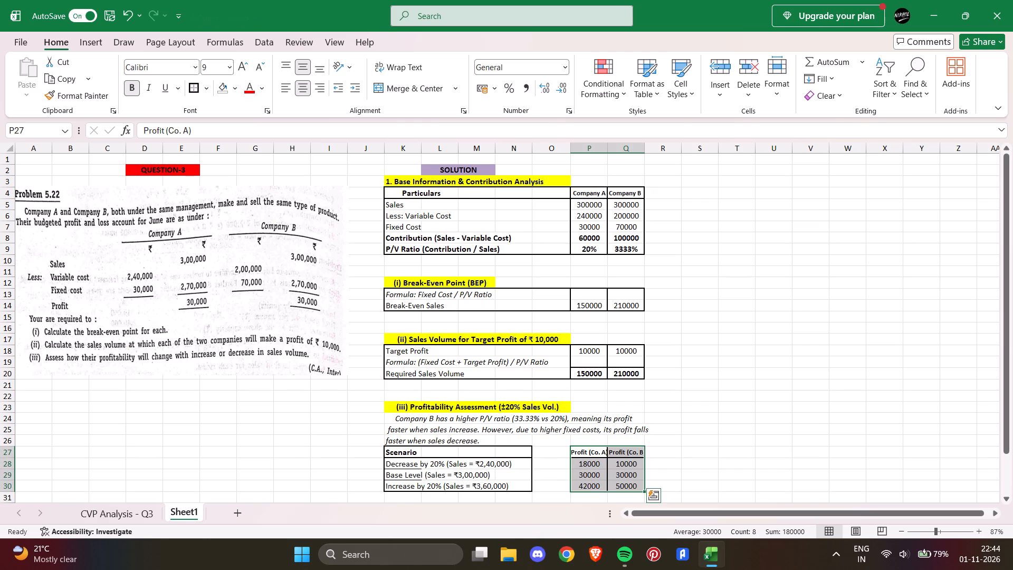
pyautogui.click(673, 444)
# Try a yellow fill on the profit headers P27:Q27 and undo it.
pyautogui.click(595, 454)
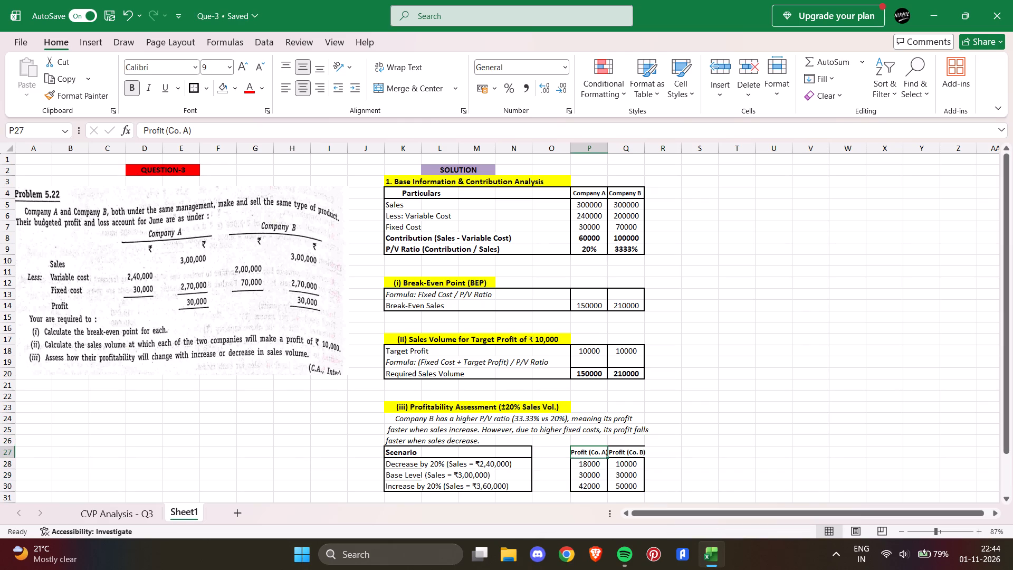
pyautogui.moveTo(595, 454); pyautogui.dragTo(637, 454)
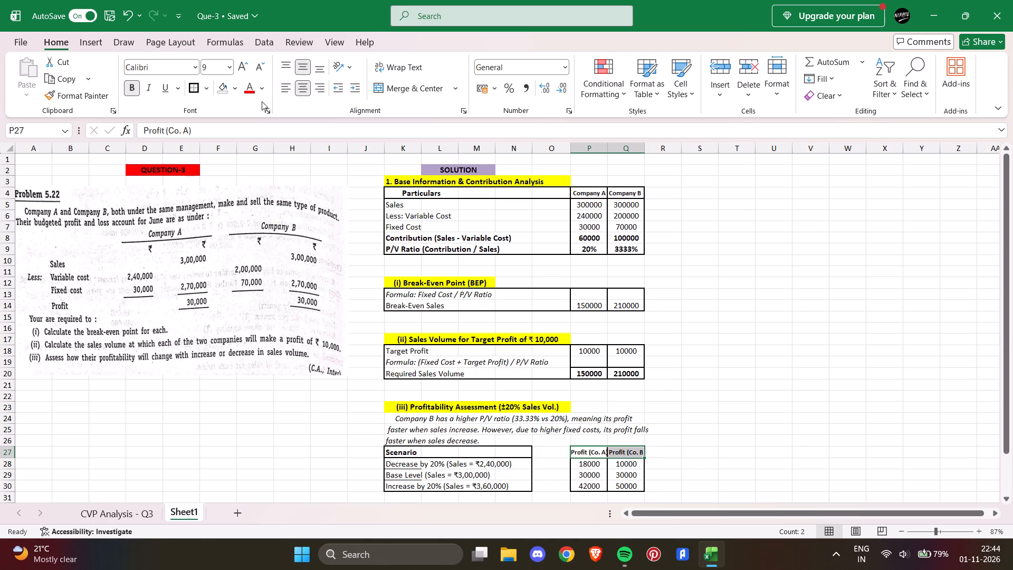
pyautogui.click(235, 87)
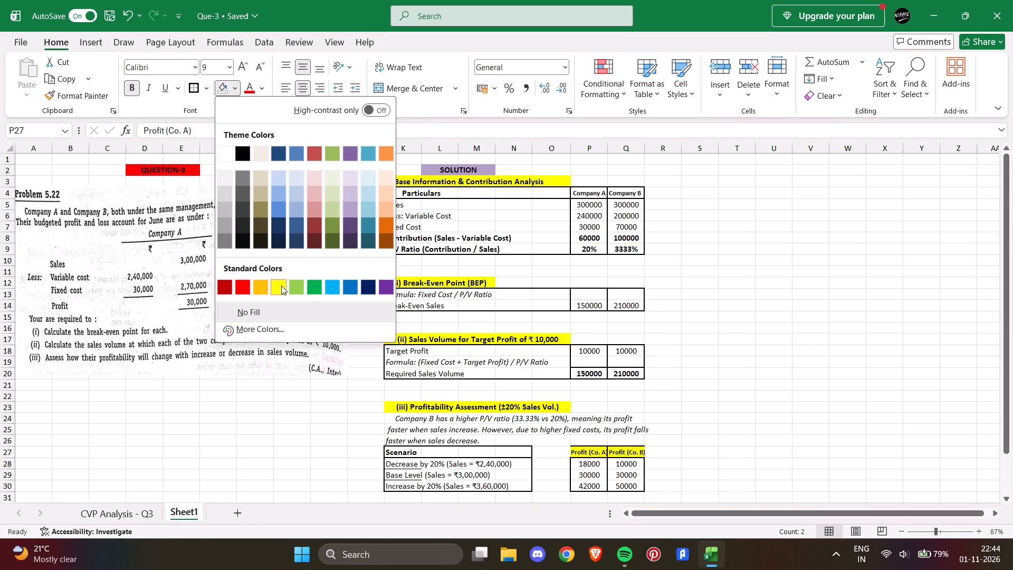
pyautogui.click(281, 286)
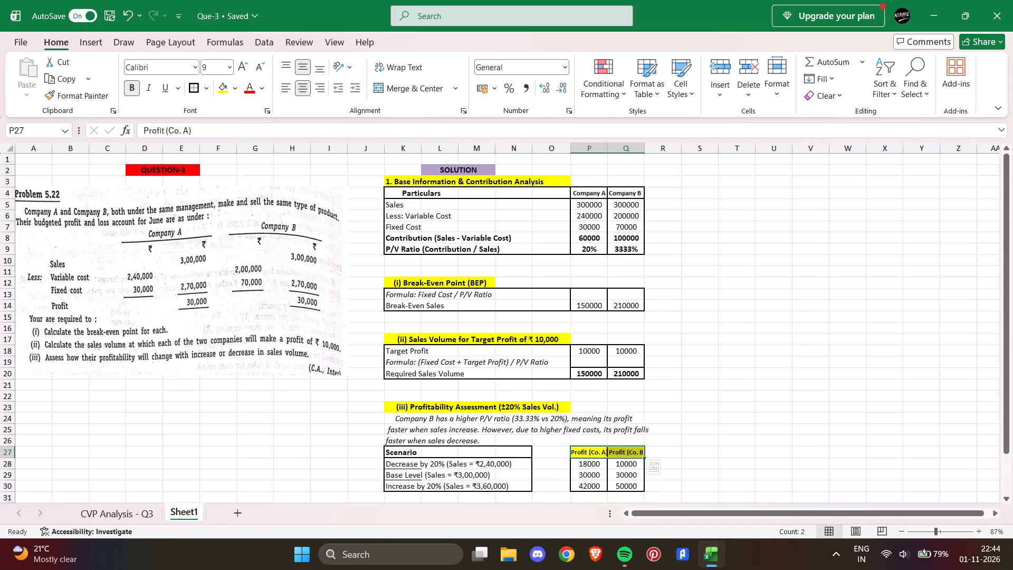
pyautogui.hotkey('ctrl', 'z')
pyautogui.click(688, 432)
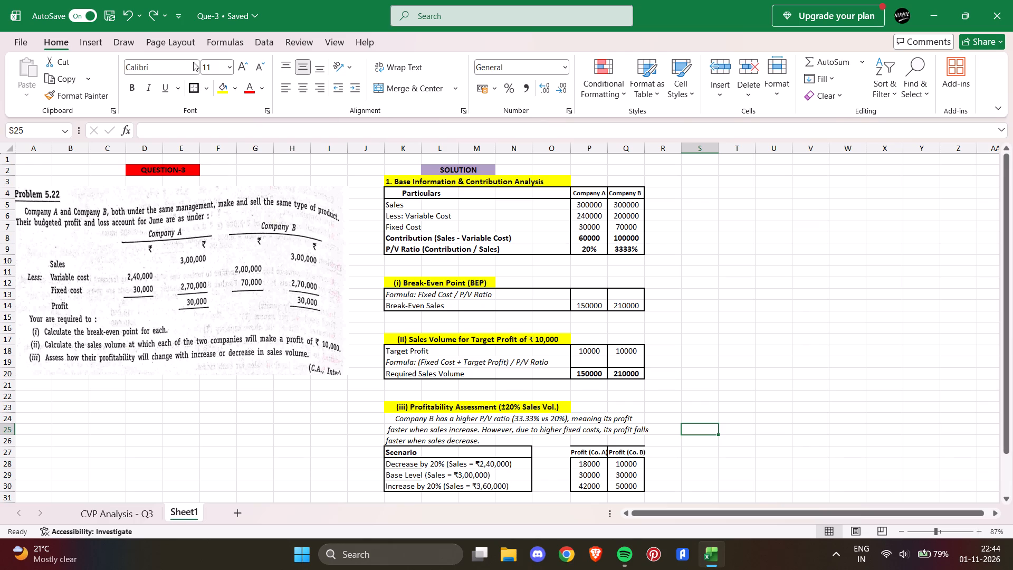
# Erase the vertical borders on both sides of the empty cells O27:O30, between the scenario block and the profit columns.
pyautogui.click(206, 93)
pyautogui.click(249, 434)
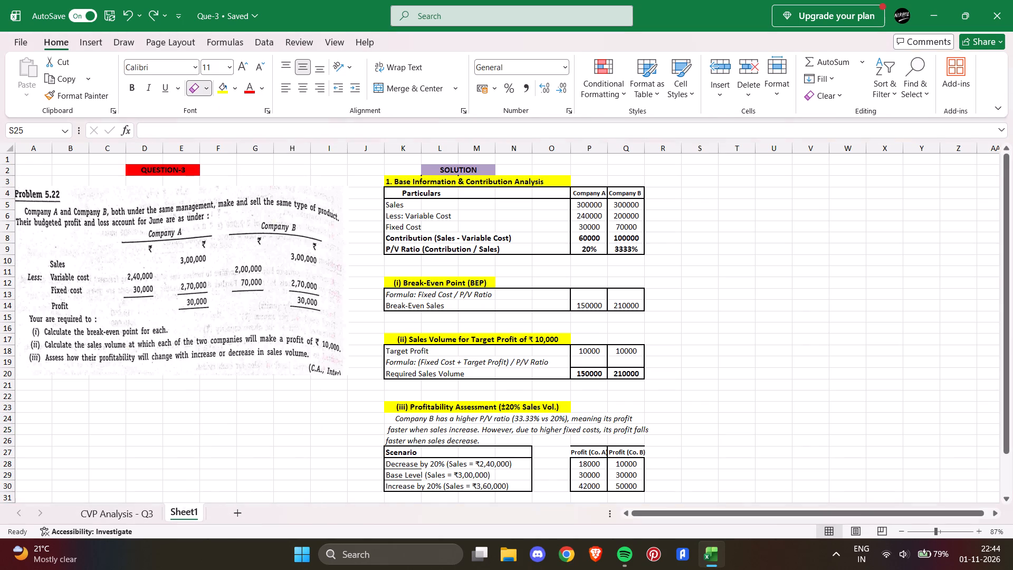
pyautogui.click(542, 458)
pyautogui.moveTo(539, 455); pyautogui.dragTo(532, 453)
pyautogui.moveTo(537, 460); pyautogui.dragTo(527, 452)
pyautogui.moveTo(541, 472); pyautogui.dragTo(532, 478)
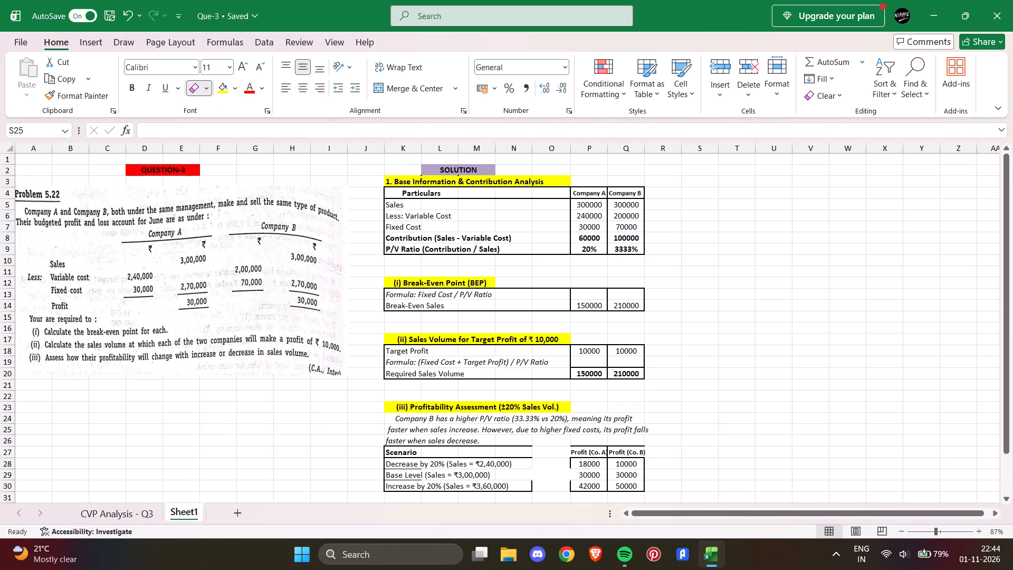
pyautogui.moveTo(532, 478); pyautogui.dragTo(529, 475)
pyautogui.moveTo(529, 475); pyautogui.dragTo(536, 482)
pyautogui.moveTo(536, 482); pyautogui.dragTo(527, 470)
pyautogui.moveTo(527, 470); pyautogui.dragTo(570, 465)
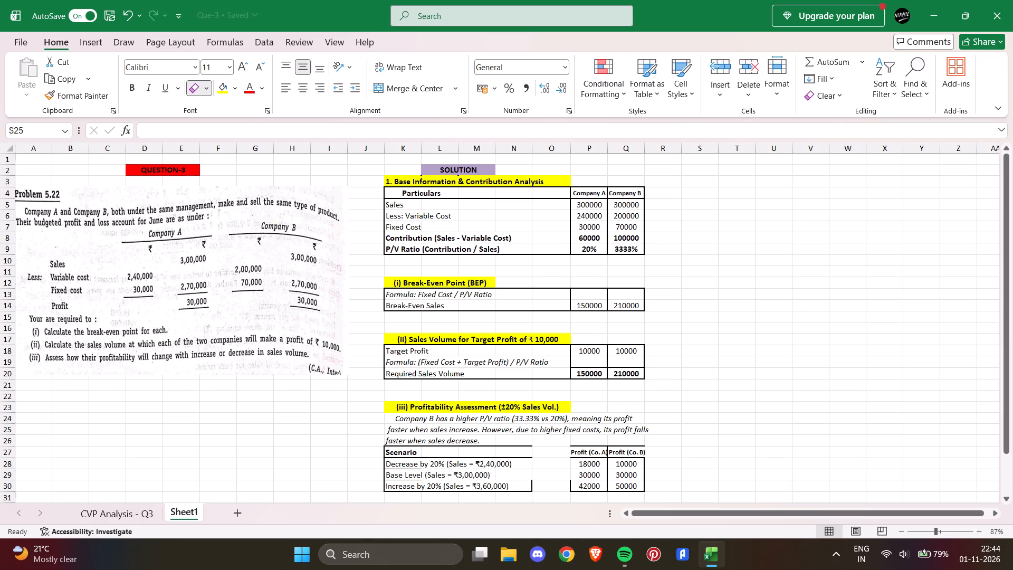
pyautogui.moveTo(577, 479); pyautogui.dragTo(567, 487)
pyautogui.moveTo(550, 478); pyautogui.dragTo(532, 485)
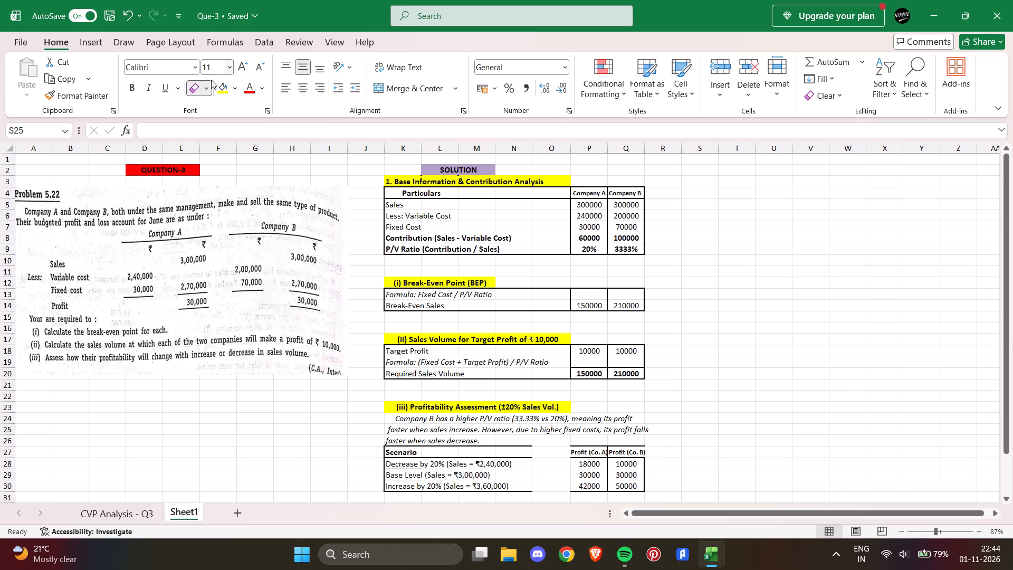
# Apply thick outside borders to the scenario table's header row K27:P27, its rows K28:P30 and the Company A profit column P27:P30.
pyautogui.click(210, 88)
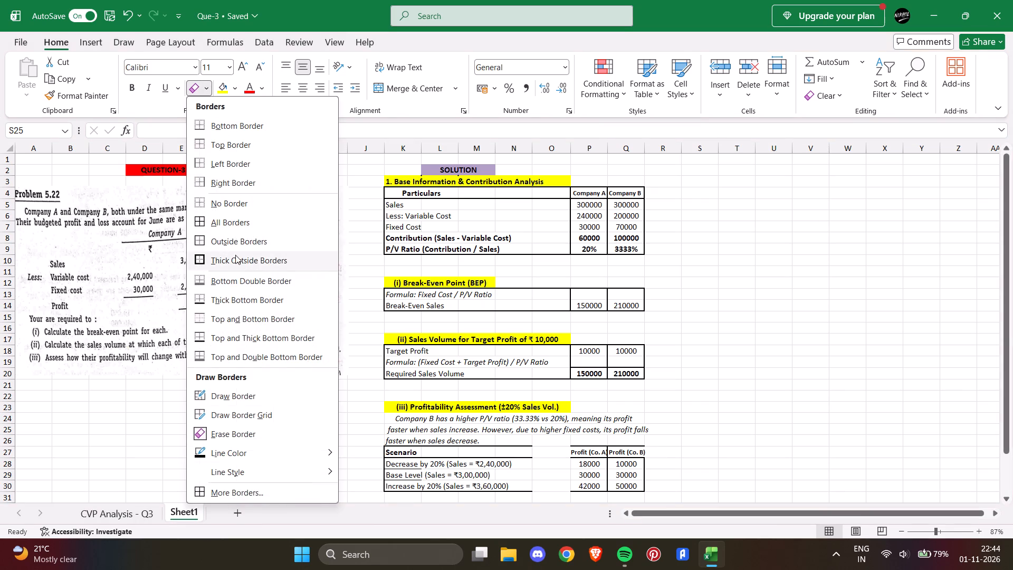
pyautogui.click(235, 255)
pyautogui.moveTo(533, 451); pyautogui.dragTo(560, 481)
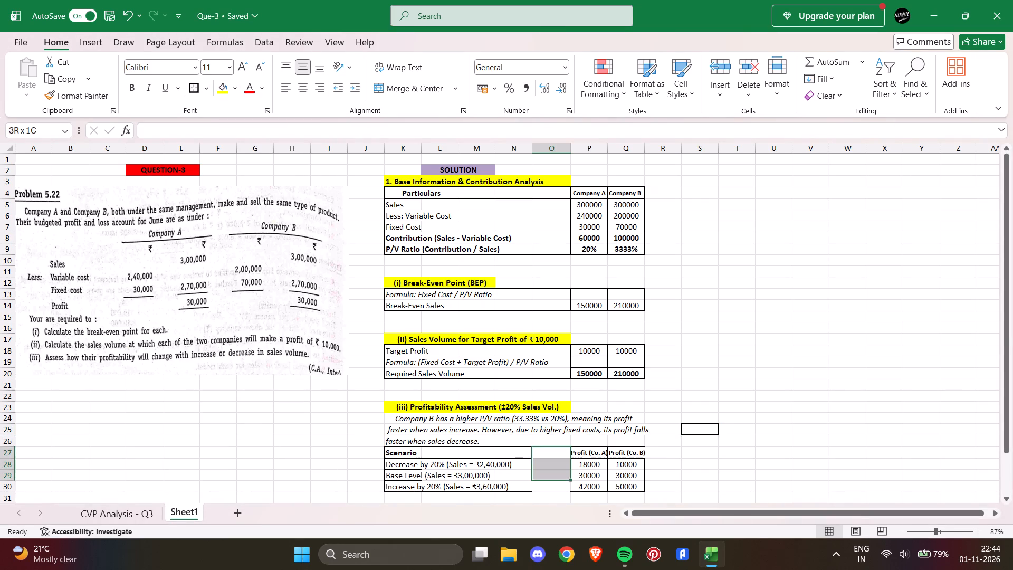
pyautogui.moveTo(560, 481); pyautogui.dragTo(608, 489)
pyautogui.moveTo(398, 452); pyautogui.dragTo(616, 487)
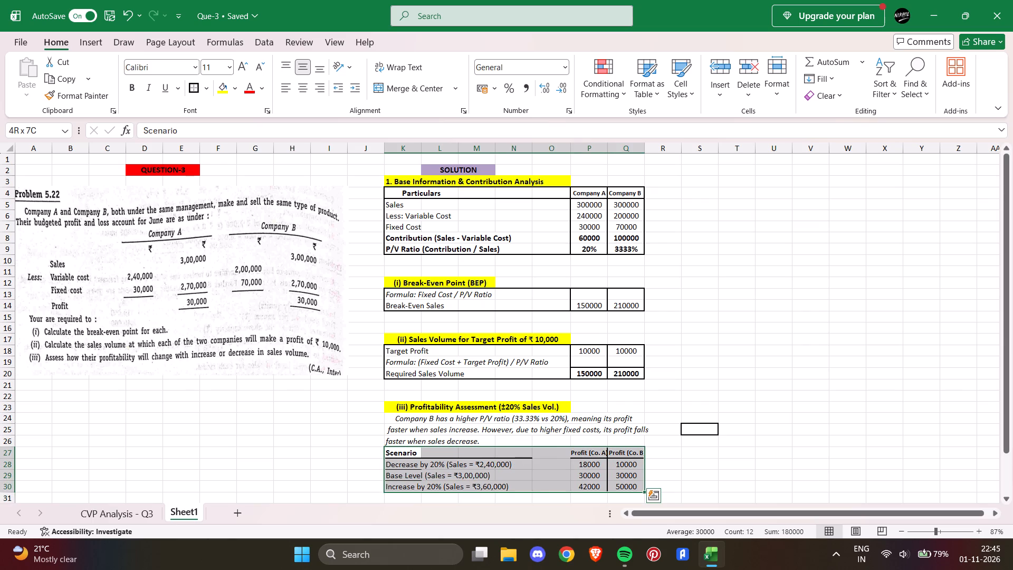
pyautogui.moveTo(616, 487); pyautogui.dragTo(616, 489)
pyautogui.moveTo(397, 450); pyautogui.dragTo(590, 454)
pyautogui.click(199, 89)
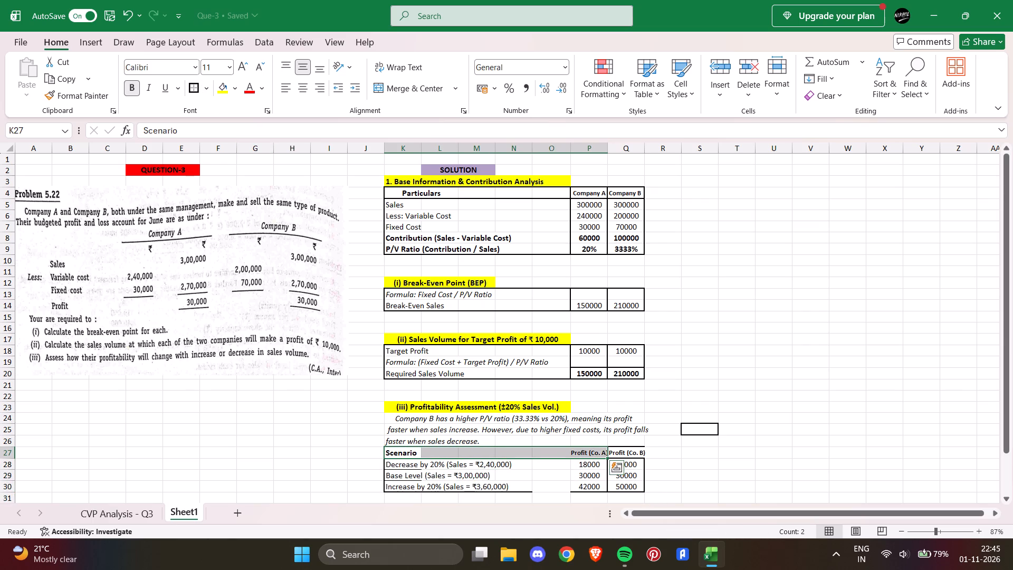
pyautogui.moveTo(402, 461); pyautogui.dragTo(592, 483)
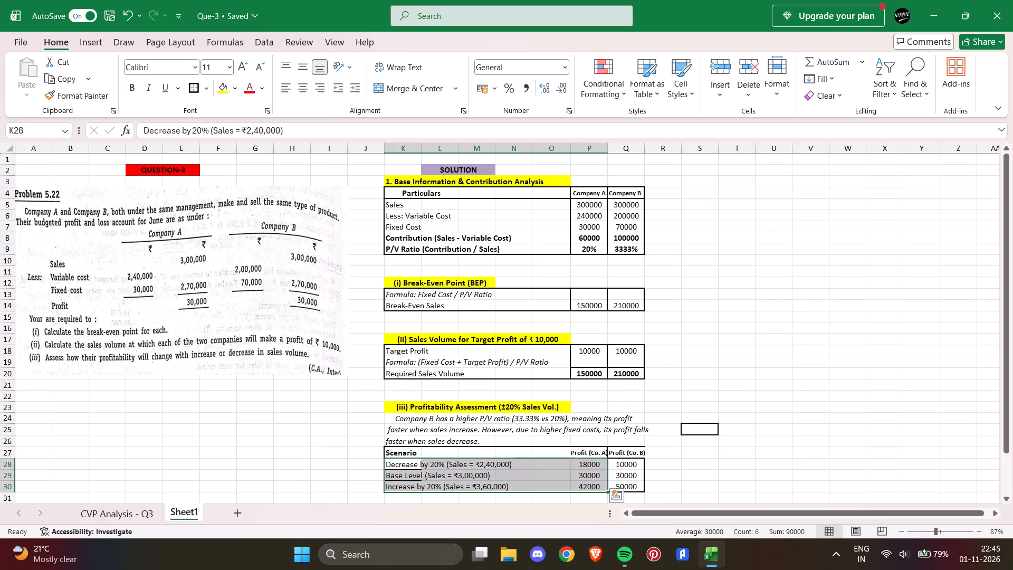
pyautogui.click(192, 88)
pyautogui.click(722, 363)
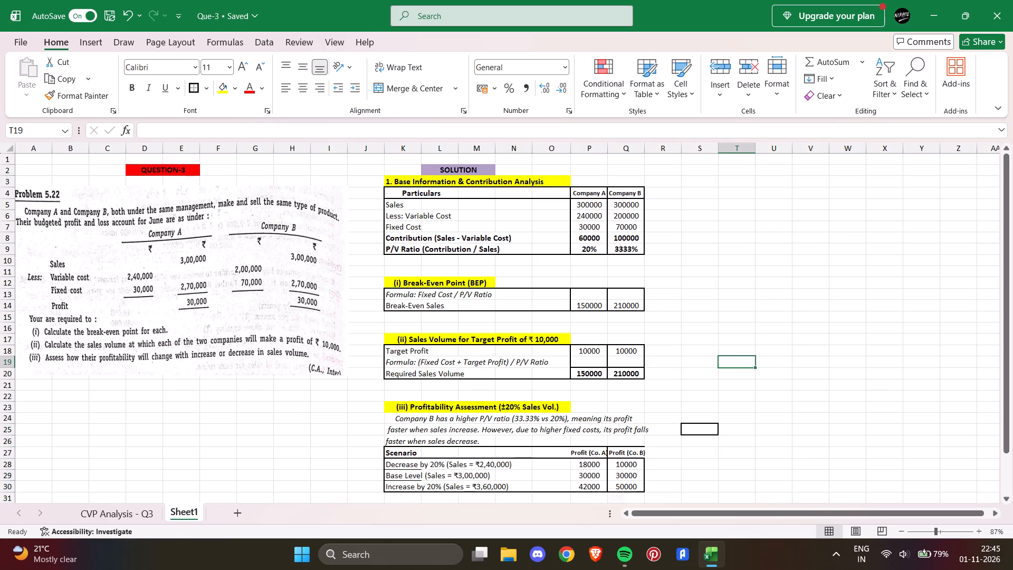
pyautogui.moveTo(573, 451); pyautogui.dragTo(593, 482)
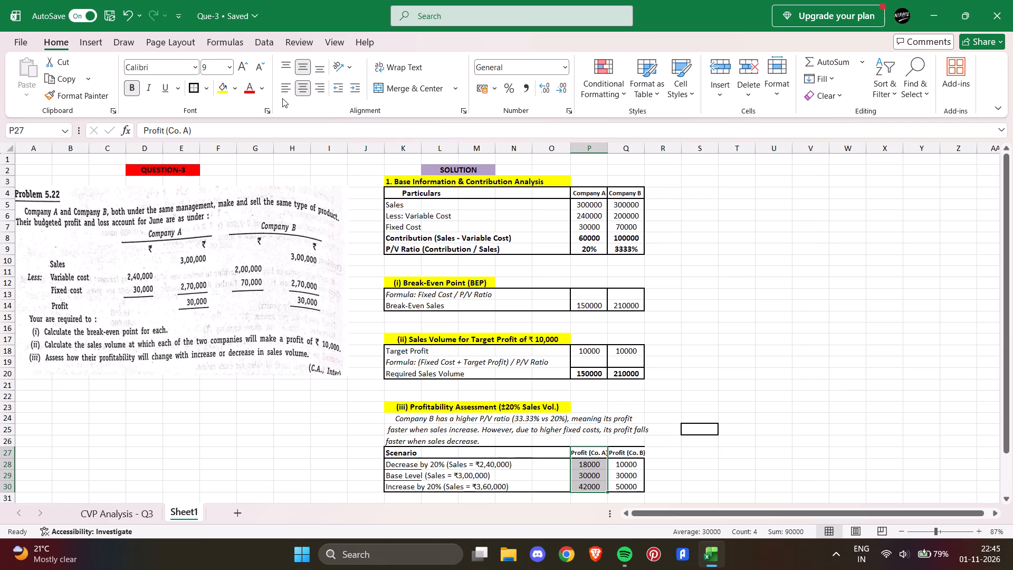
pyautogui.click(197, 89)
pyautogui.click(758, 357)
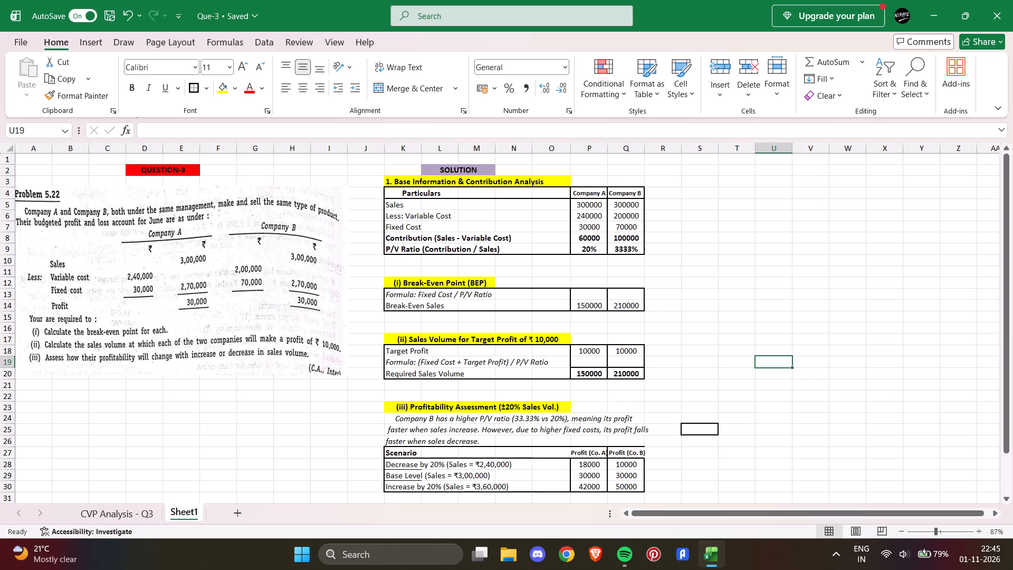
# Set the font colour of the Company A and Company B headers in P4:Q4 to red.
pyautogui.click(600, 192)
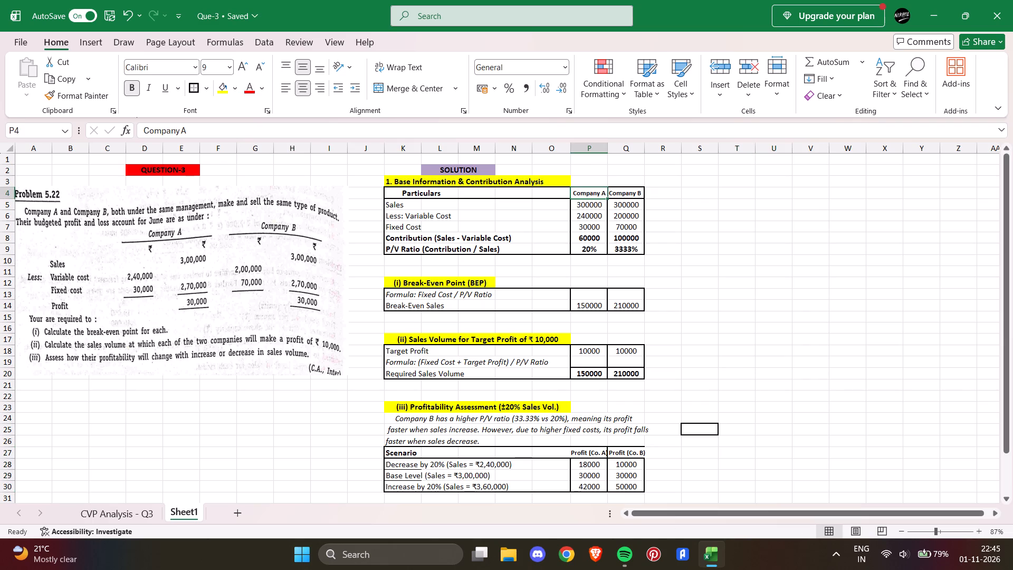
pyautogui.click(236, 89)
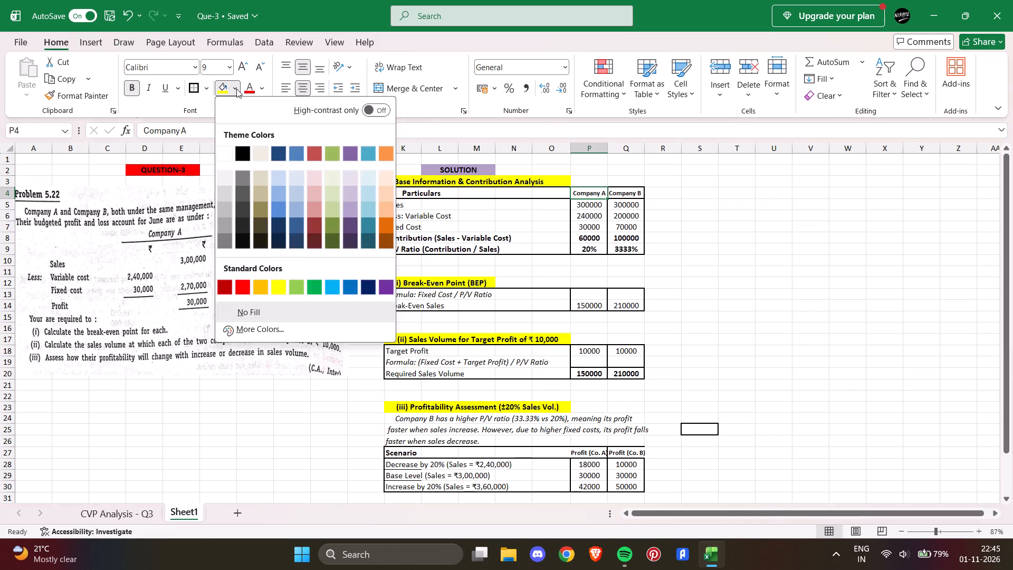
pyautogui.click(236, 89)
pyautogui.click(250, 91)
pyautogui.click(627, 198)
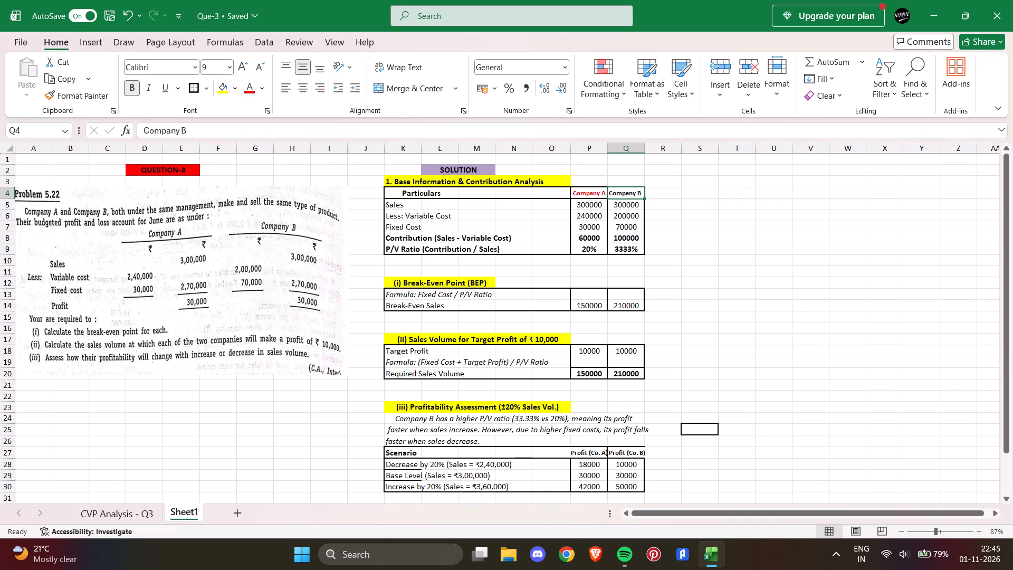
pyautogui.click(251, 88)
# Set the font colour of the row 27 headers Profit (Co. A), Profit (Co. B) and Scenario to red.
pyautogui.click(591, 455)
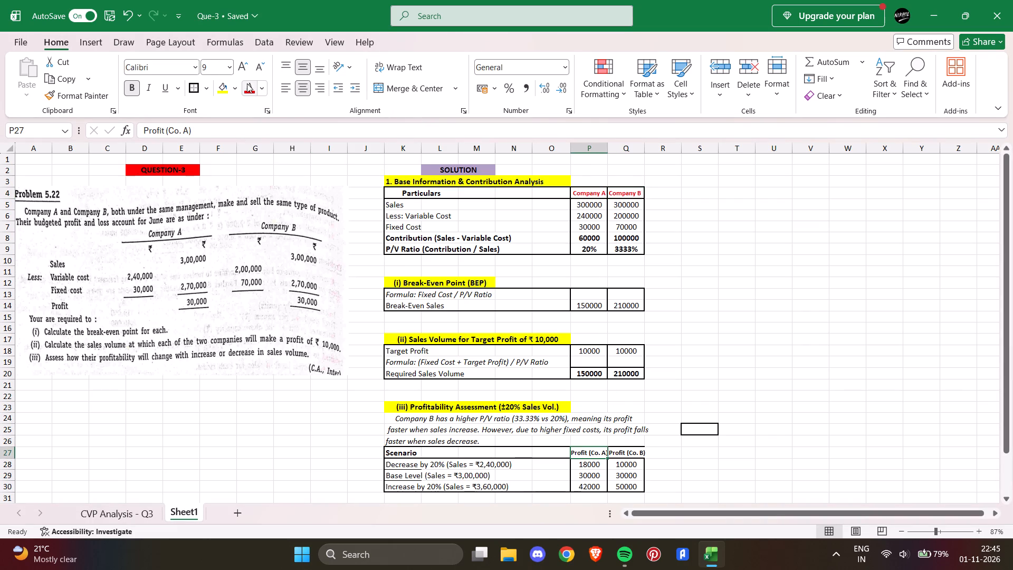
pyautogui.click(247, 83)
pyautogui.click(626, 456)
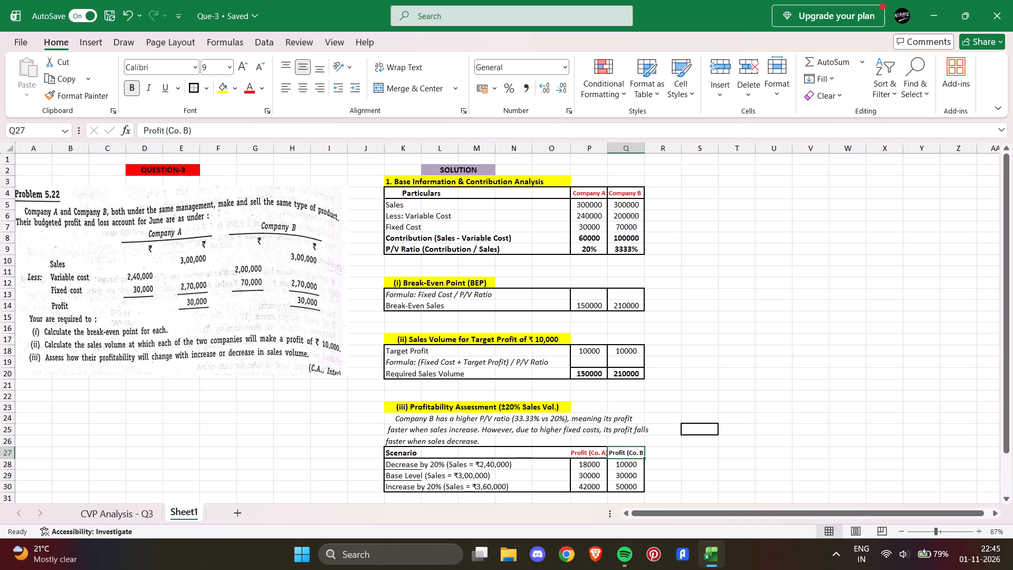
pyautogui.click(252, 87)
pyautogui.click(721, 295)
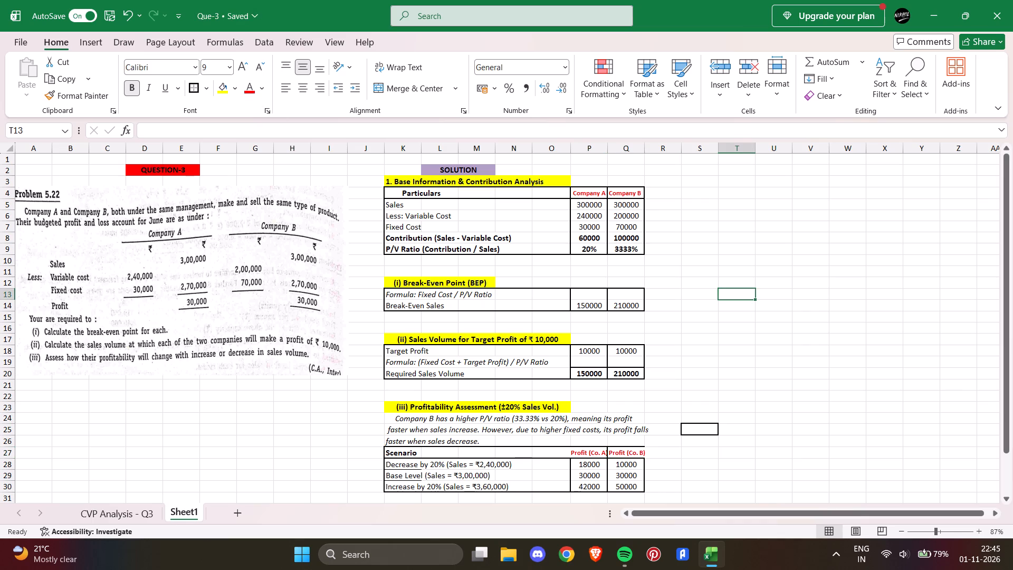
pyautogui.click(400, 454)
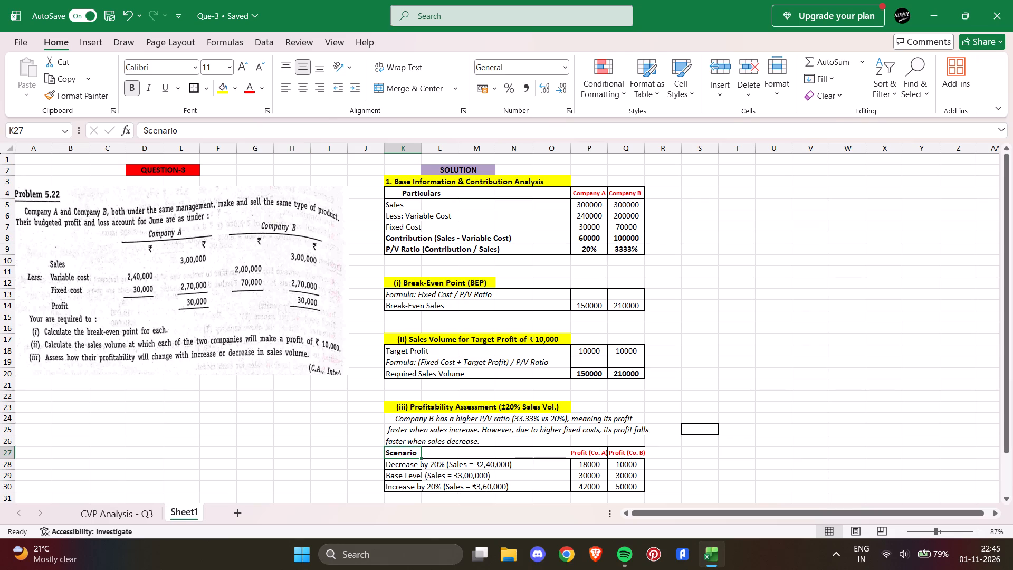
pyautogui.click(250, 93)
pyautogui.click(810, 360)
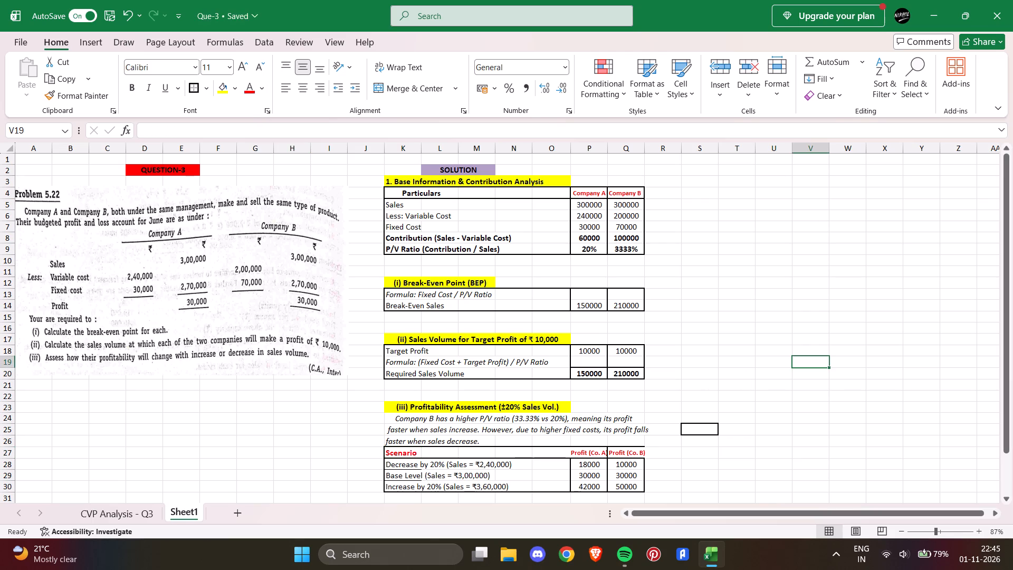
# Merge and center the Scenario header across K27:L27.
pyautogui.click(398, 453)
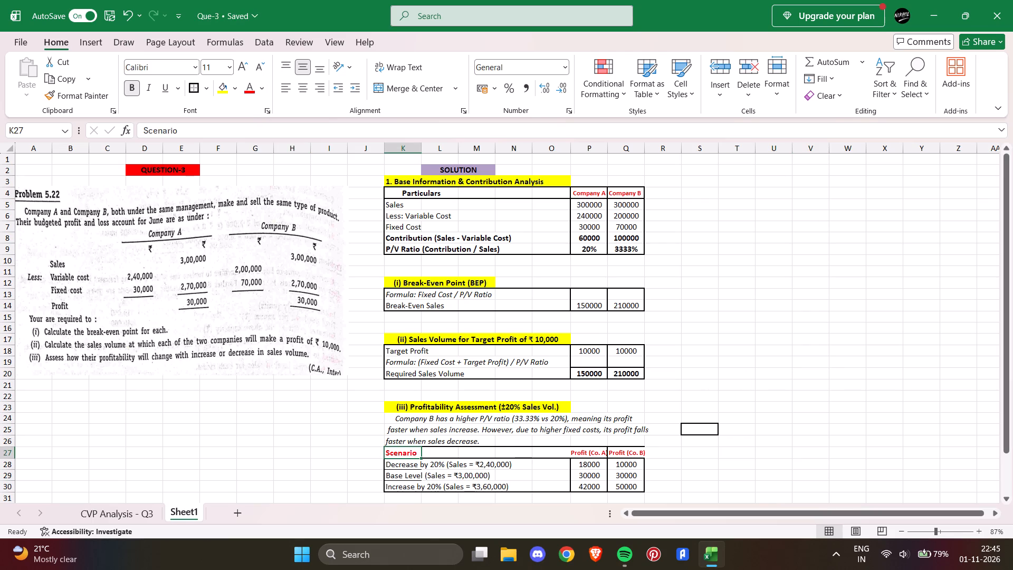
pyautogui.moveTo(398, 453); pyautogui.dragTo(441, 456)
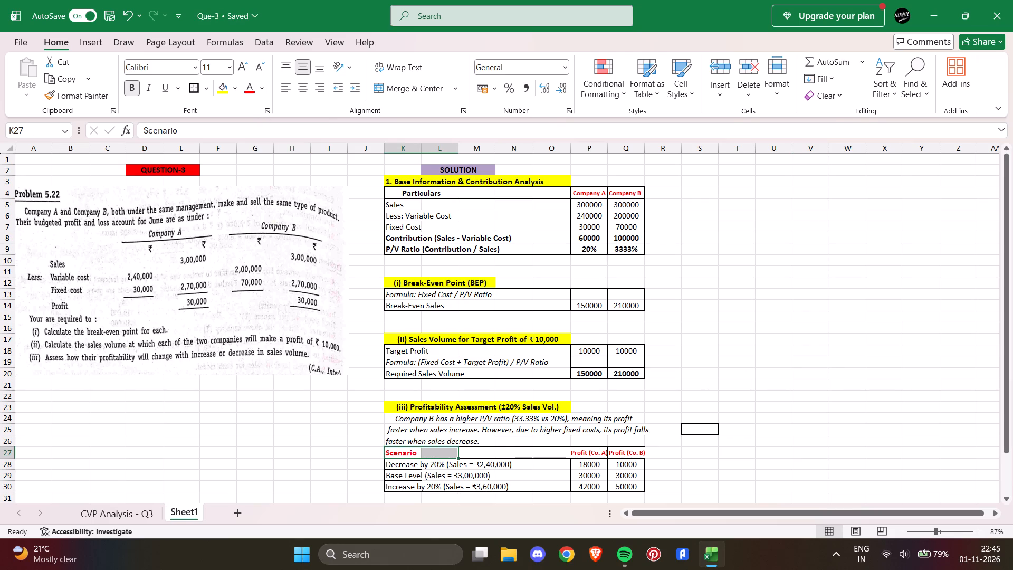
pyautogui.click(410, 94)
pyautogui.click(308, 379)
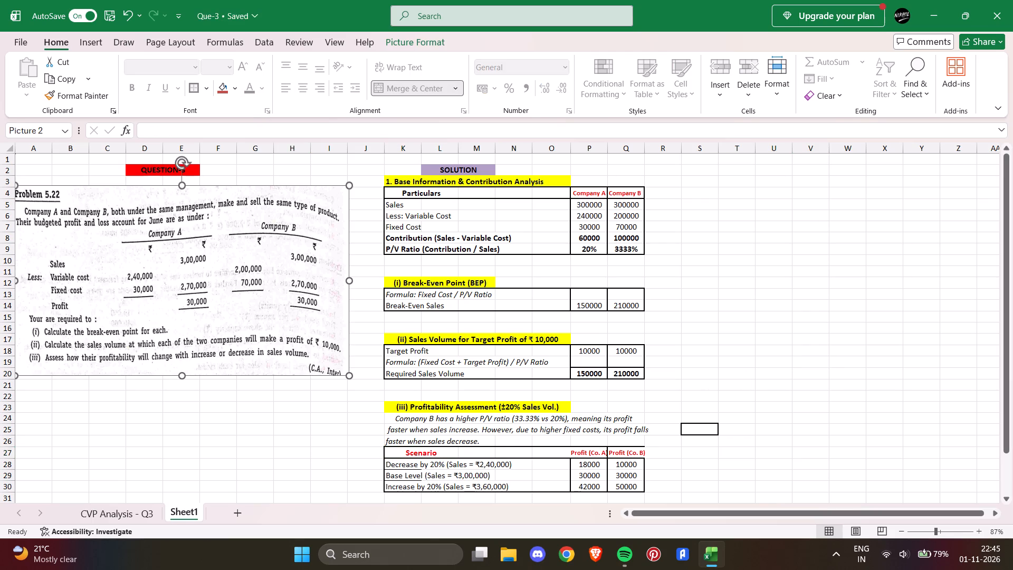
pyautogui.click(323, 463)
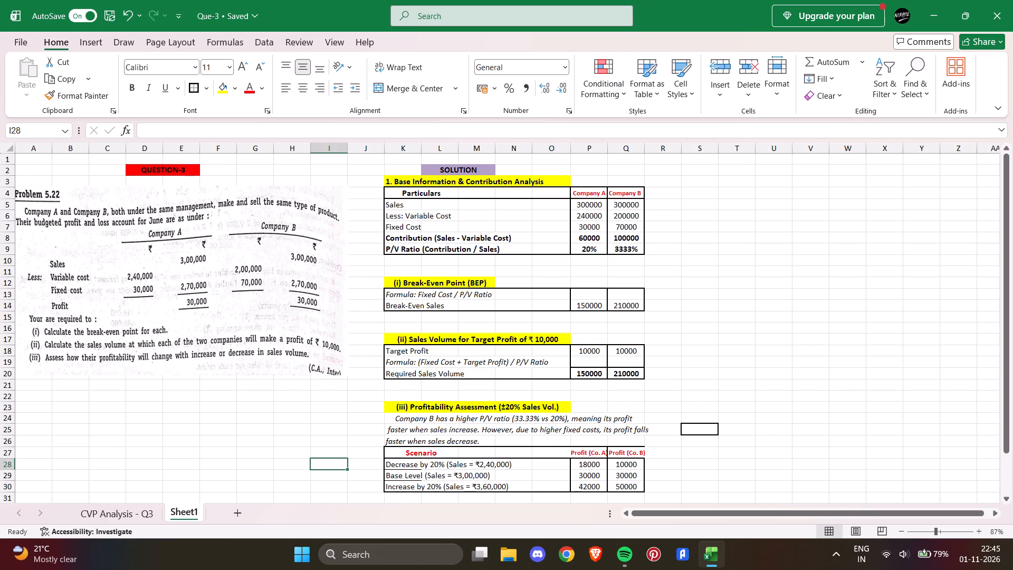
# Apply thick outside borders to each of the profit header cells P27 and Q27.
pyautogui.click(581, 452)
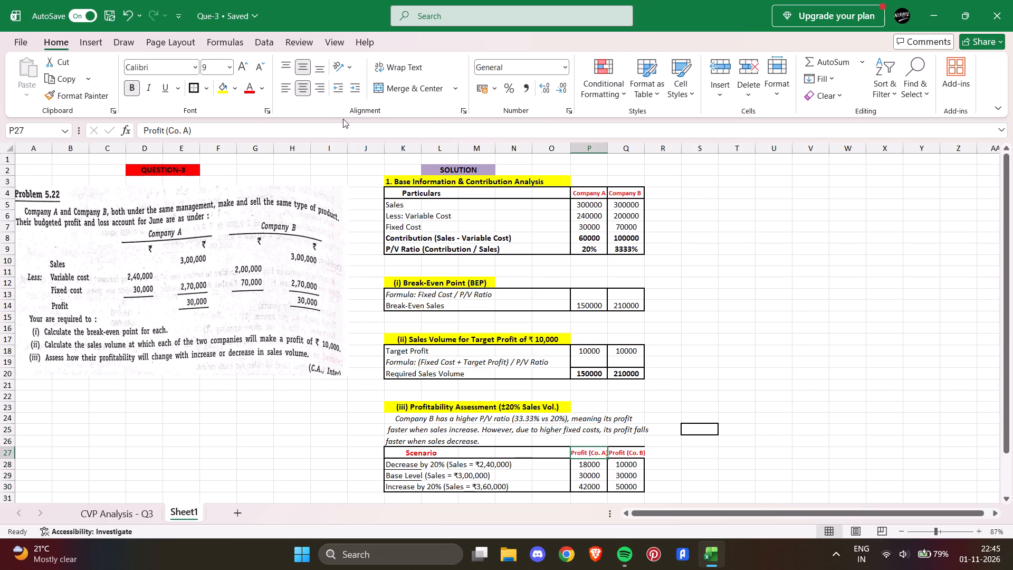
pyautogui.click(193, 88)
pyautogui.click(752, 340)
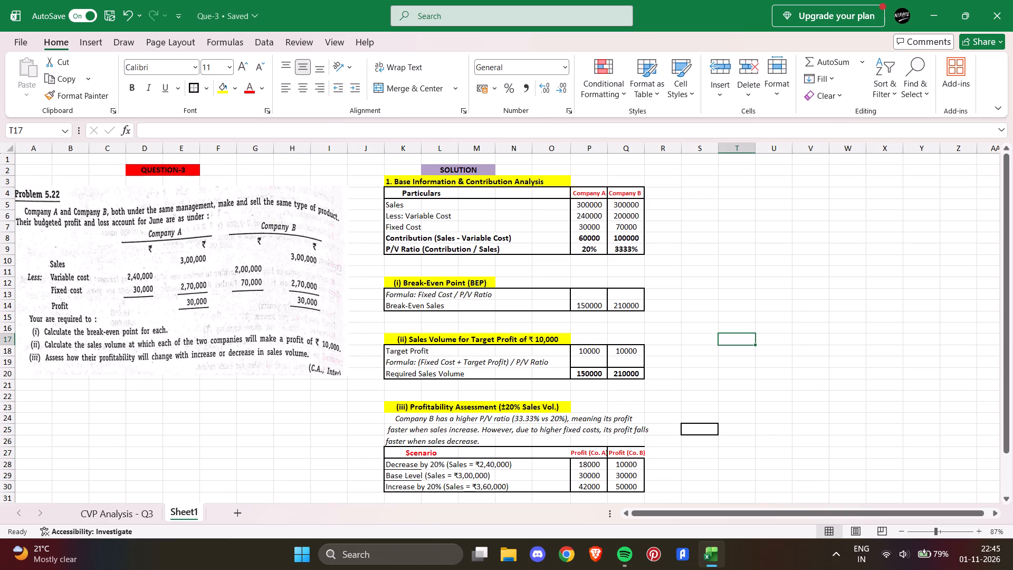
pyautogui.click(620, 455)
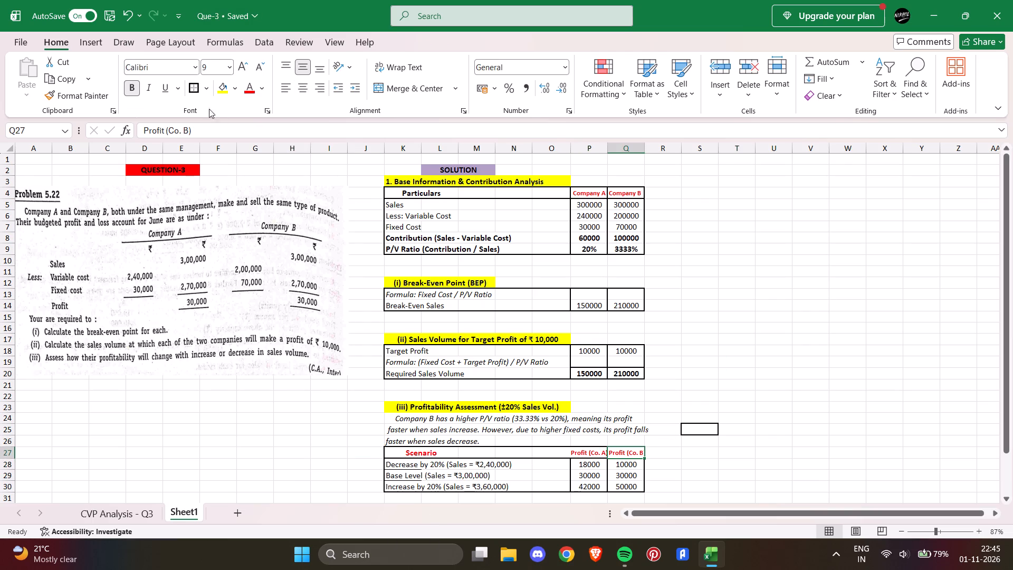
pyautogui.click(192, 88)
pyautogui.click(762, 385)
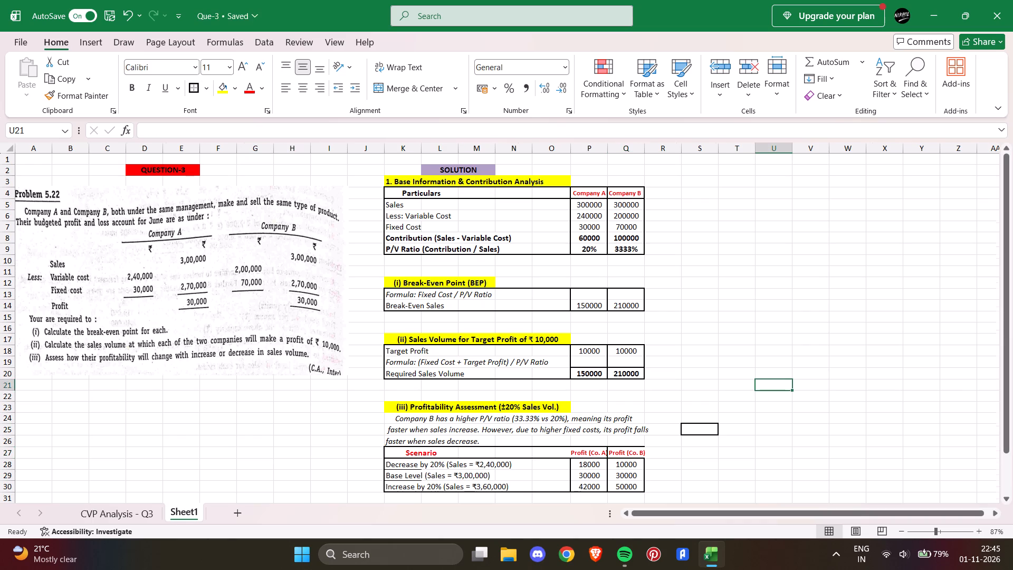
# Clear the stray bordered cells S24:S25 from Sheet1 by moving them to M23 on the CVP Analysis - Q3 sheet, and return to Sheet1.
pyautogui.scroll(-3, 684, 435)
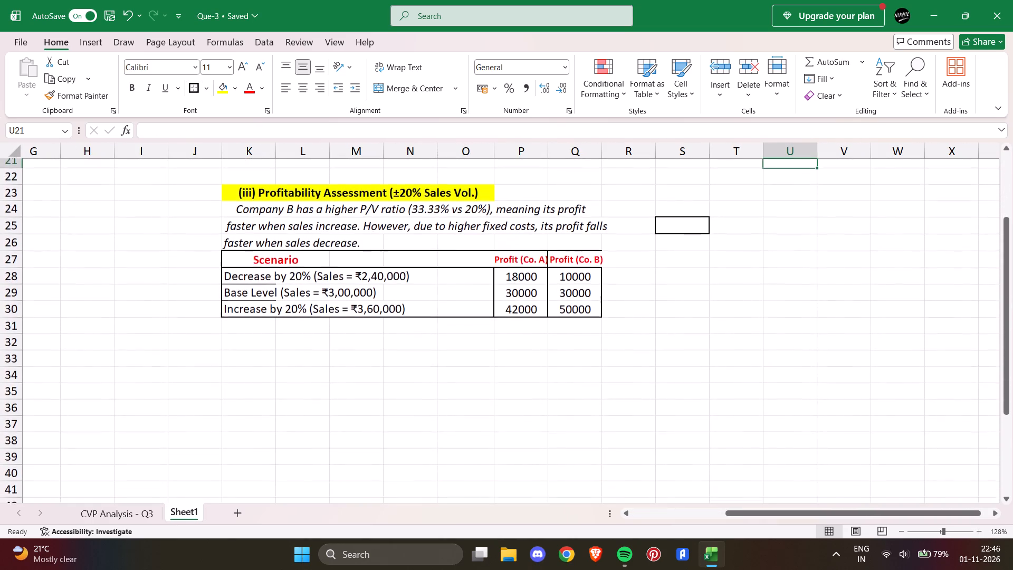
pyautogui.scroll(3, 643, 340)
pyautogui.click(860, 327)
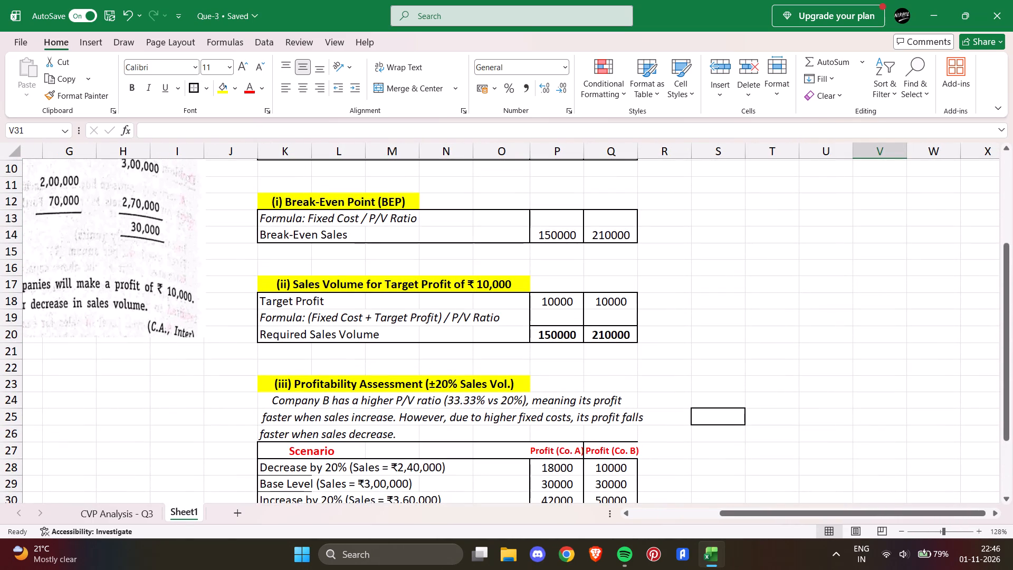
pyautogui.moveTo(704, 395); pyautogui.dragTo(728, 425)
pyautogui.hotkey('ctrl', 'x')
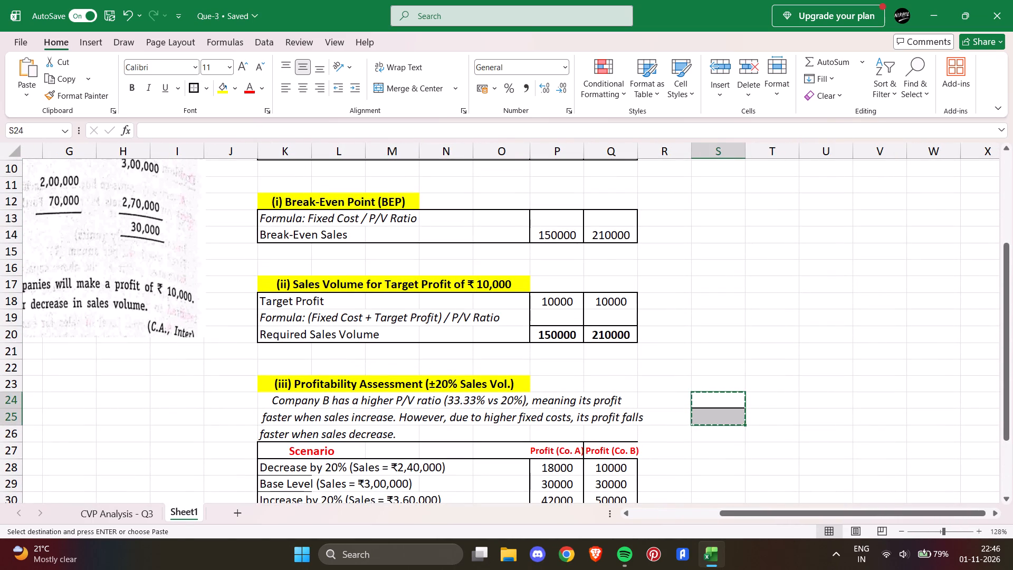
pyautogui.click(138, 516)
pyautogui.click(611, 391)
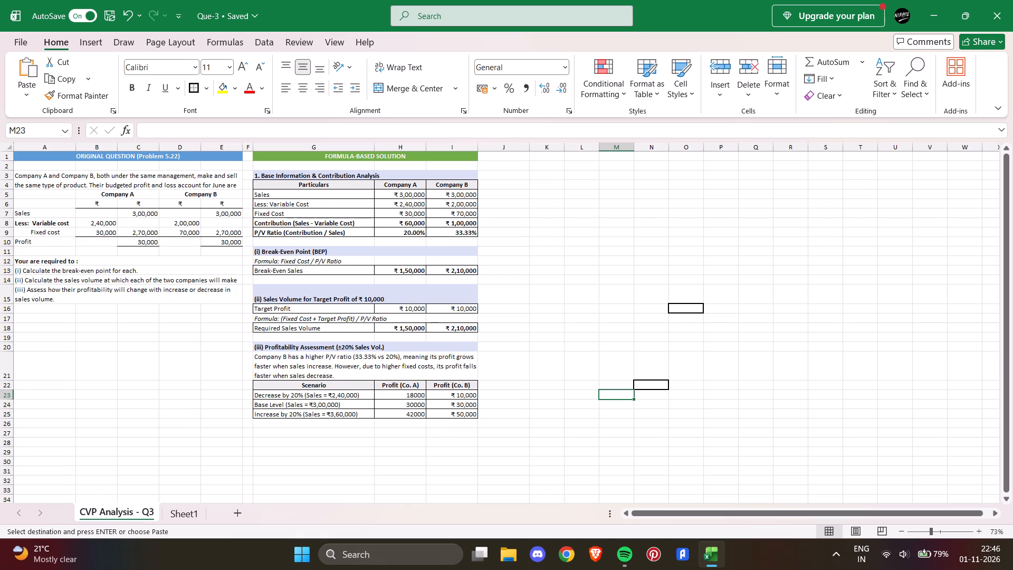
pyautogui.hotkey('ctrl', 'v')
pyautogui.click(189, 515)
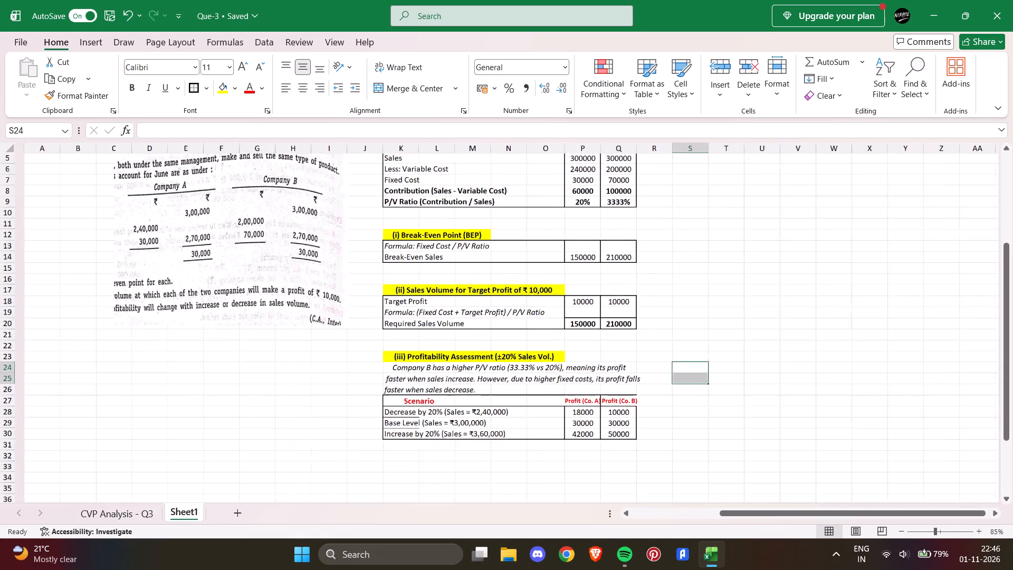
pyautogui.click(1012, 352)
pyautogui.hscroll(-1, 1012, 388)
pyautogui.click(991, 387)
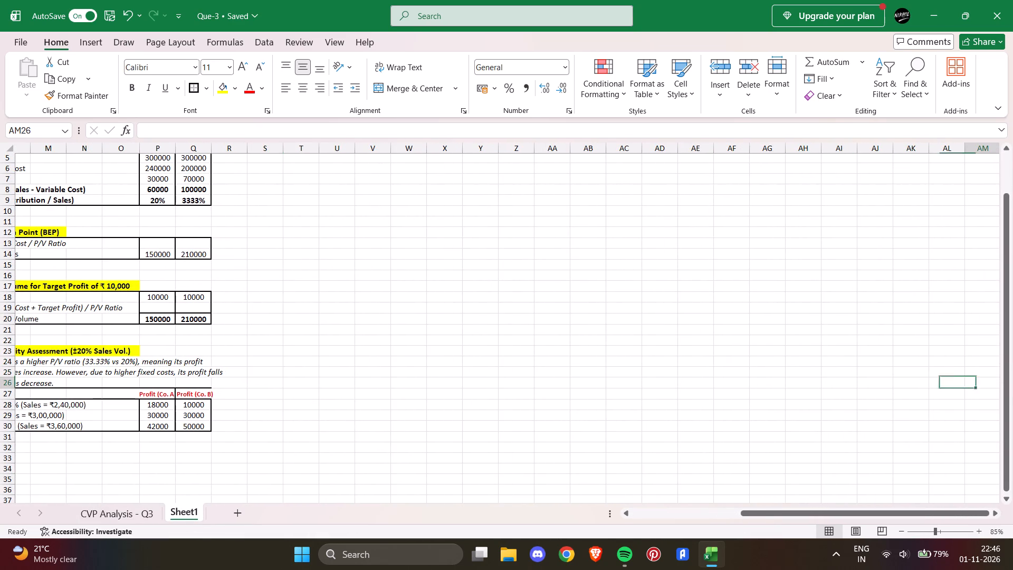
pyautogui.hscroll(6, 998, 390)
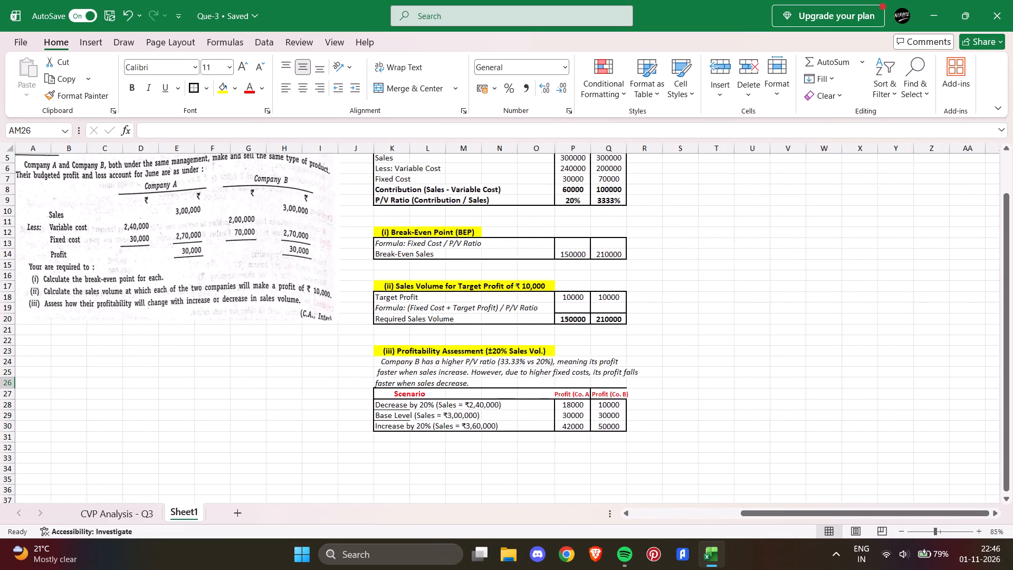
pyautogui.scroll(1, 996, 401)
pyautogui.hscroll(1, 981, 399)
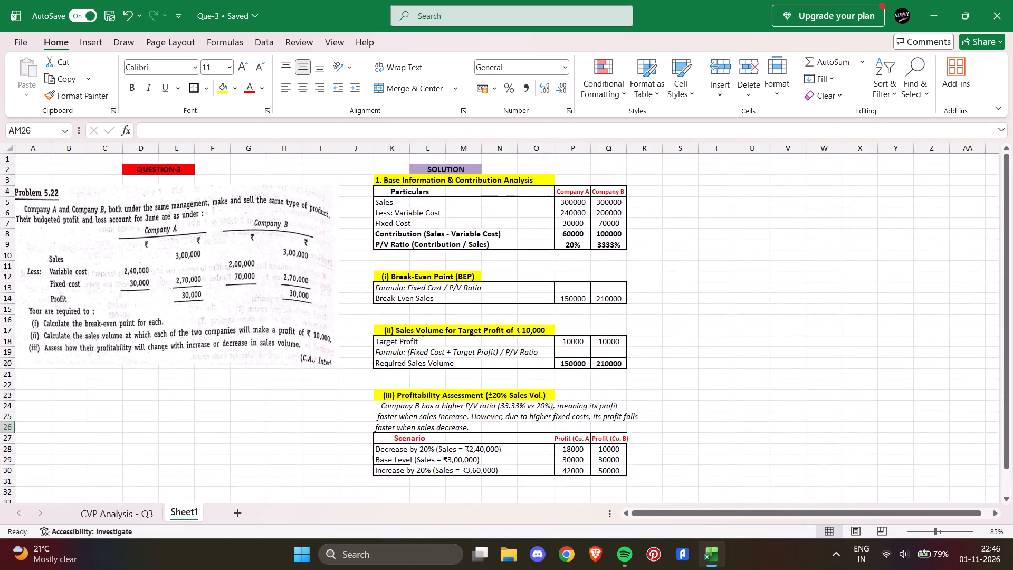
# Review the whole Sheet1 layout, covering the Question-3 picture and all solution sections down to the Scenario table.
pyautogui.hscroll(2, 931, 398)
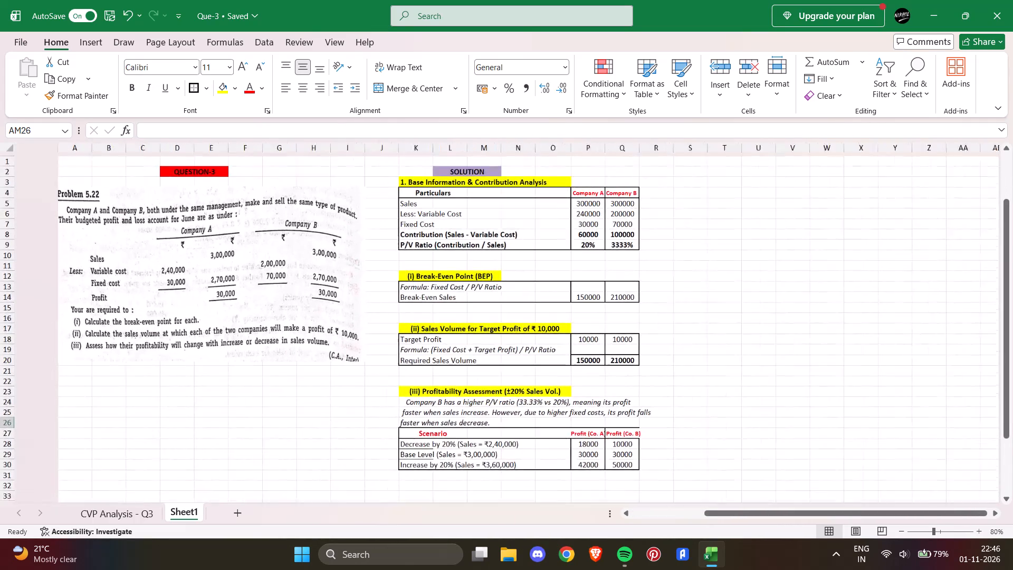
pyautogui.hscroll(1, 931, 398)
pyautogui.scroll(-1, 931, 398)
pyautogui.hscroll(1, 931, 398)
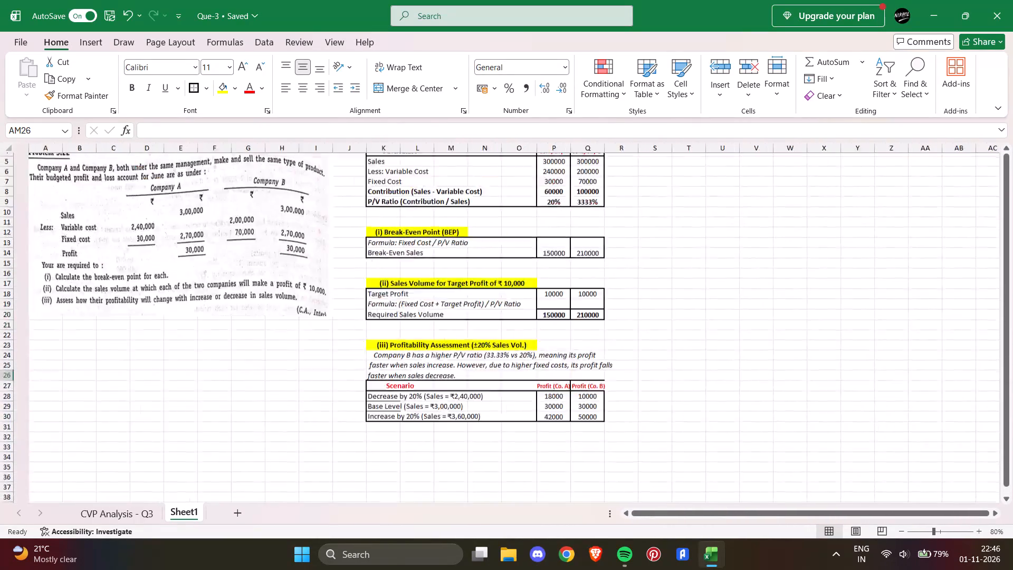
pyautogui.hscroll(1, 931, 398)
pyautogui.scroll(1, 931, 398)
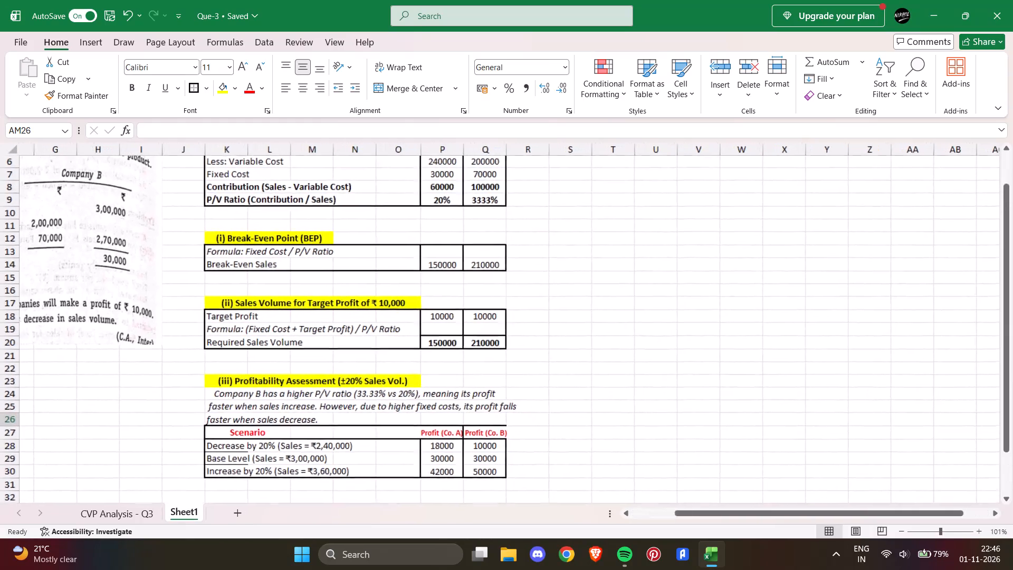
pyautogui.hscroll(3, 931, 398)
pyautogui.scroll(1, 931, 398)
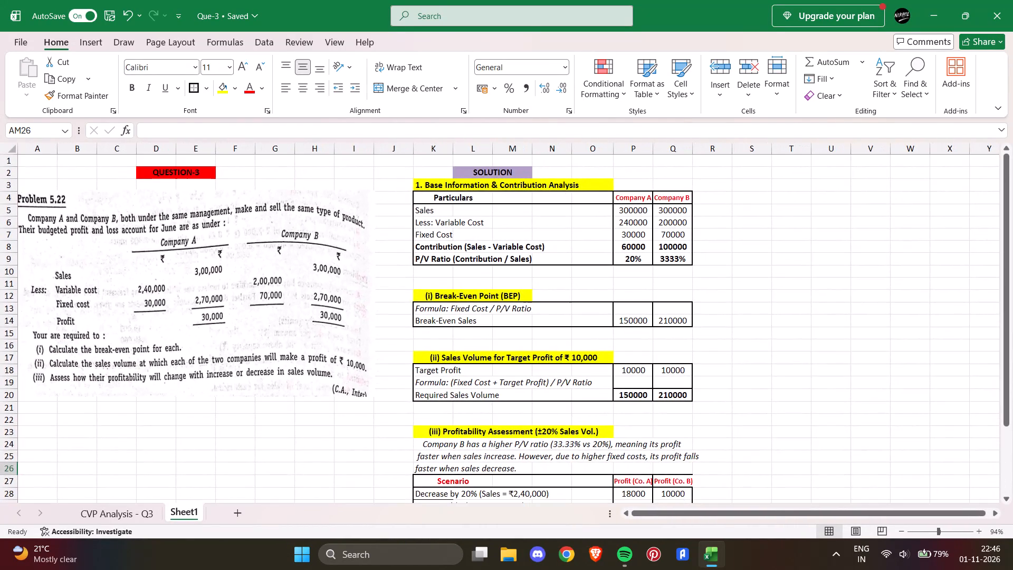
pyautogui.scroll(-1, 931, 398)
pyautogui.scroll(2, 931, 398)
pyautogui.hscroll(1, 990, 477)
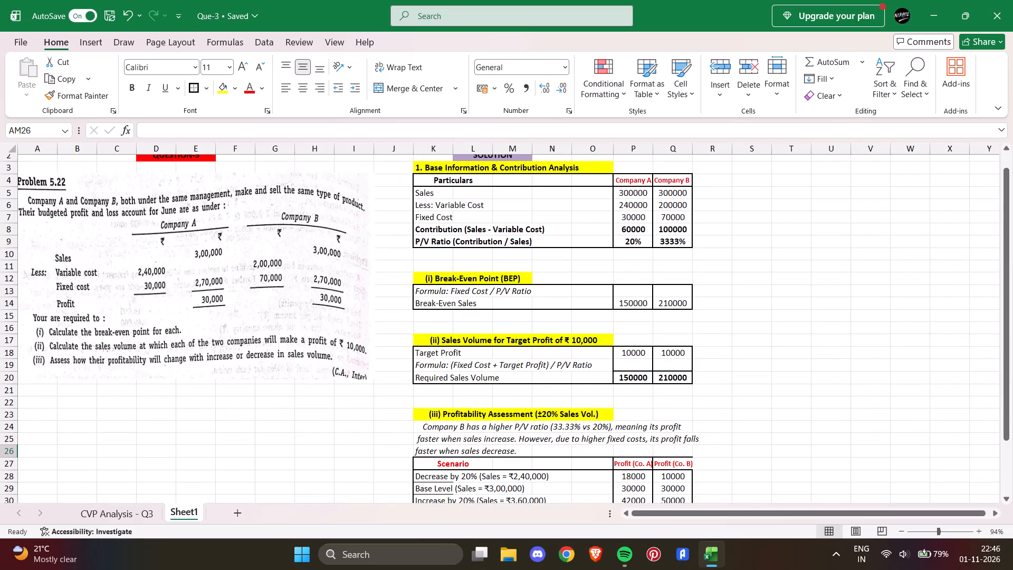
pyautogui.hscroll(2, 990, 477)
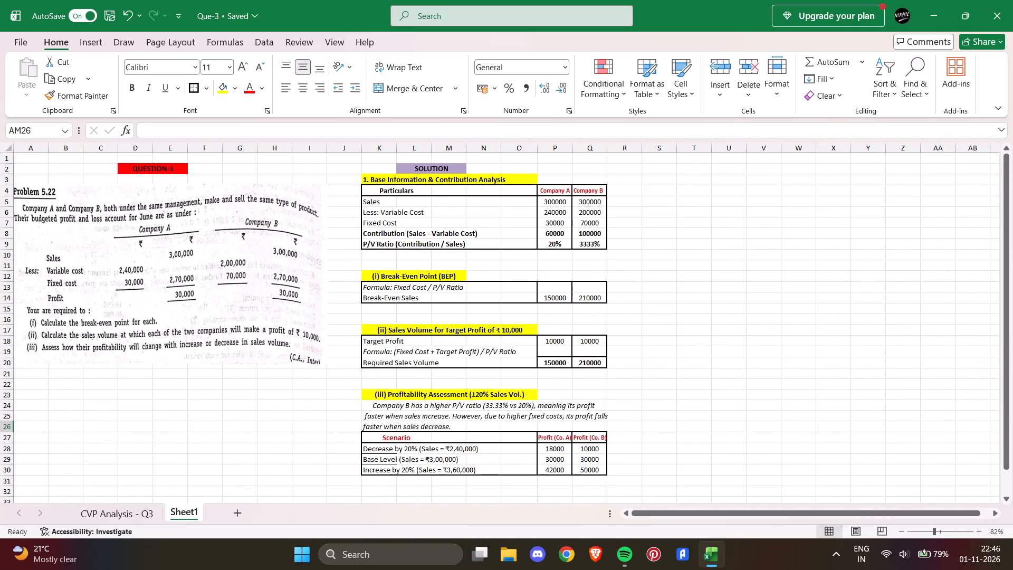
pyautogui.hscroll(2, 748, 393)
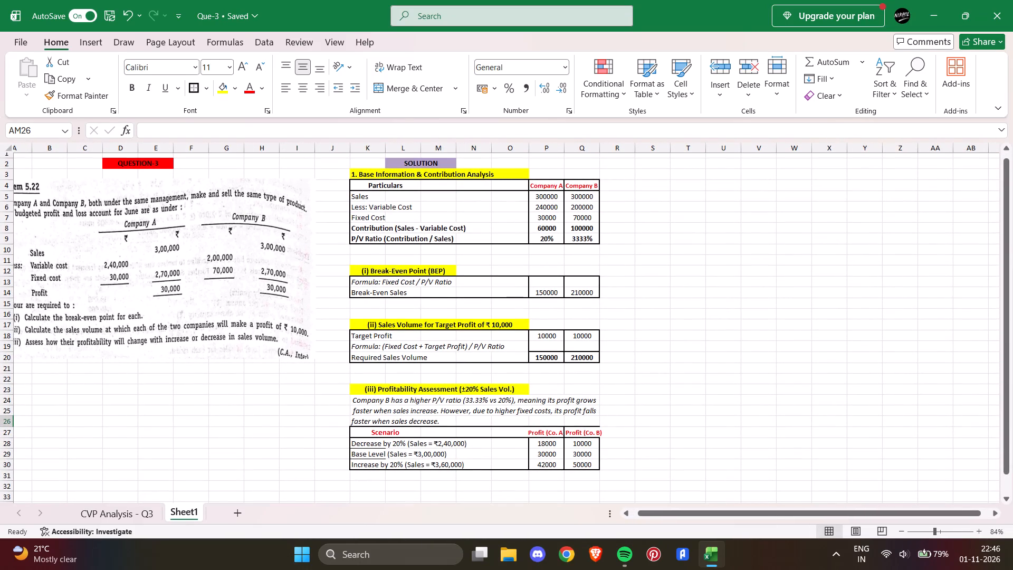
pyautogui.hscroll(1, 782, 411)
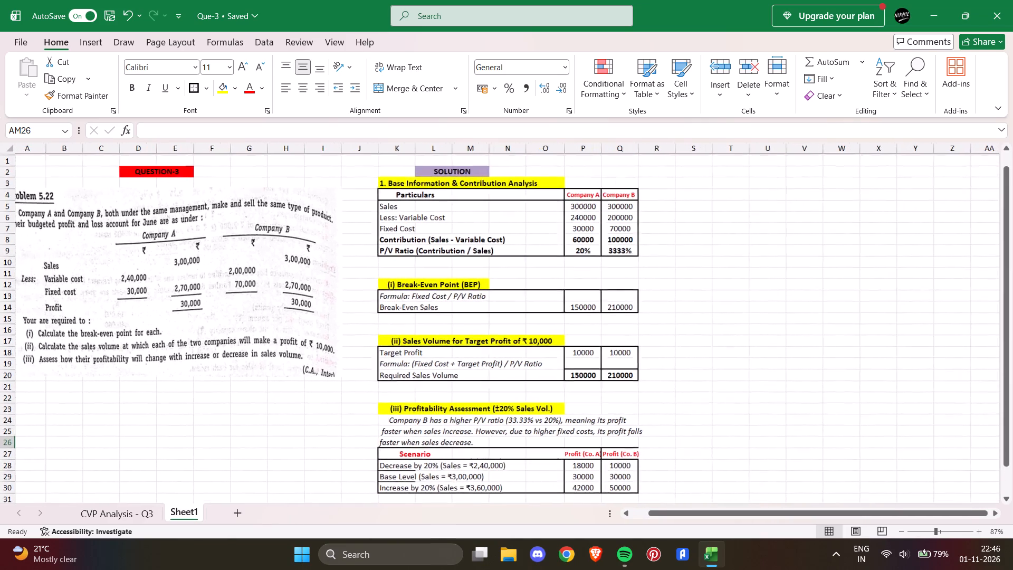
pyautogui.hscroll(2, 782, 411)
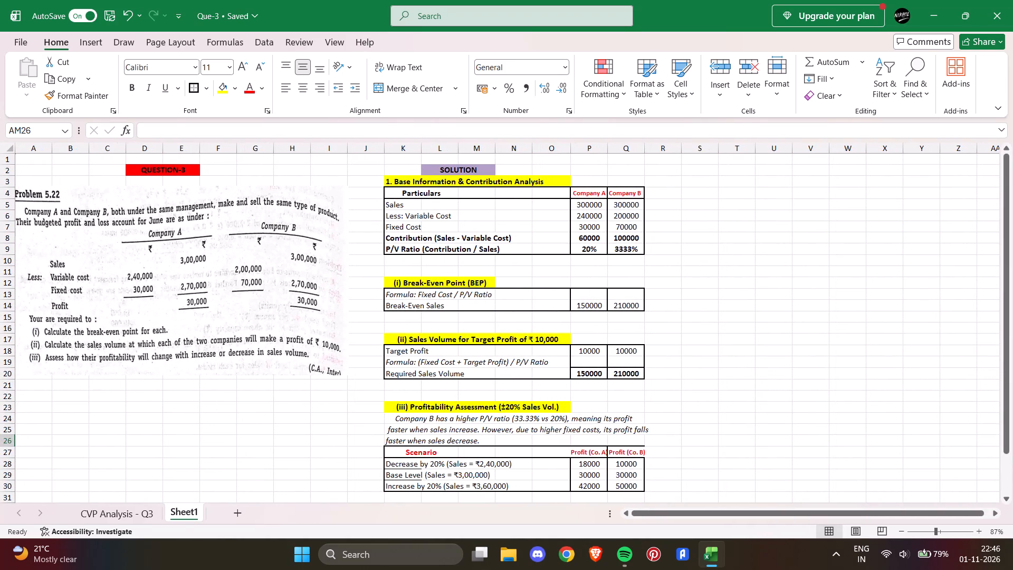
pyautogui.hscroll(1, 782, 411)
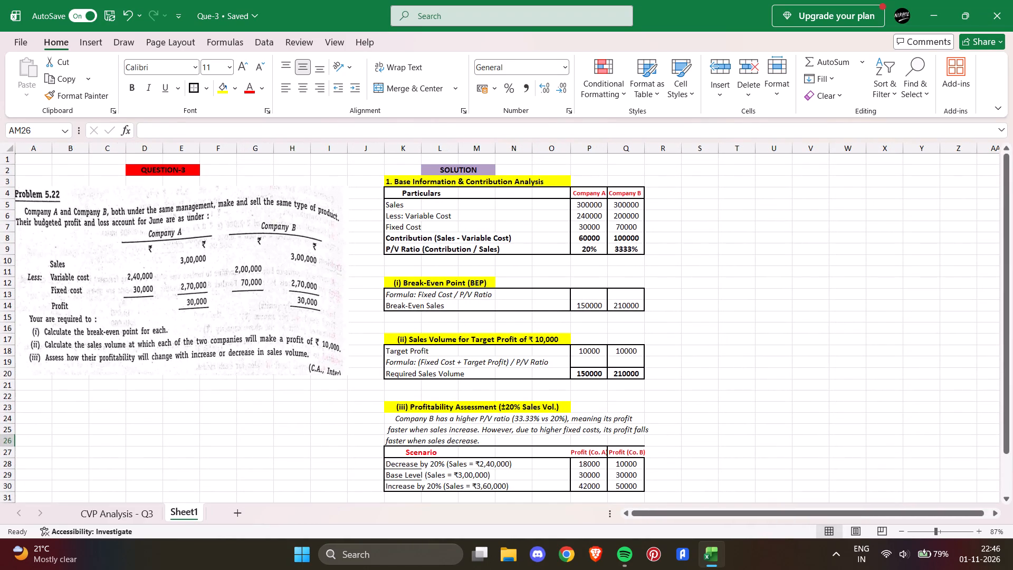
pyautogui.hscroll(2, 782, 411)
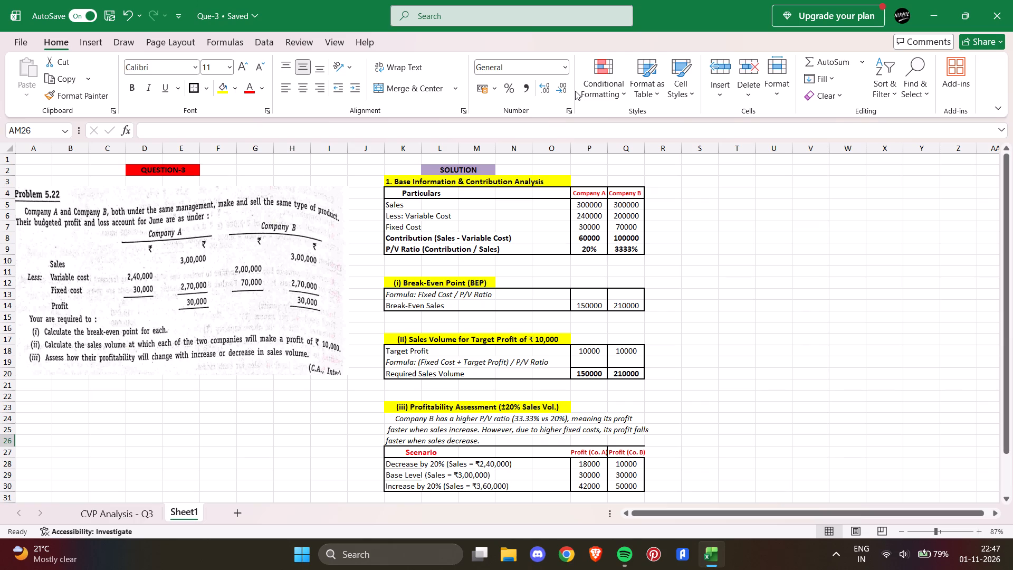
pyautogui.keyDown('ctrl'); pyautogui.scroll(5, 575, 91); pyautogui.keyUp('ctrl')
pyautogui.keyDown('ctrl'); pyautogui.scroll(-1, 575, 91); pyautogui.keyUp('ctrl')
pyautogui.keyDown('ctrl'); pyautogui.scroll(4, 575, 91); pyautogui.keyUp('ctrl')
pyautogui.keyDown('ctrl'); pyautogui.scroll(-9, 575, 91); pyautogui.keyUp('ctrl')
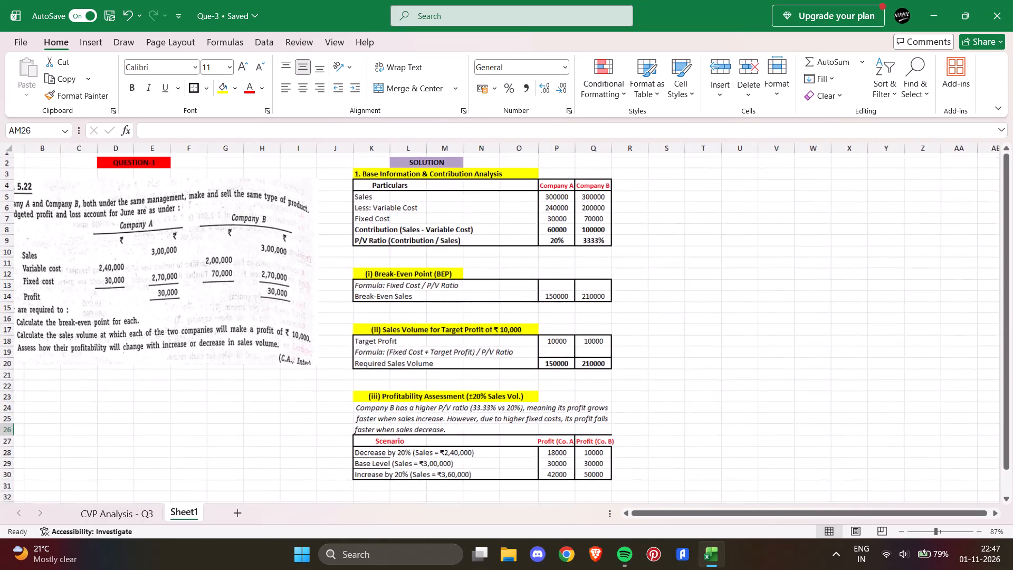
pyautogui.hscroll(1, 835, 382)
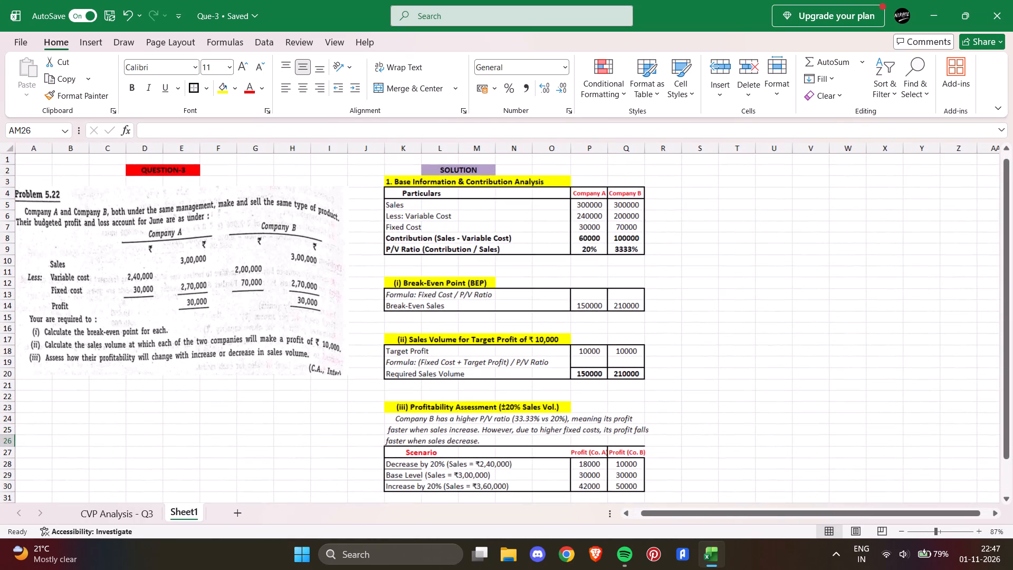
pyautogui.hscroll(1, 835, 382)
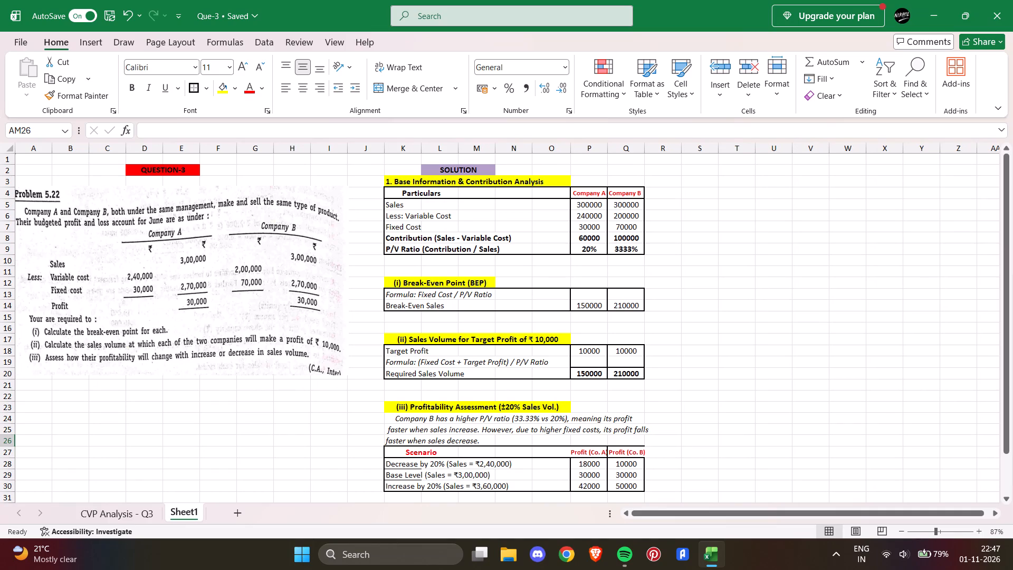
# Capture a rectangular screenshot of Sheet1 covering the question picture and full solution, from columns A to R down to row 31.
pyautogui.press('Print')
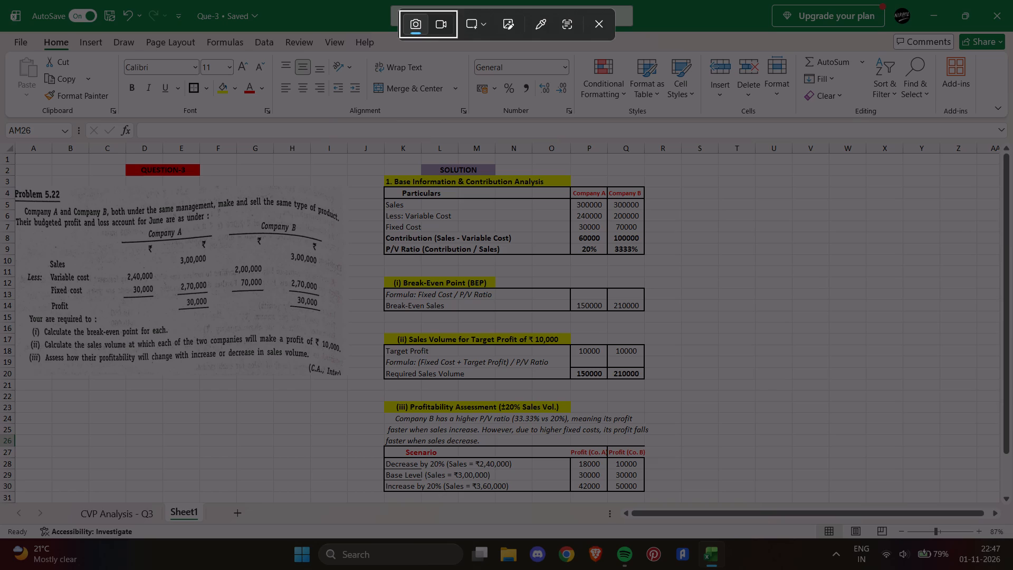
pyautogui.moveTo(13, 139); pyautogui.dragTo(424, 448)
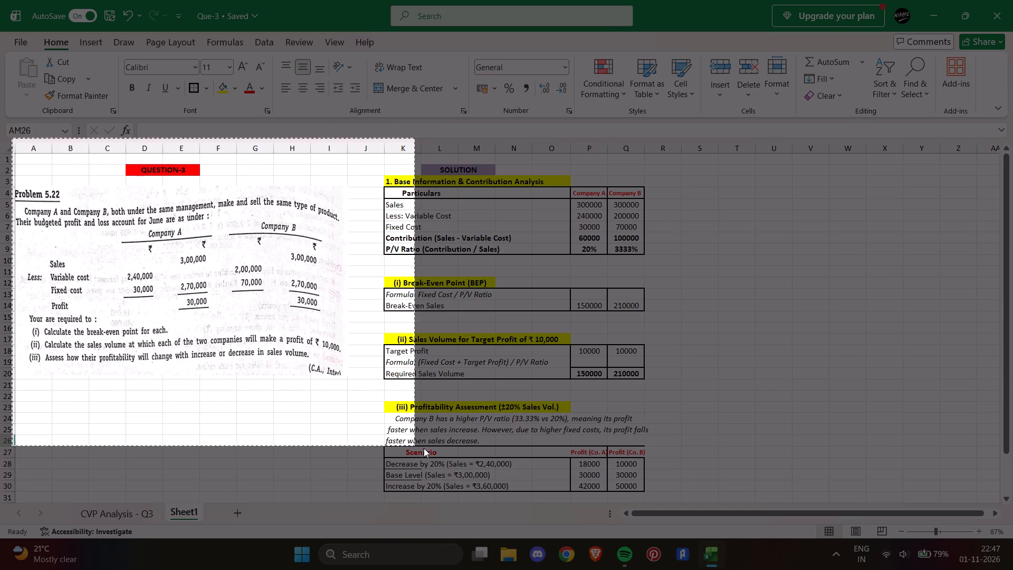
pyautogui.moveTo(424, 448); pyautogui.dragTo(690, 518)
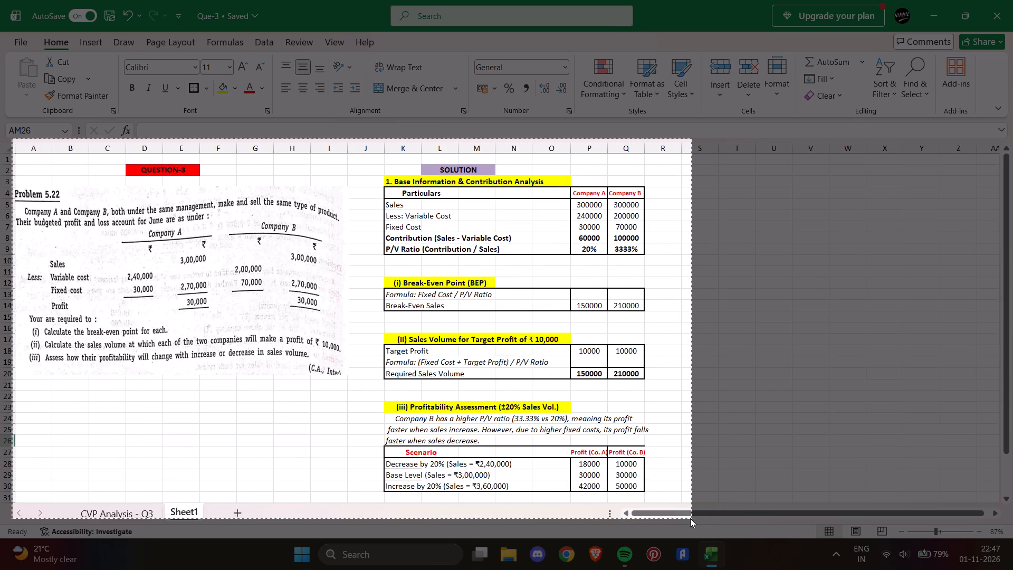
pyautogui.moveTo(690, 518); pyautogui.dragTo(683, 502)
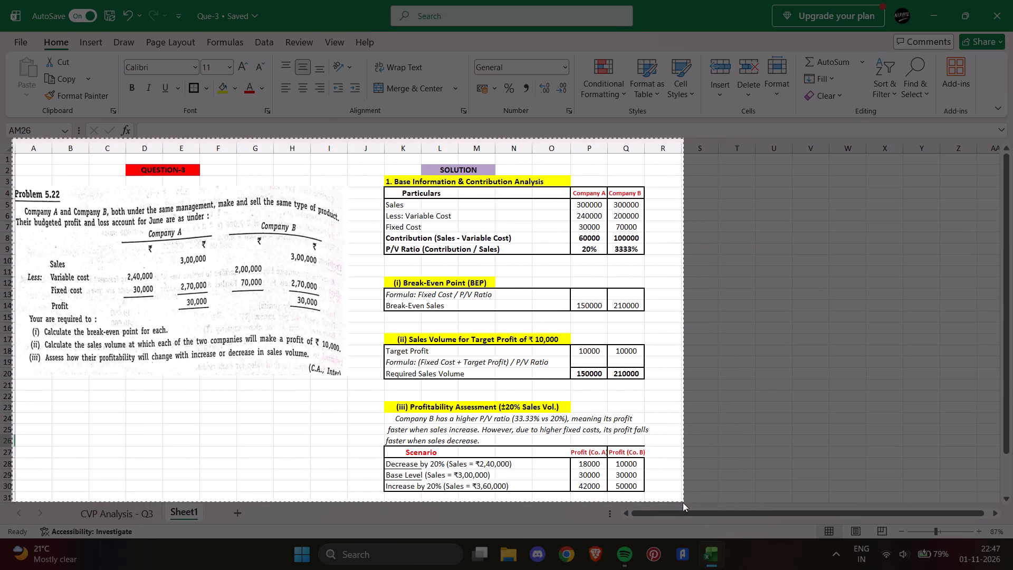
pyautogui.moveTo(683, 502); pyautogui.dragTo(681, 503)
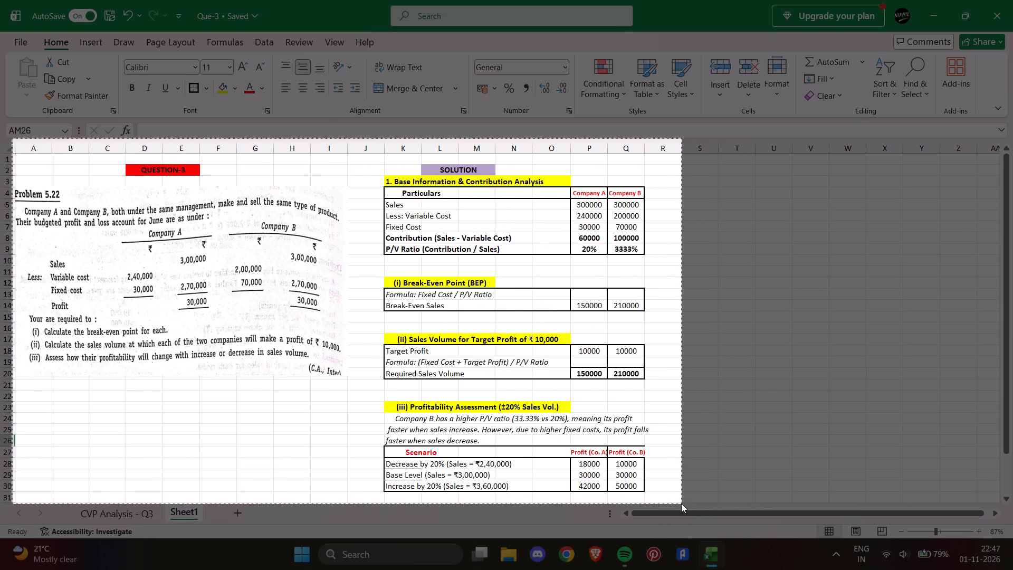
pyautogui.moveTo(681, 503); pyautogui.dragTo(681, 504)
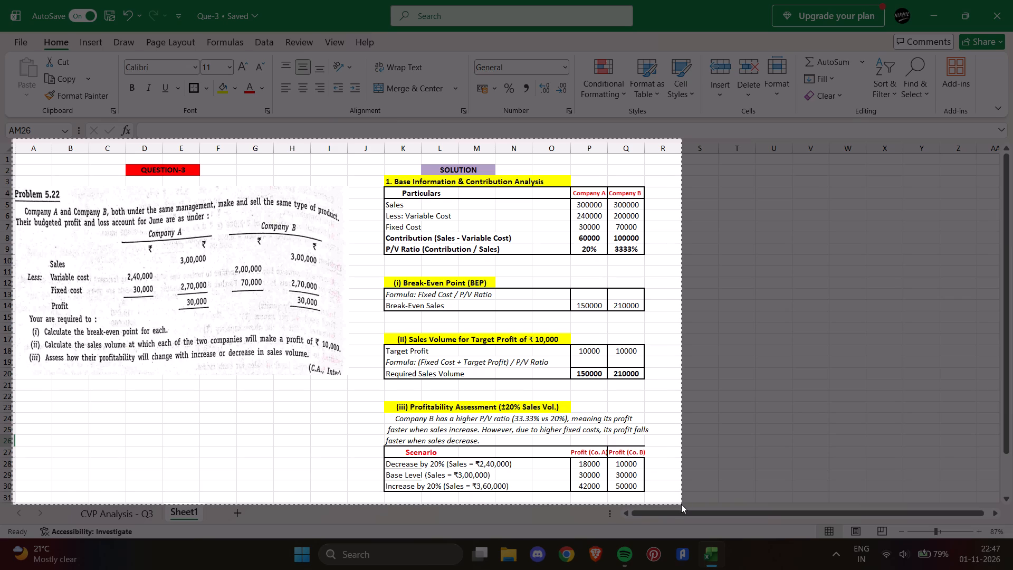
pyautogui.moveTo(681, 504); pyautogui.dragTo(683, 504)
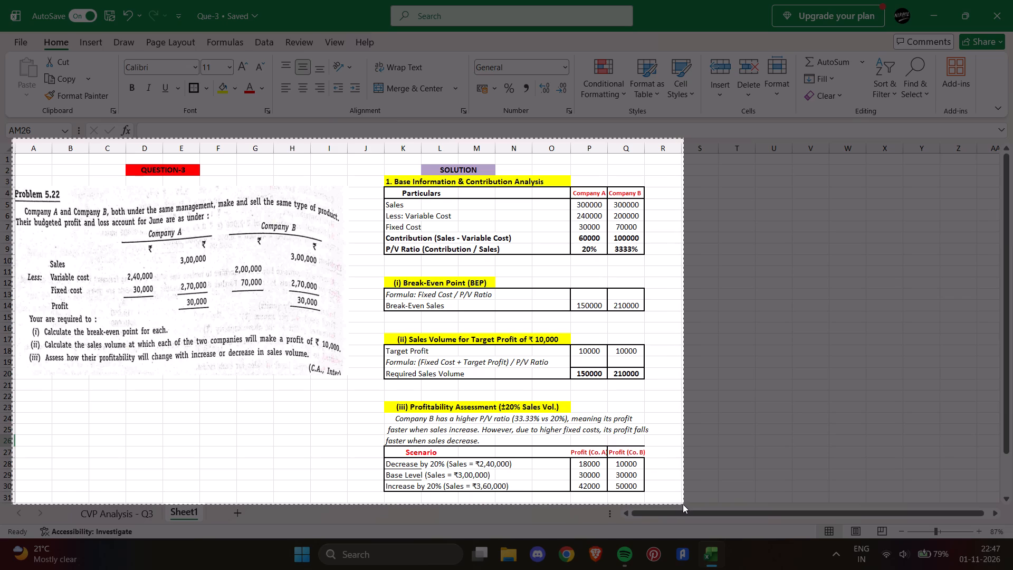
pyautogui.moveTo(683, 504); pyautogui.dragTo(681, 505)
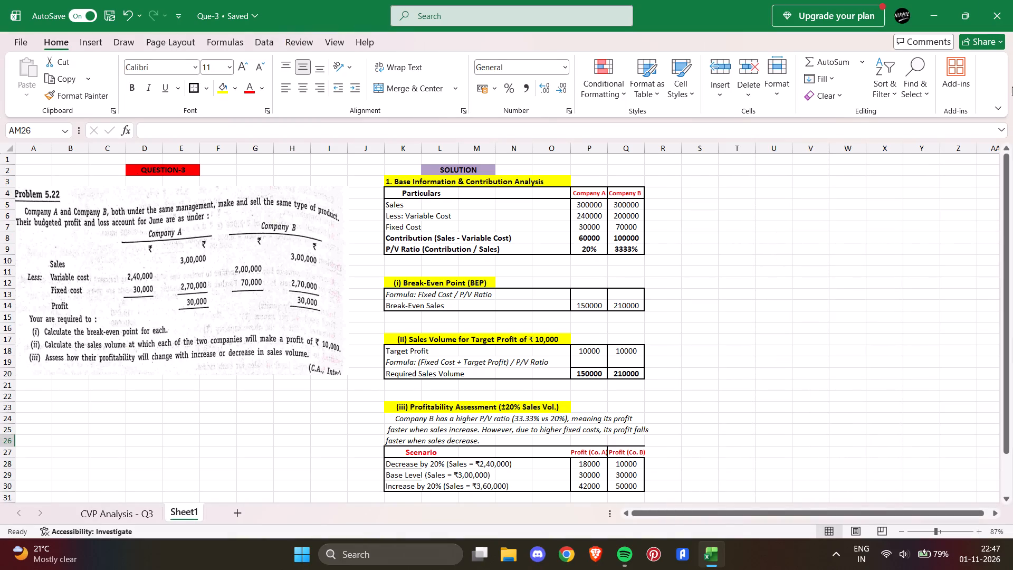
# Open the new screenshot from the File Explorer Gallery in Photos, trim its left edge to 1264 x 692, and save over the original.
pyautogui.click(516, 560)
pyautogui.click(42, 118)
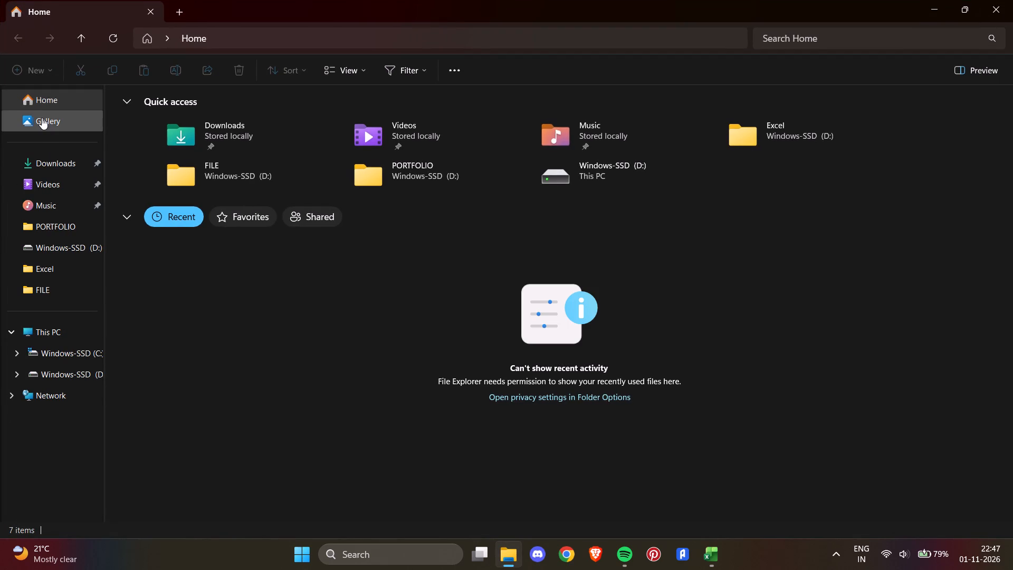
pyautogui.doubleClick(186, 167)
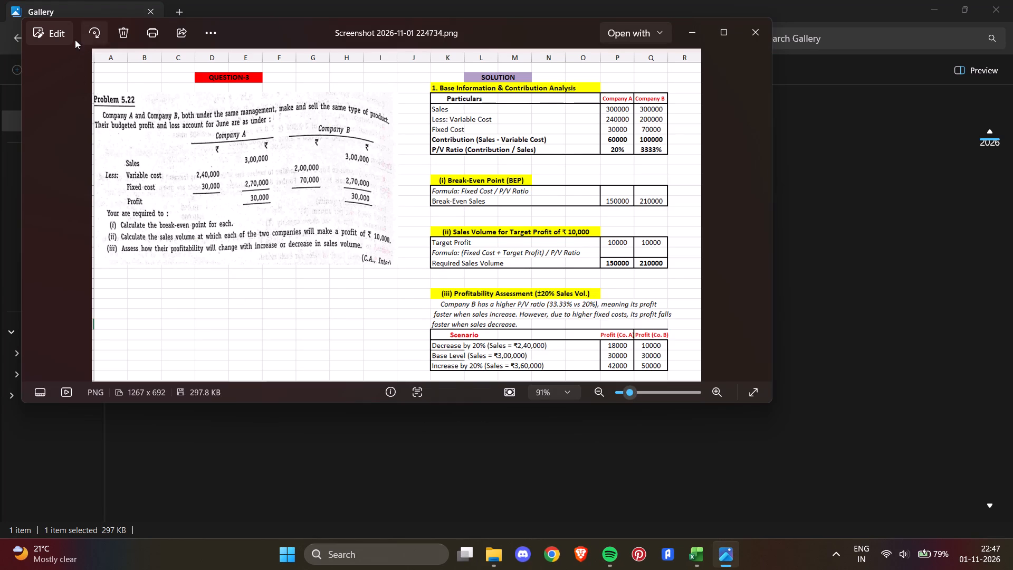
pyautogui.click(60, 31)
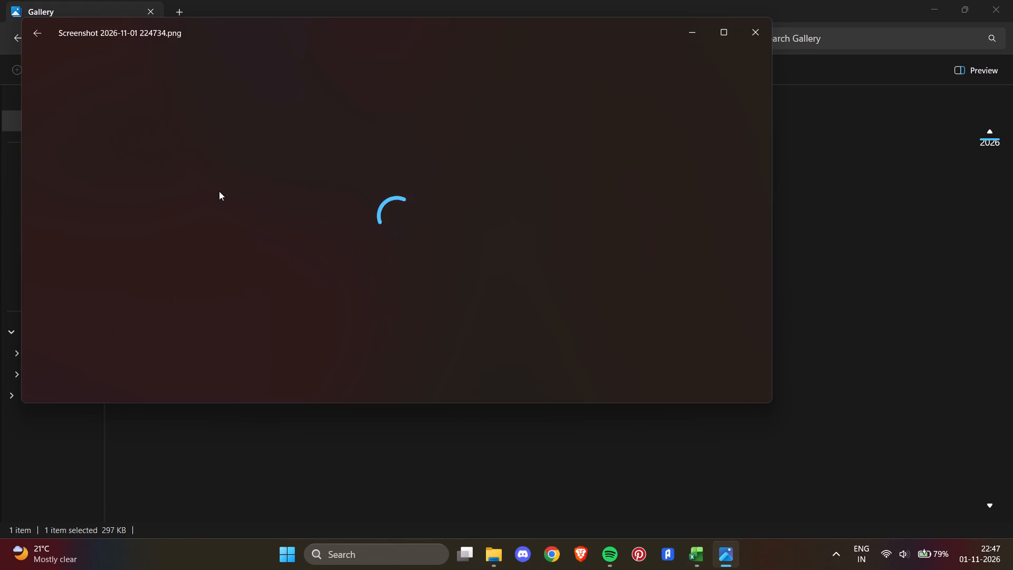
pyautogui.moveTo(248, 213); pyautogui.dragTo(241, 222)
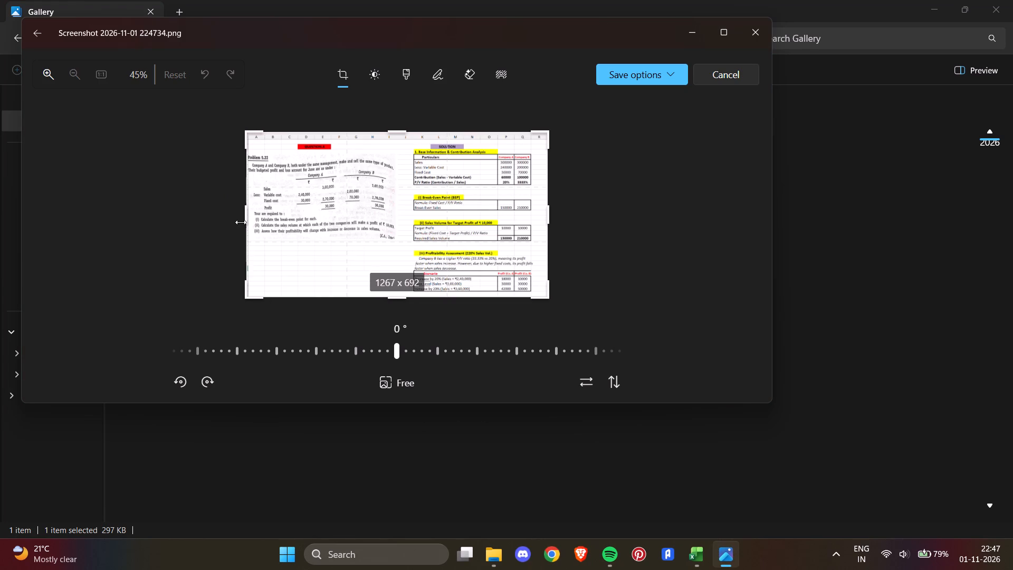
pyautogui.moveTo(241, 222); pyautogui.dragTo(250, 232)
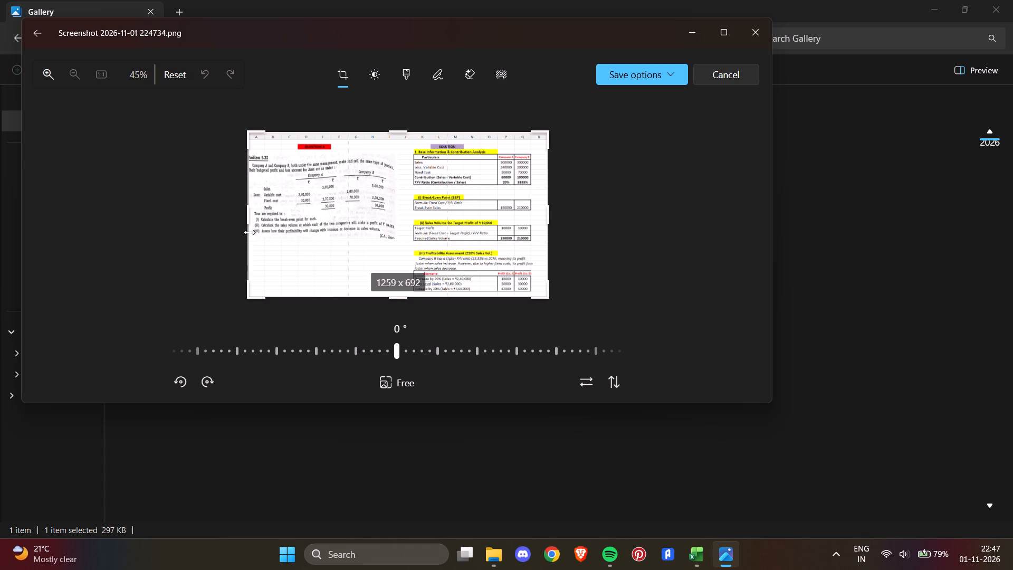
pyautogui.moveTo(250, 232); pyautogui.dragTo(249, 234)
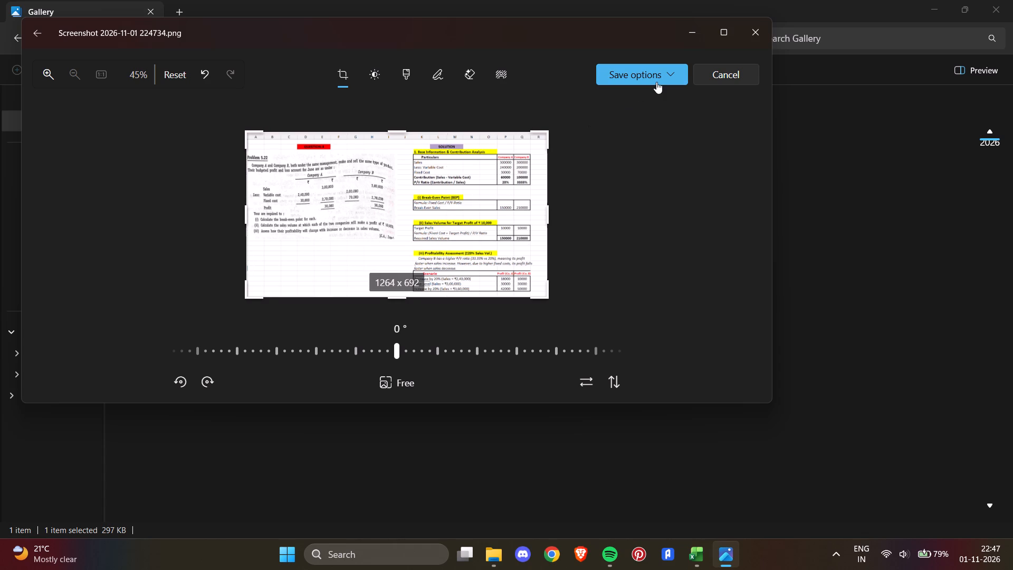
pyautogui.click(658, 76)
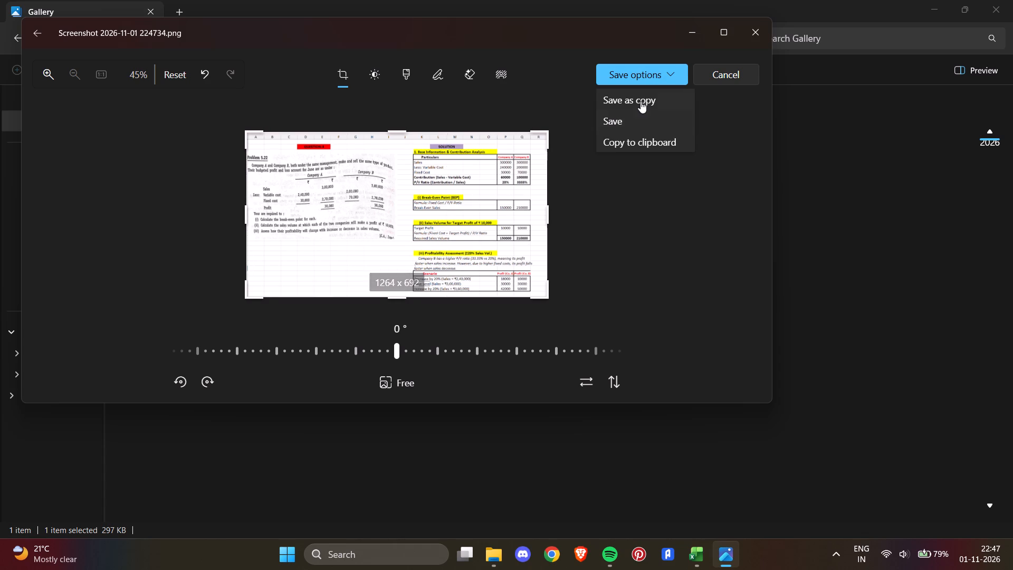
pyautogui.click(635, 120)
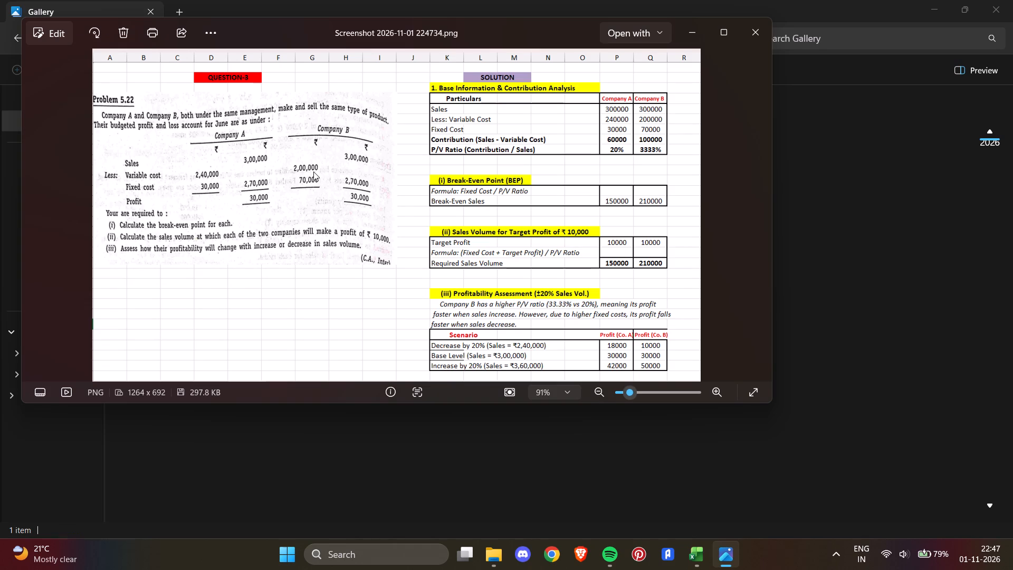
pyautogui.click(753, 31)
# Move the cropped screenshot from the Gallery into the FILE folder on the Windows-SSD (D:) drive.
pyautogui.rightClick(188, 168)
pyautogui.hotkey('ctrl', 'x')
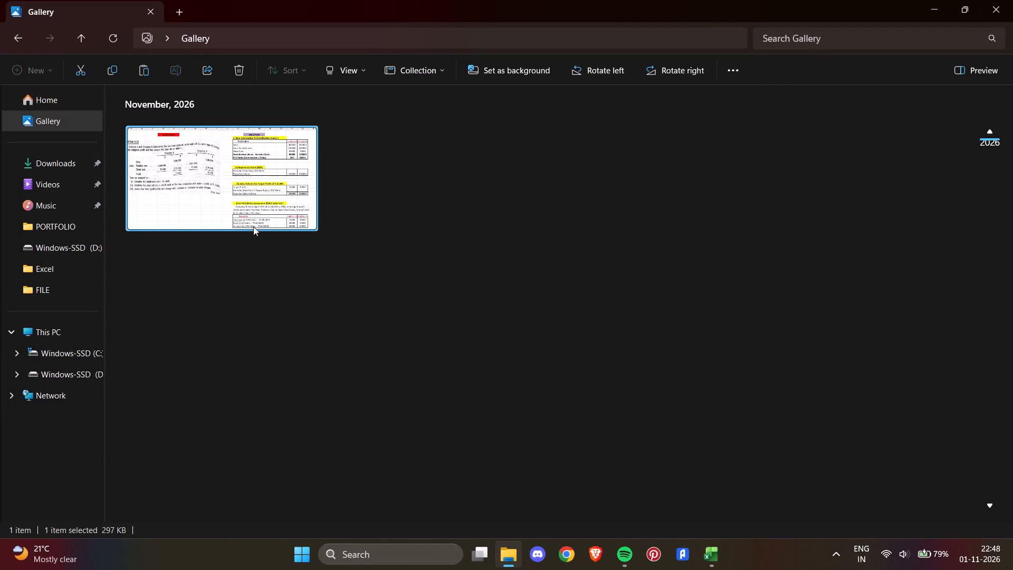
pyautogui.click(43, 376)
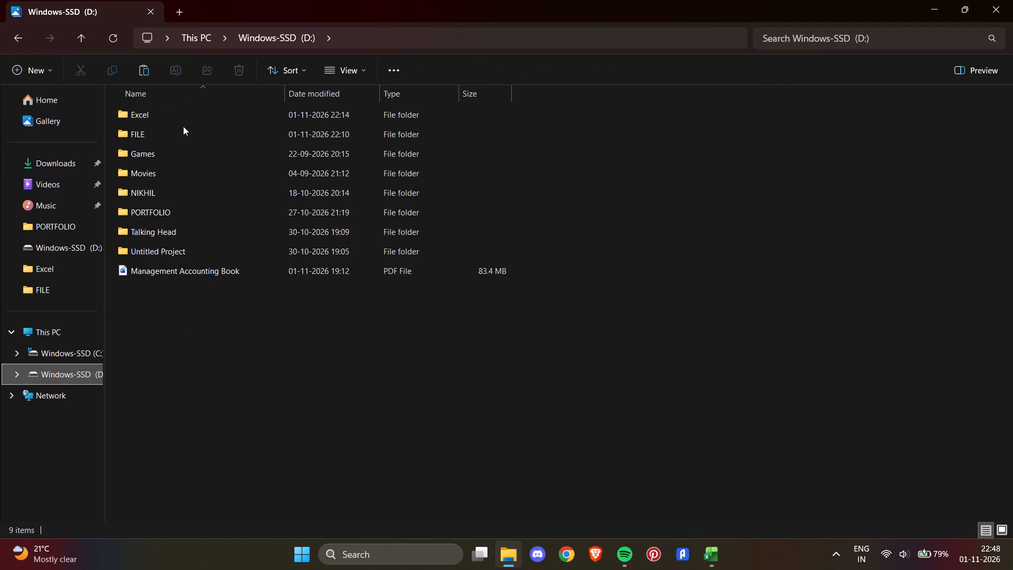
pyautogui.doubleClick(183, 126)
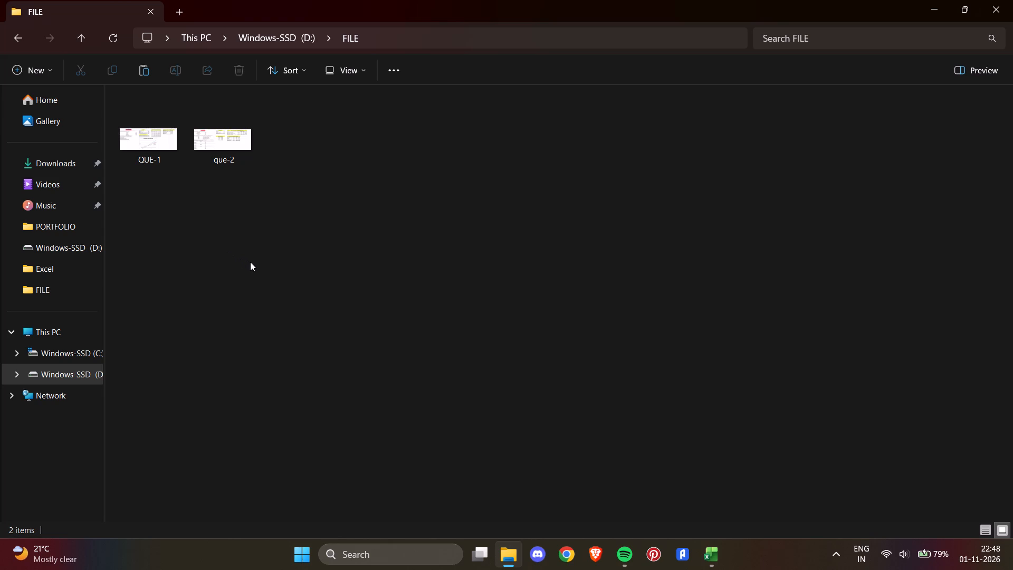
pyautogui.hotkey('ctrl', 'v')
# Rename the newly moved screenshot in the FILE folder as QUE-3.
pyautogui.press('F2')
pyautogui.press('BackSpace')
pyautogui.write('QUE-3')
pyautogui.press('Return')
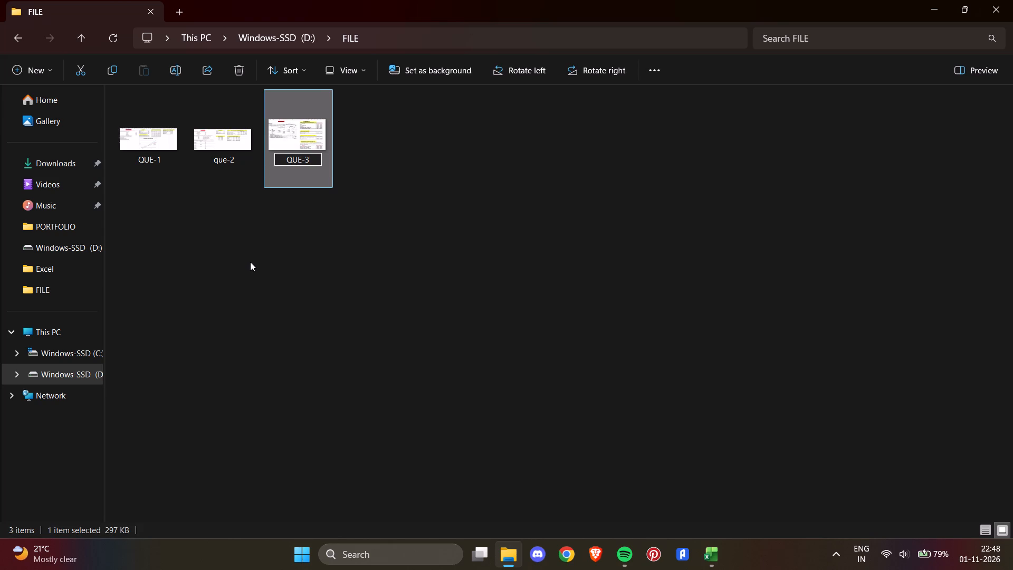
pyautogui.click(590, 165)
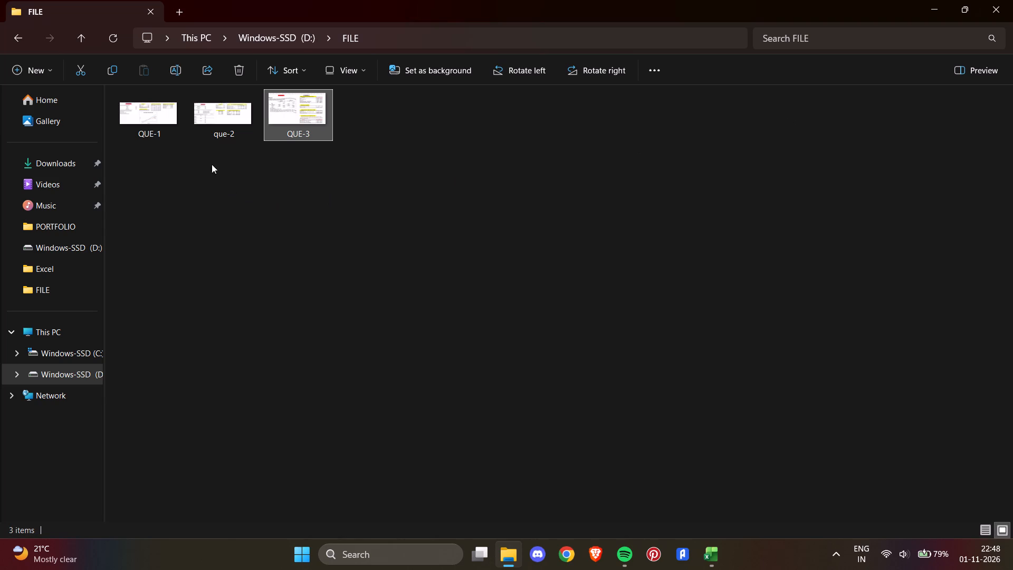
# Rename the que-2 screenshot in the FILE folder as QUE-2, in capitals like the other files.
pyautogui.click(216, 146)
pyautogui.click(218, 134)
pyautogui.press('F2')
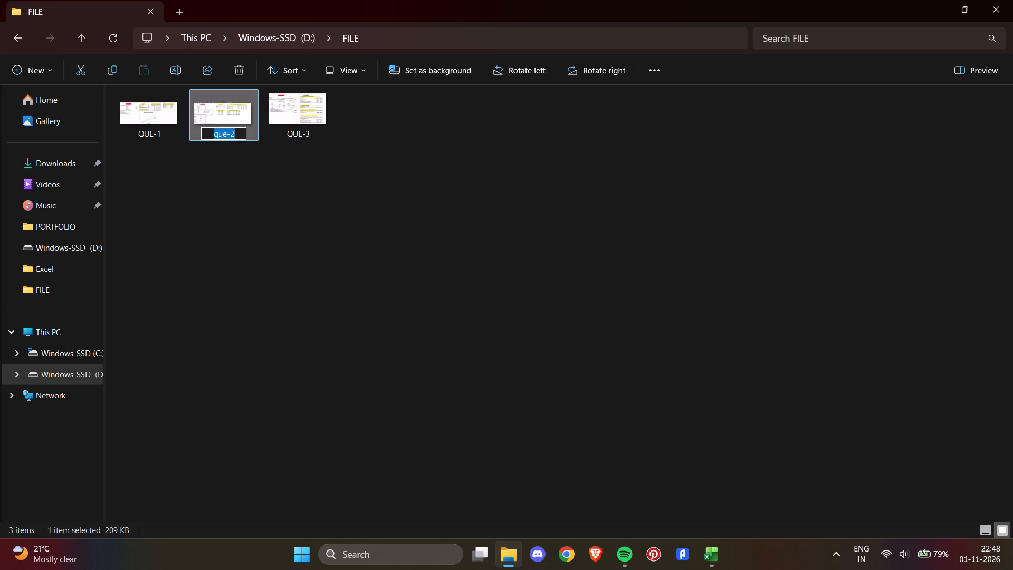
pyautogui.press('BackSpace')
pyautogui.write('QUE-2')
pyautogui.press('Return')
pyautogui.click(121, 340)
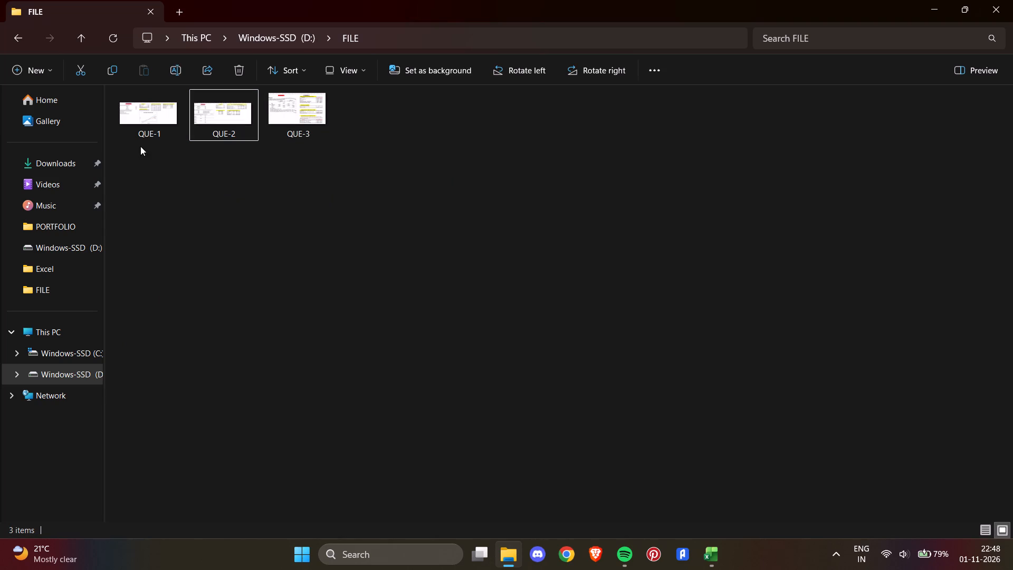
# Examine the saved QUE-1, QUE-2 and QUE-3 screenshots in Photos, comparing their question and solution layouts.
pyautogui.doubleClick(138, 132)
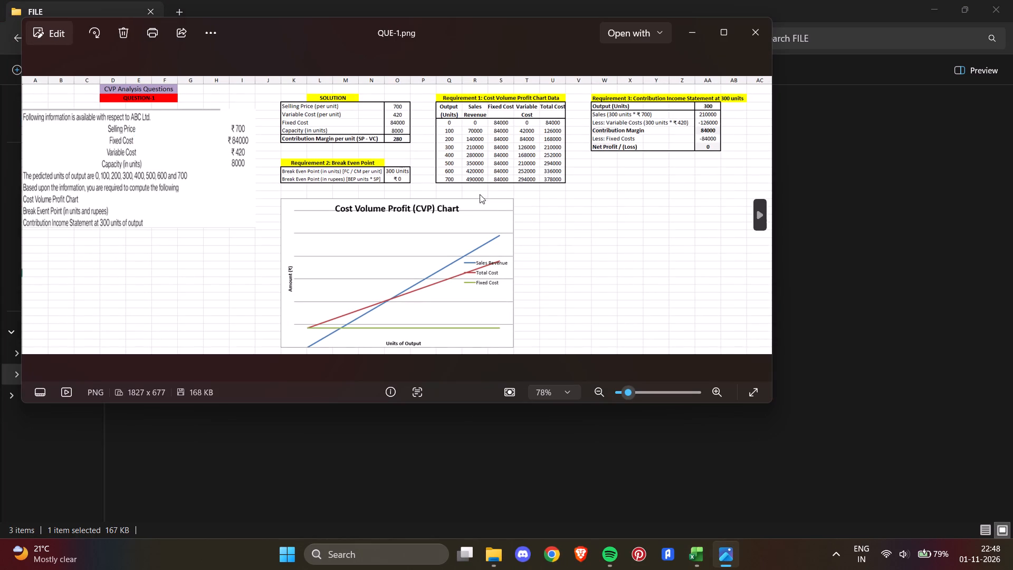
pyautogui.hscroll(2, 492, 168)
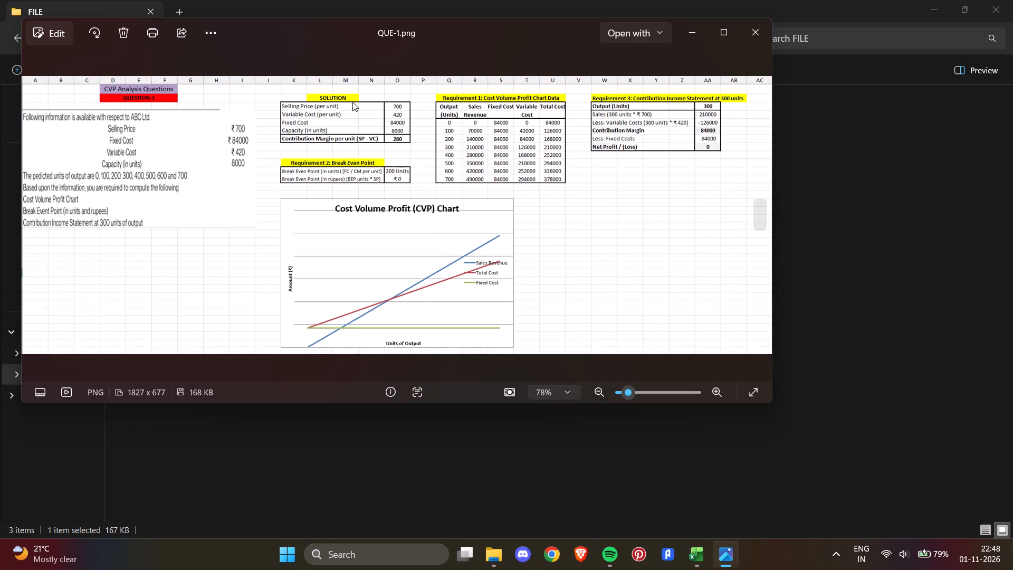
pyautogui.click(764, 23)
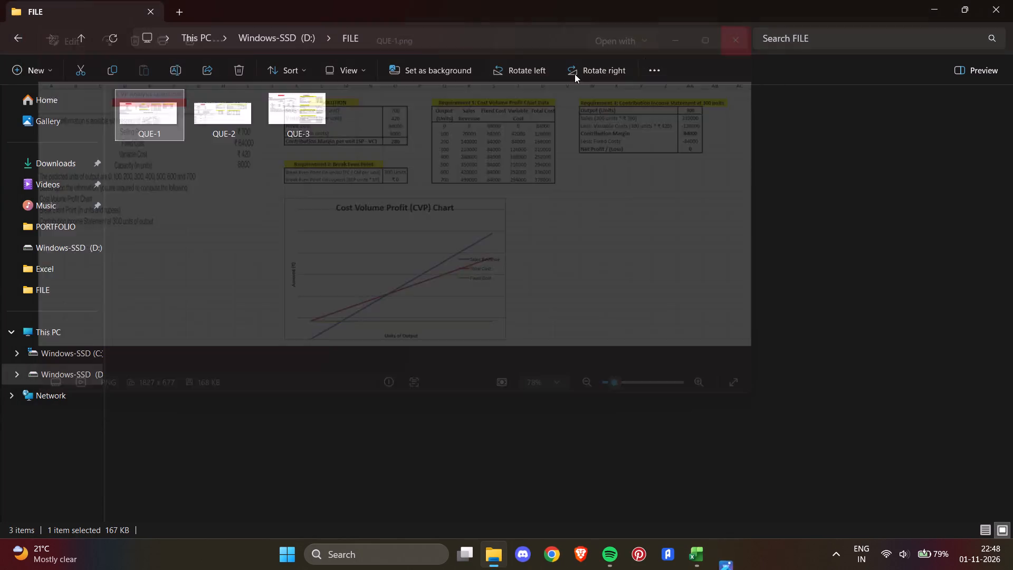
pyautogui.doubleClick(131, 127)
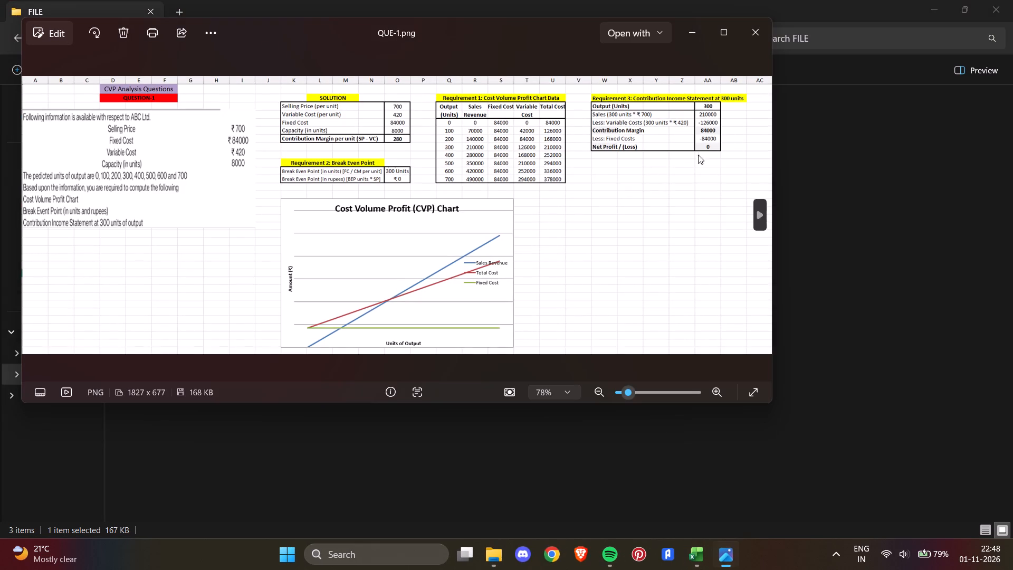
pyautogui.click(754, 29)
pyautogui.click(751, 28)
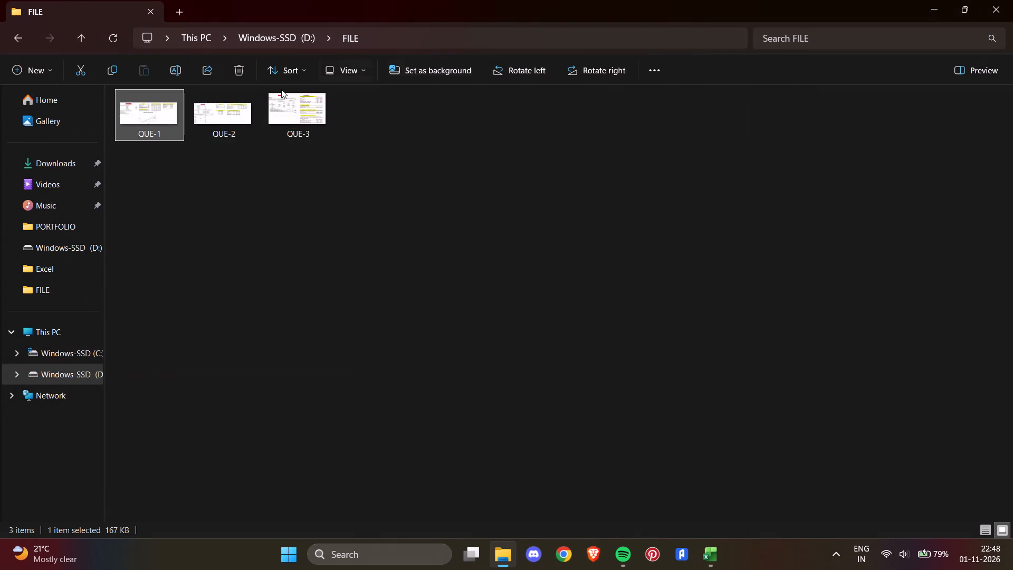
pyautogui.doubleClick(236, 111)
pyautogui.press('Right')
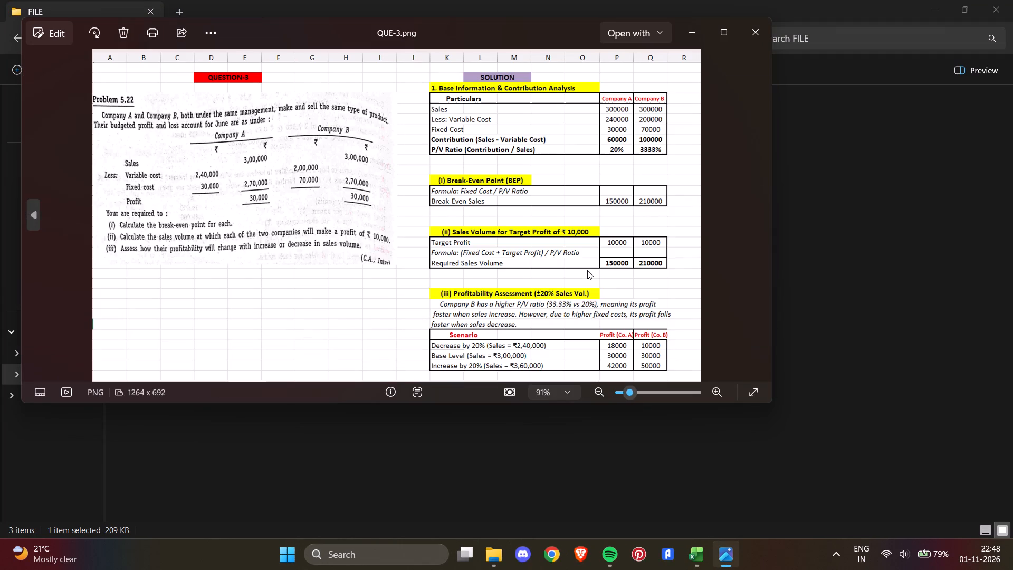
pyautogui.press('Left')
pyautogui.press('Left')
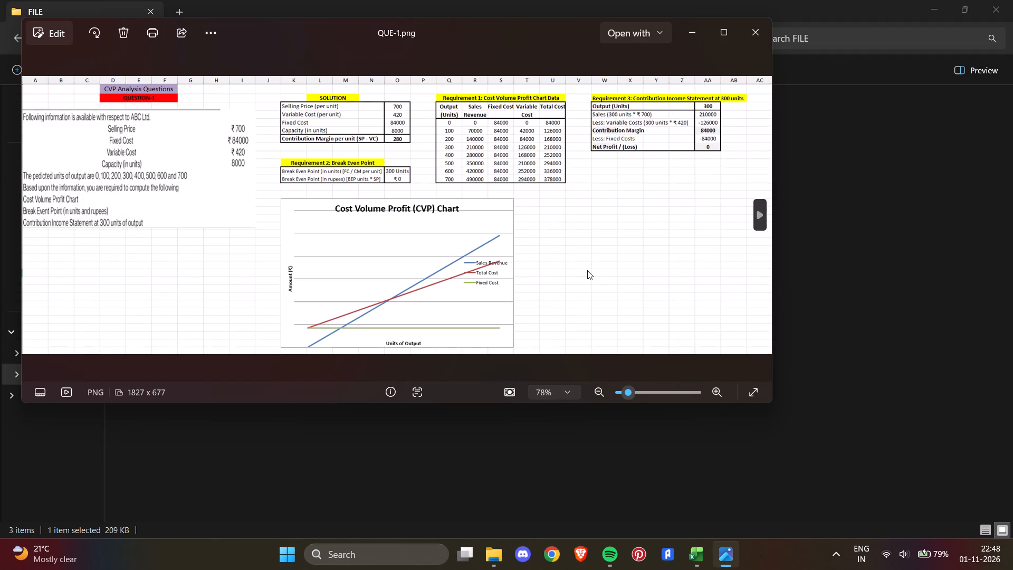
pyautogui.press('Right')
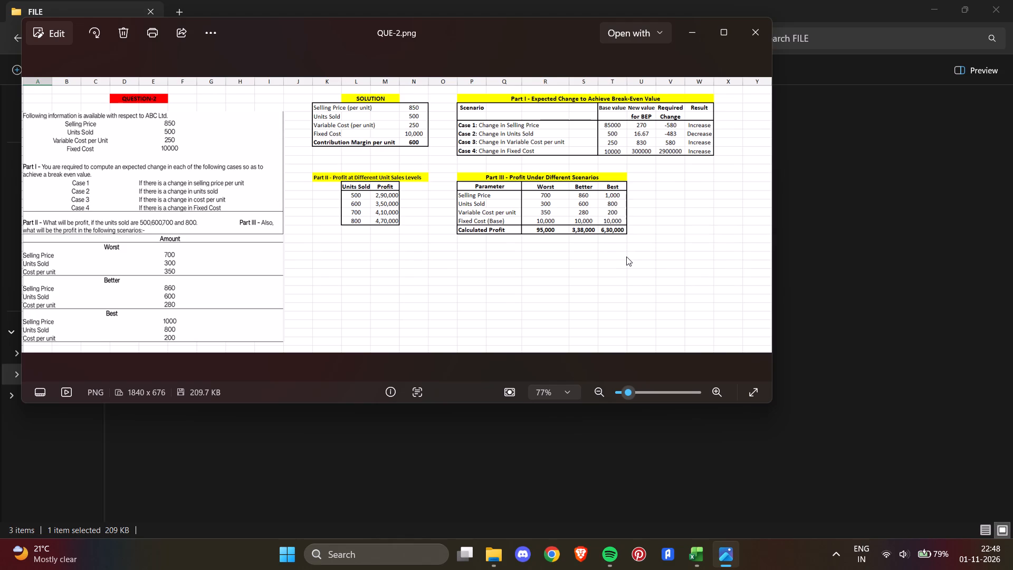
pyautogui.press('Right')
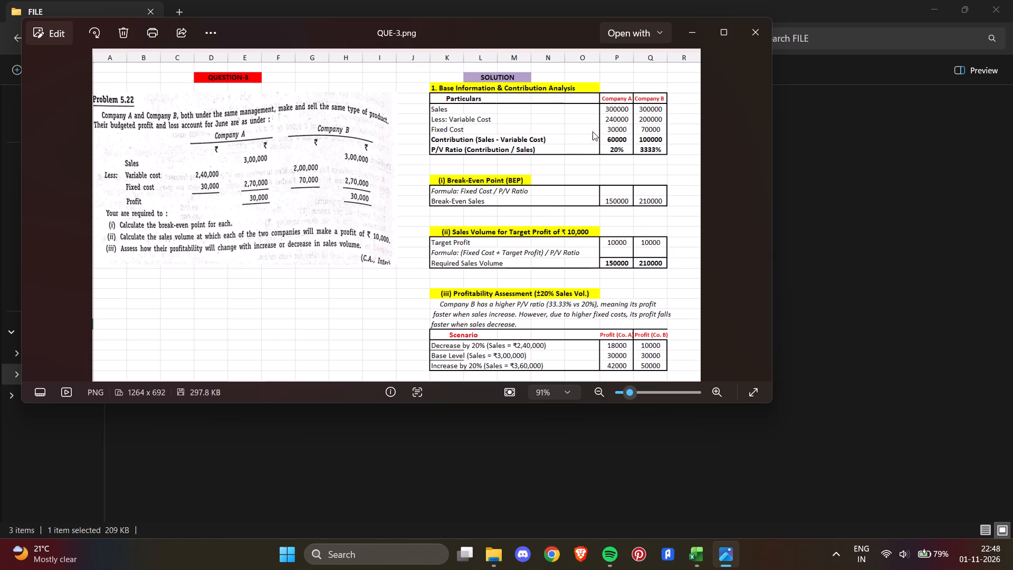
pyautogui.click(752, 36)
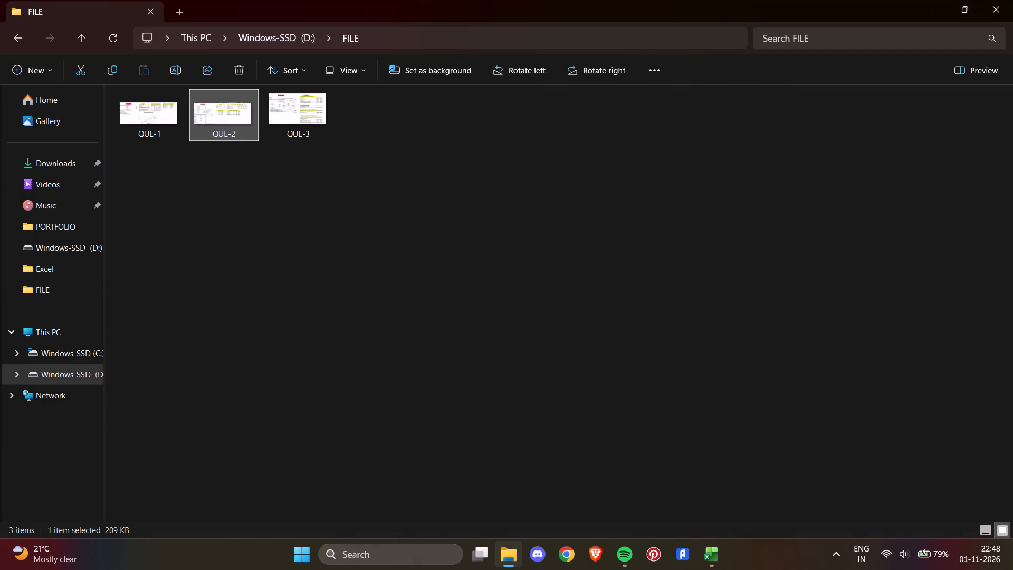
# Close the FILE folder window and the Que-3 workbook.
pyautogui.click(1012, 0)
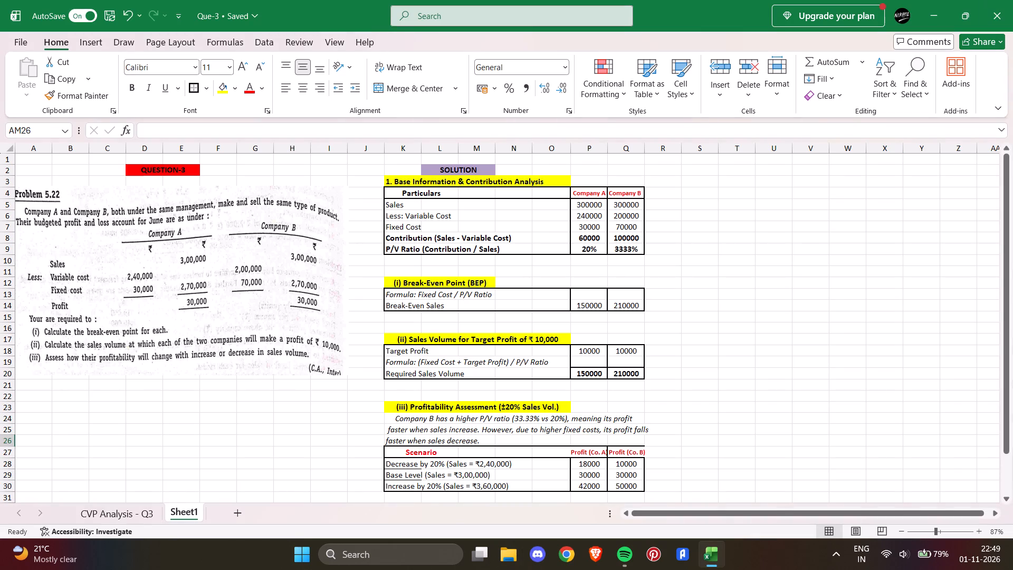
pyautogui.click(1012, 7)
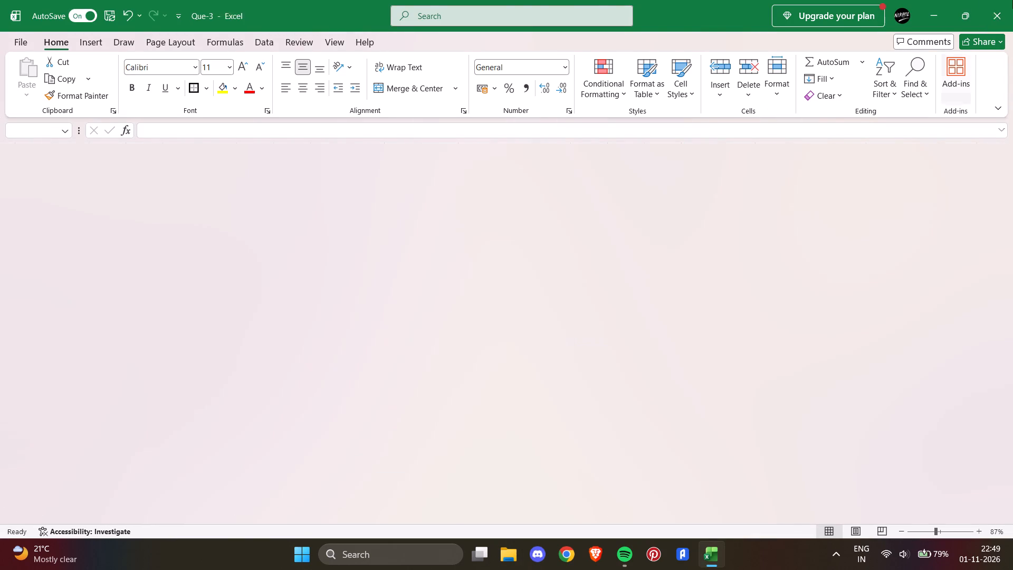
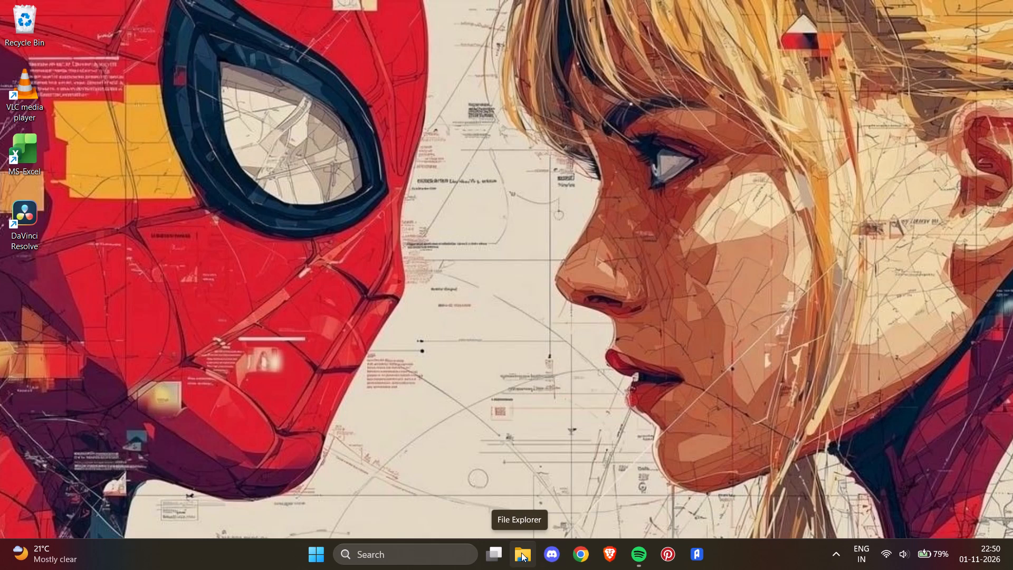
# Switch to File Explorer and rename the FILE folder on the D: drive as FINAL FILE.
pyautogui.click(521, 553)
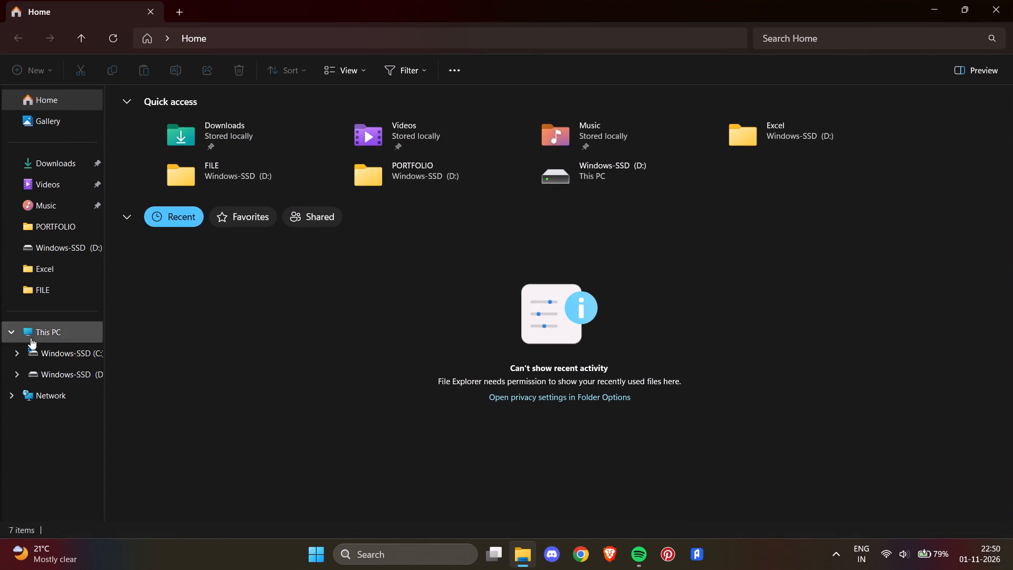
pyautogui.click(80, 376)
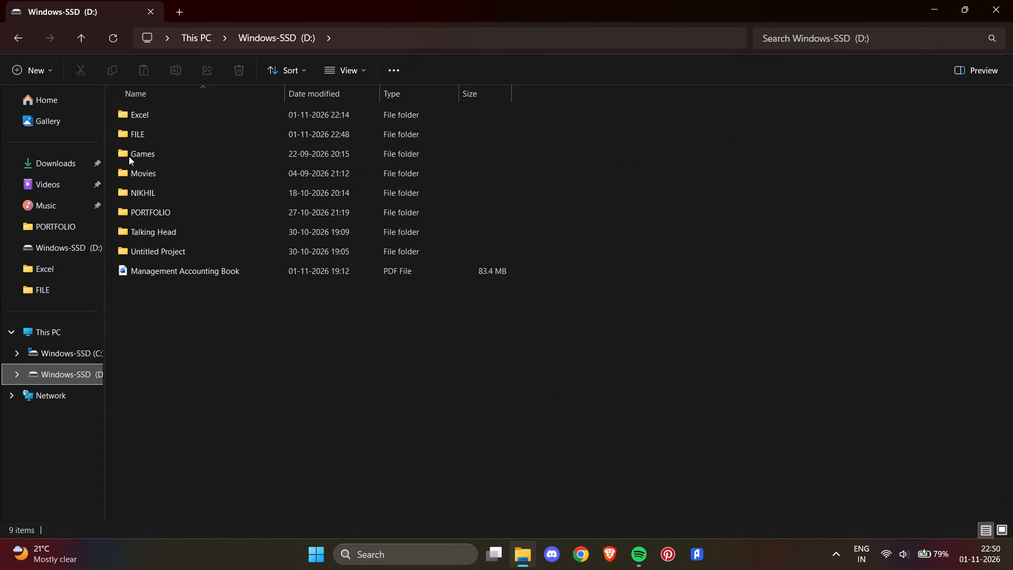
pyautogui.doubleClick(156, 118)
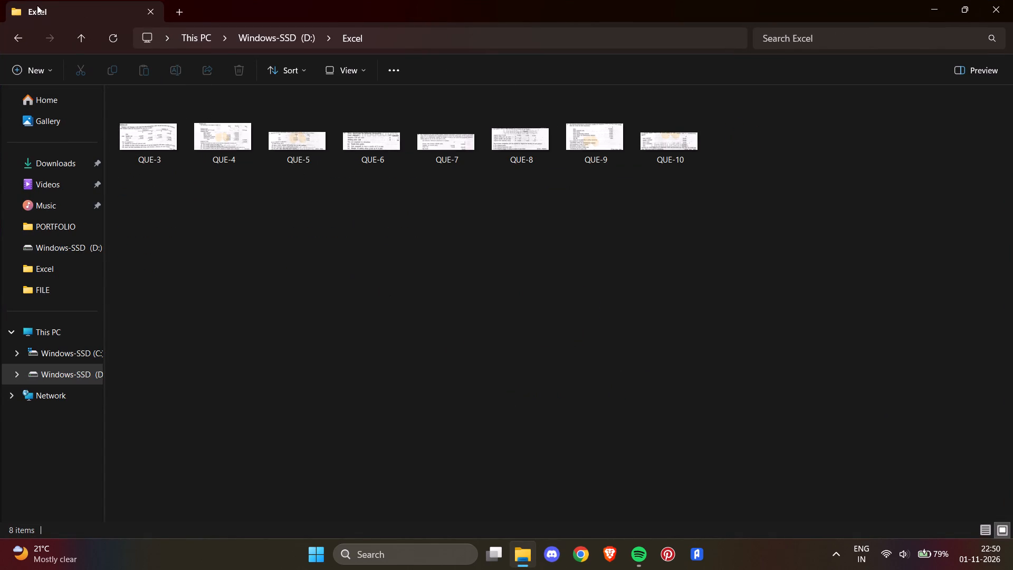
pyautogui.click(22, 35)
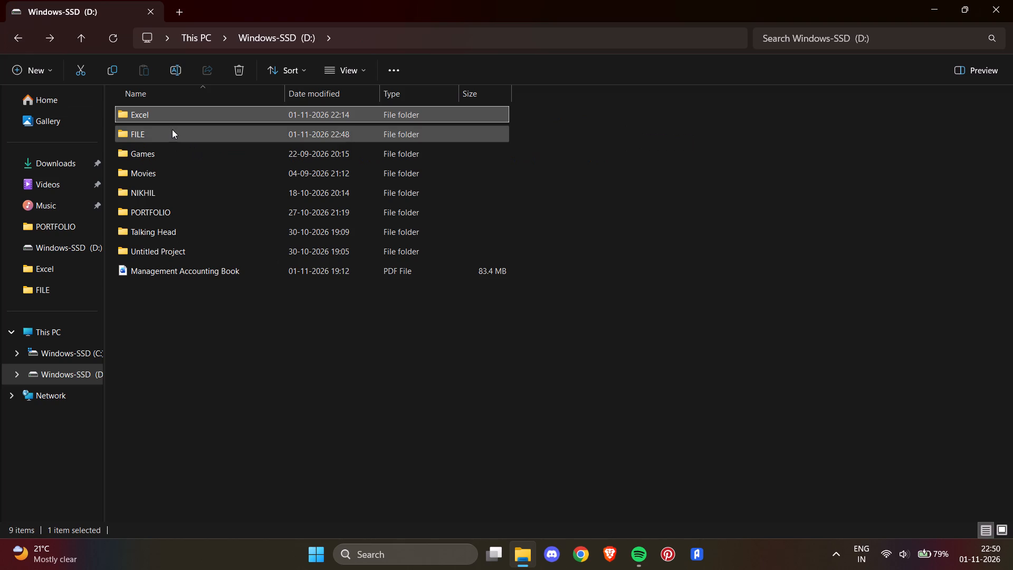
pyautogui.rightClick(172, 129)
pyautogui.click(146, 130)
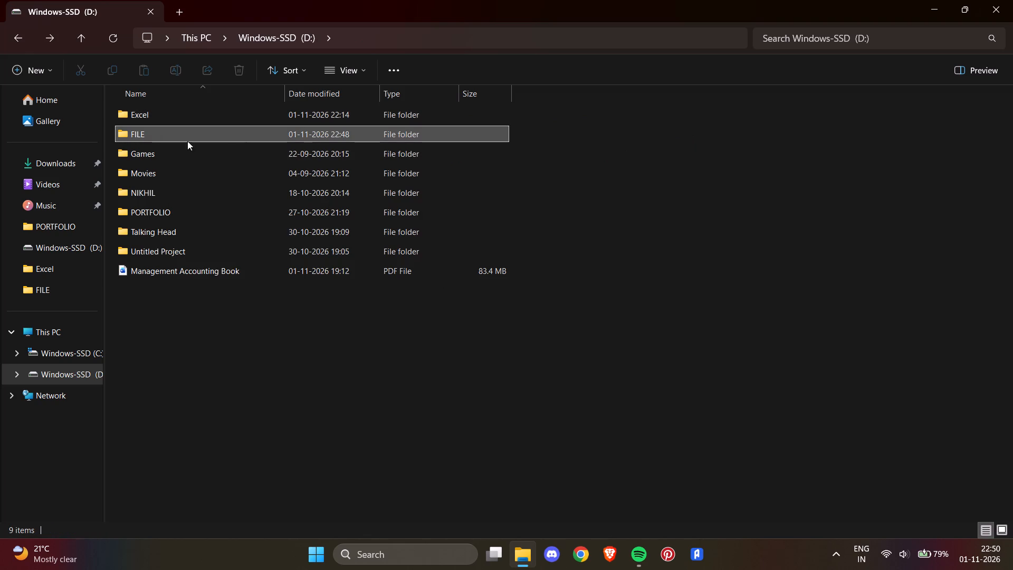
pyautogui.press('F2')
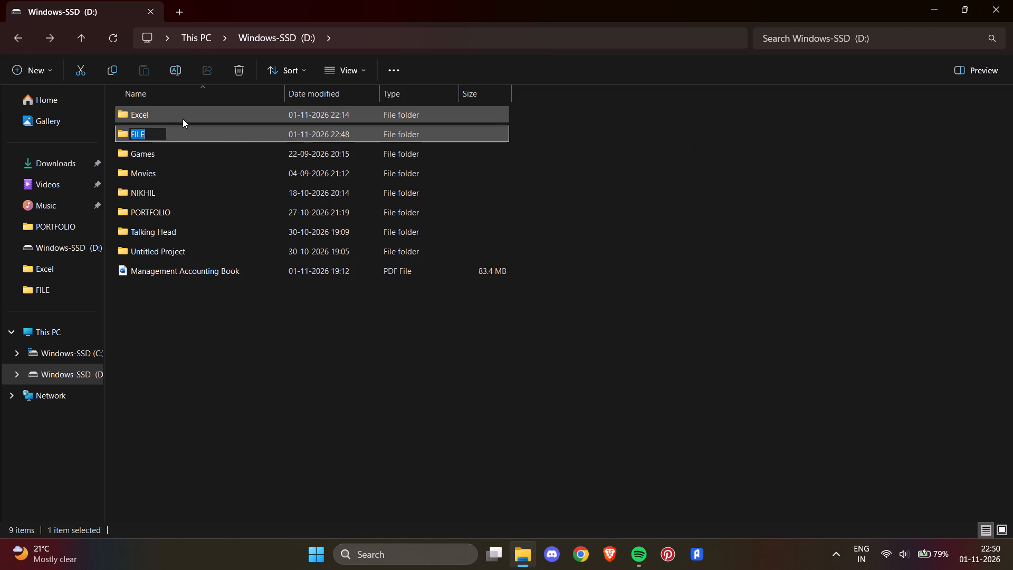
pyautogui.press('BackSpace')
pyautogui.write('FINAL')
pyautogui.press('space')
pyautogui.write('FILE')
pyautogui.press('Return')
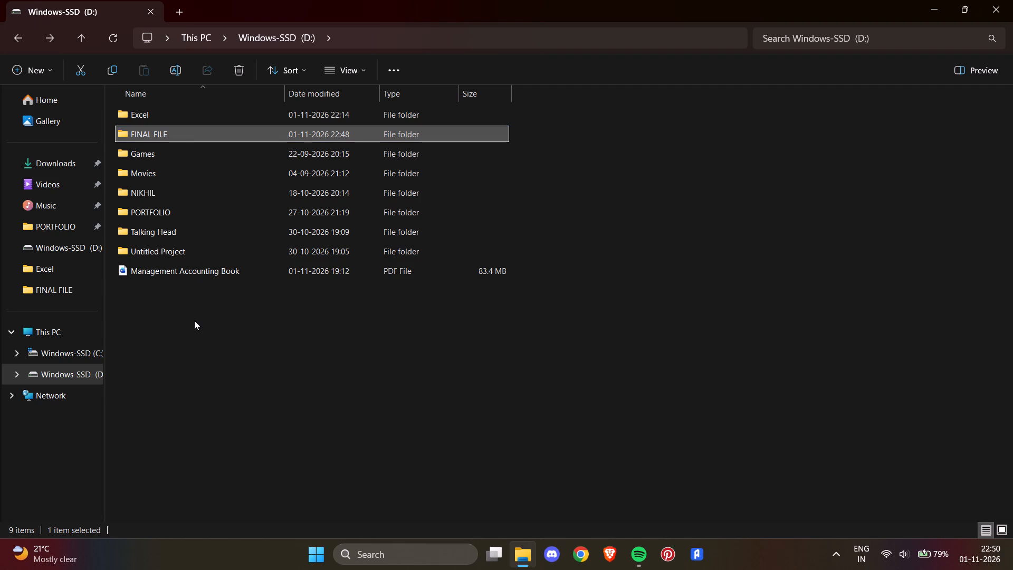
pyautogui.click(194, 320)
# Rename the Excel folder on the D: drive as Excel Que.
pyautogui.click(189, 111)
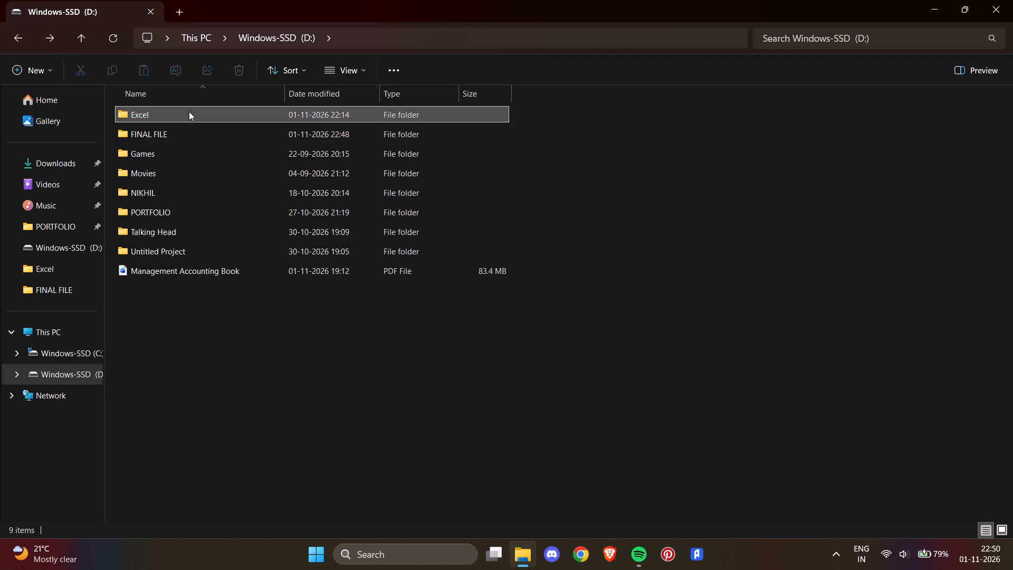
pyautogui.press('F2')
pyautogui.press('space')
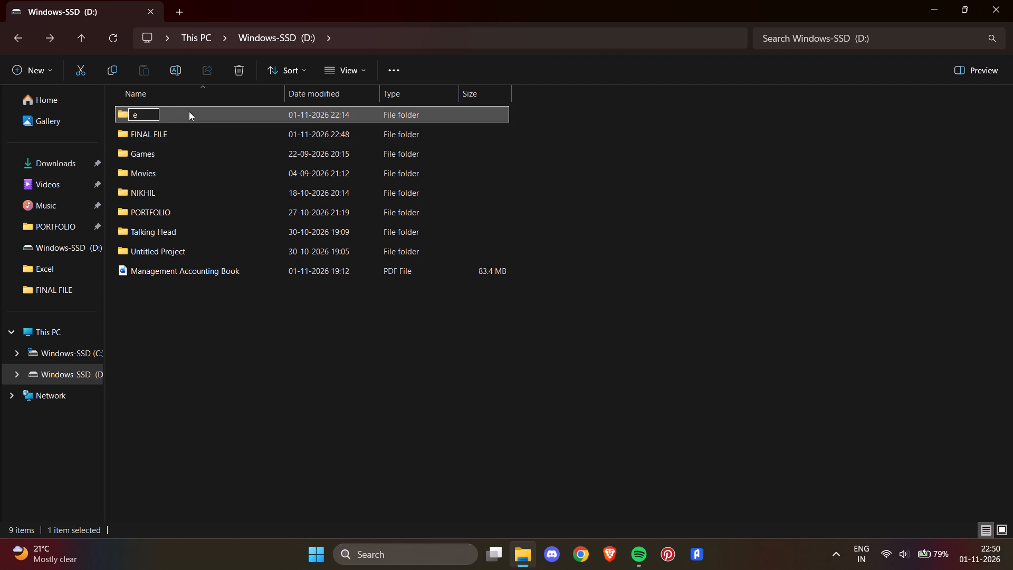
pyautogui.press('BackSpace')
pyautogui.press('e')
pyautogui.write('xcel')
pyautogui.press('space')
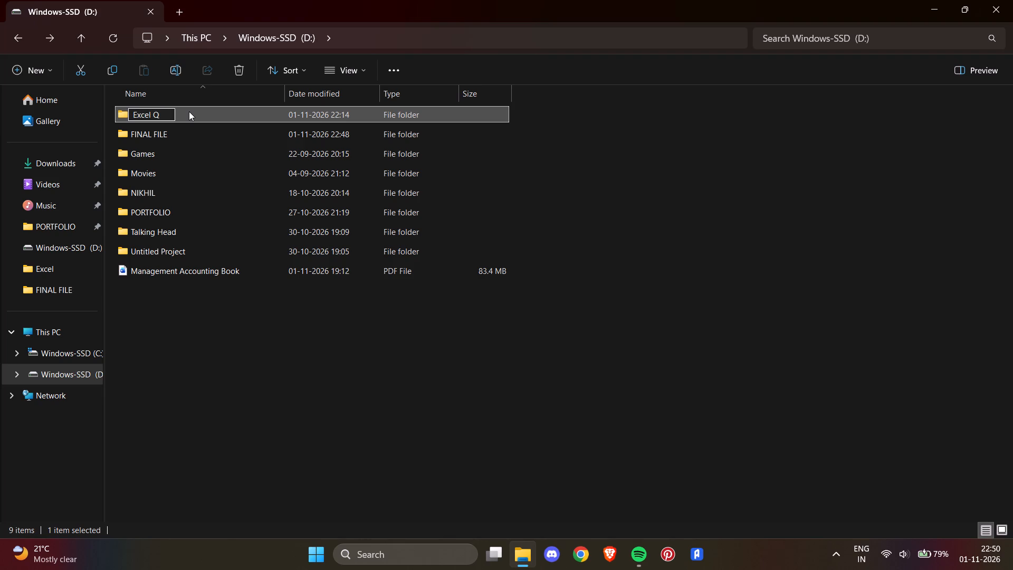
pyautogui.press('BackSpace')
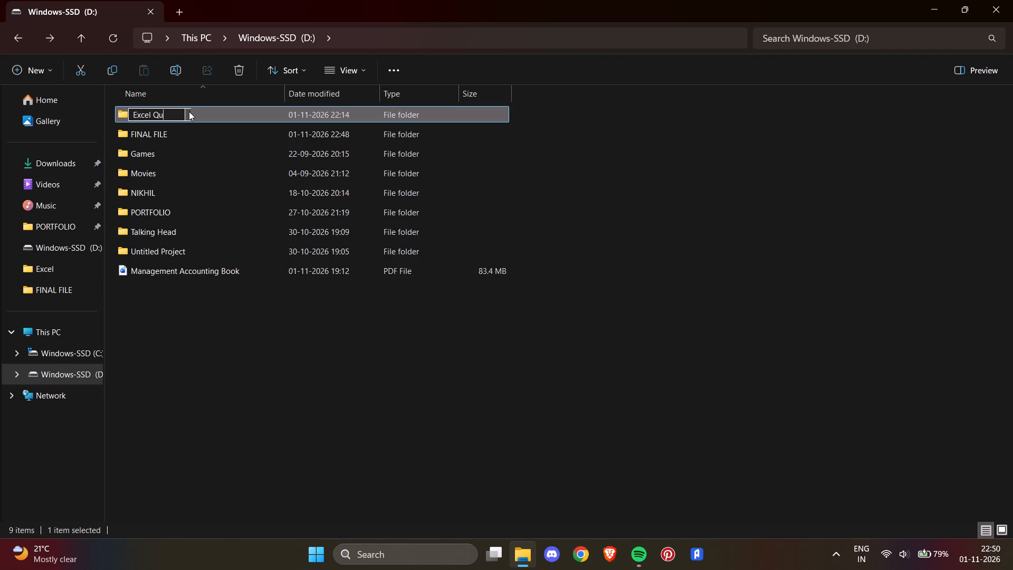
pyautogui.press('e')
pyautogui.press('Return')
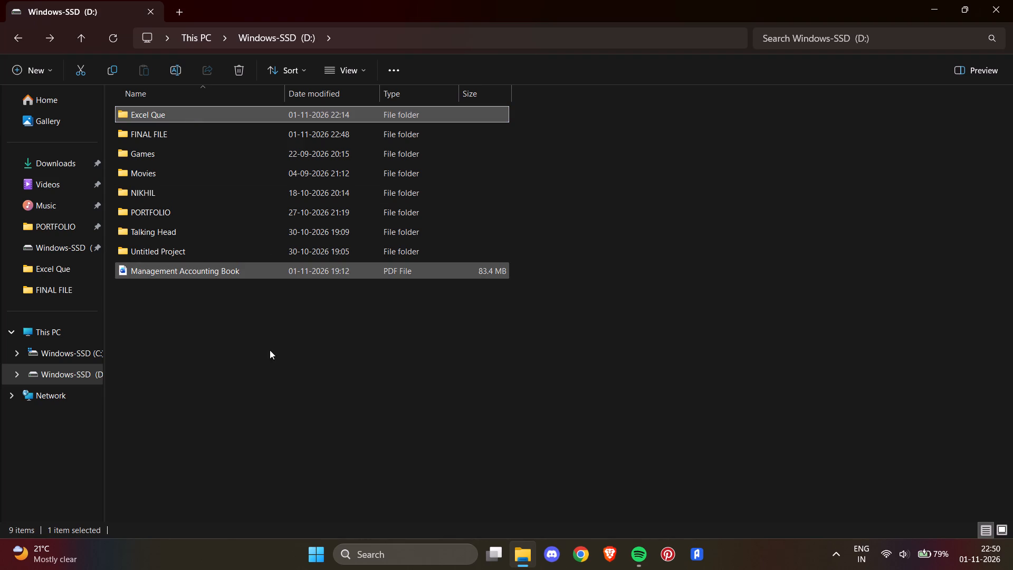
pyautogui.click(243, 375)
pyautogui.doubleClick(237, 130)
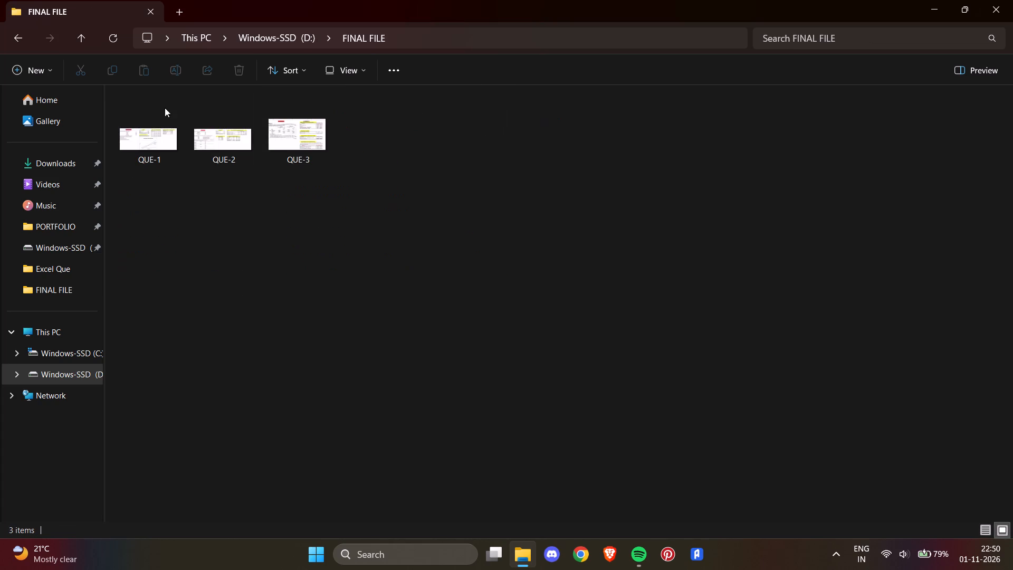
pyautogui.click(23, 38)
pyautogui.click(172, 111)
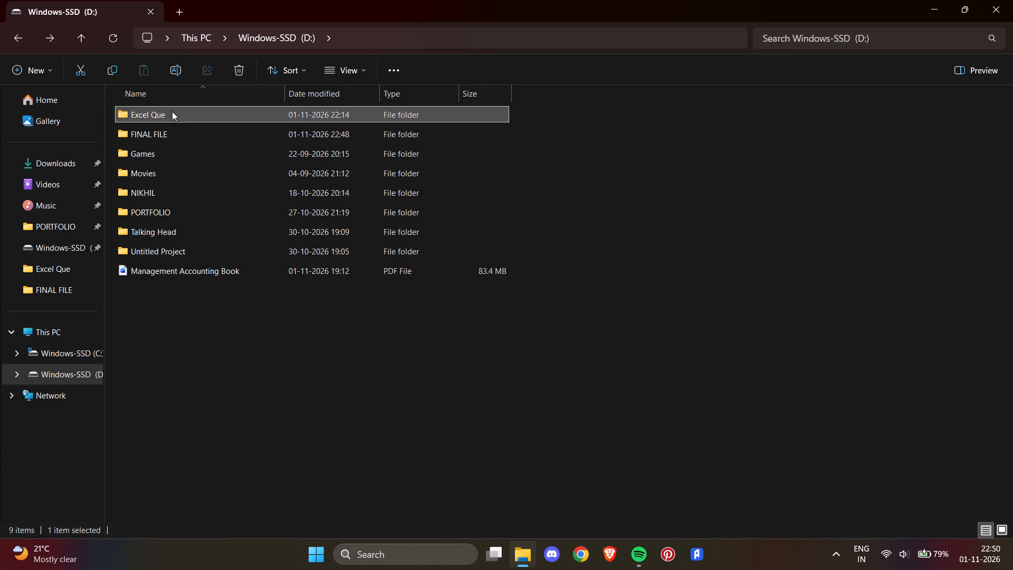
pyautogui.doubleClick(172, 111)
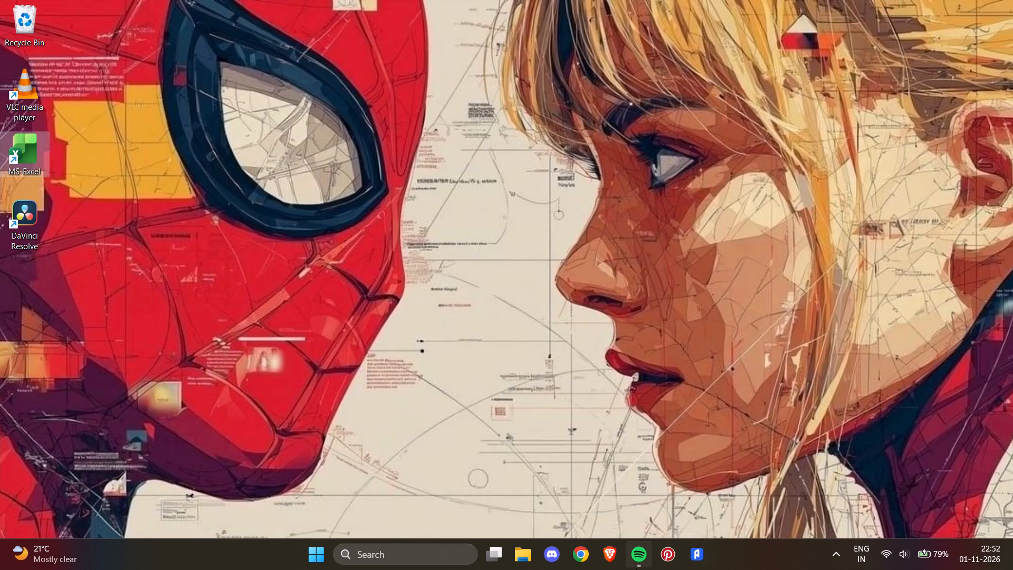
pyautogui.click(632, 569)
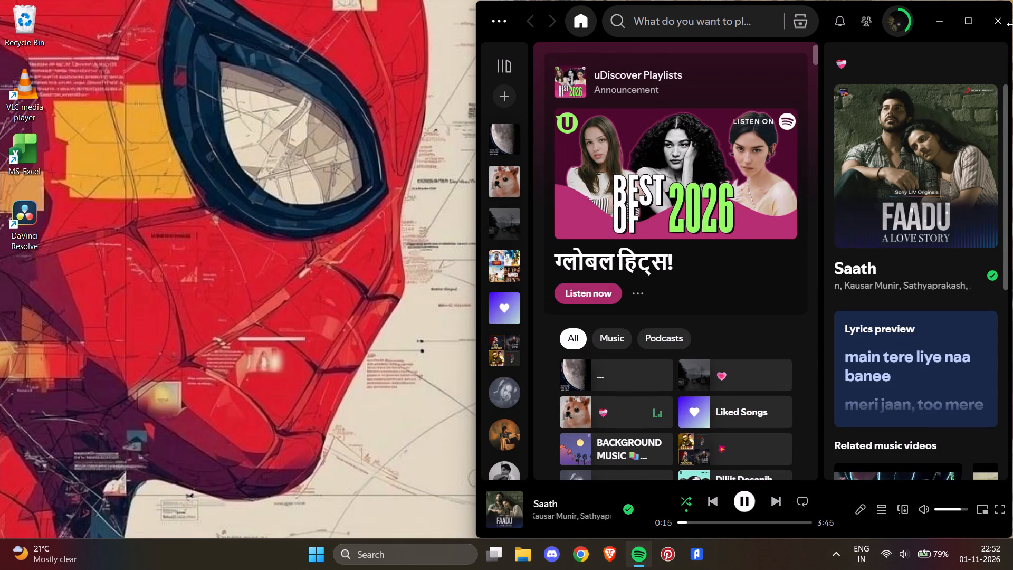
pyautogui.click(998, 15)
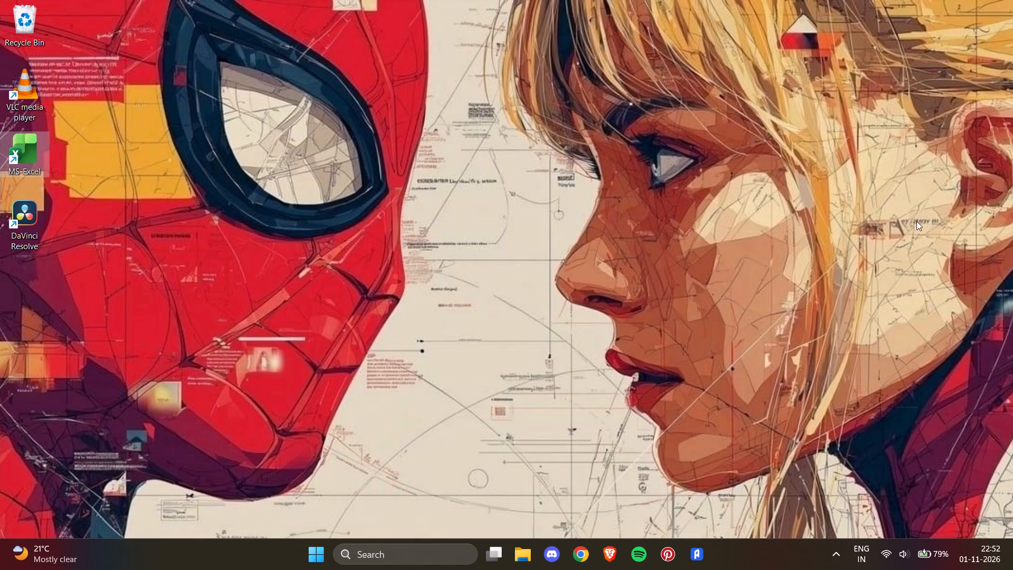
# Bring up the Shut Down Windows dialog from the desktop.
pyautogui.hotkey('alt', 'F4')
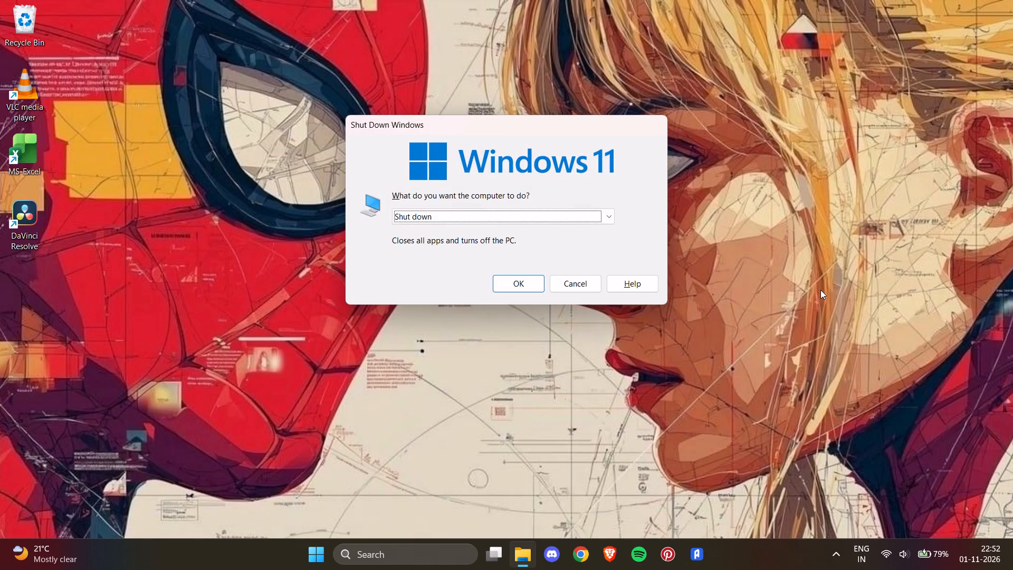